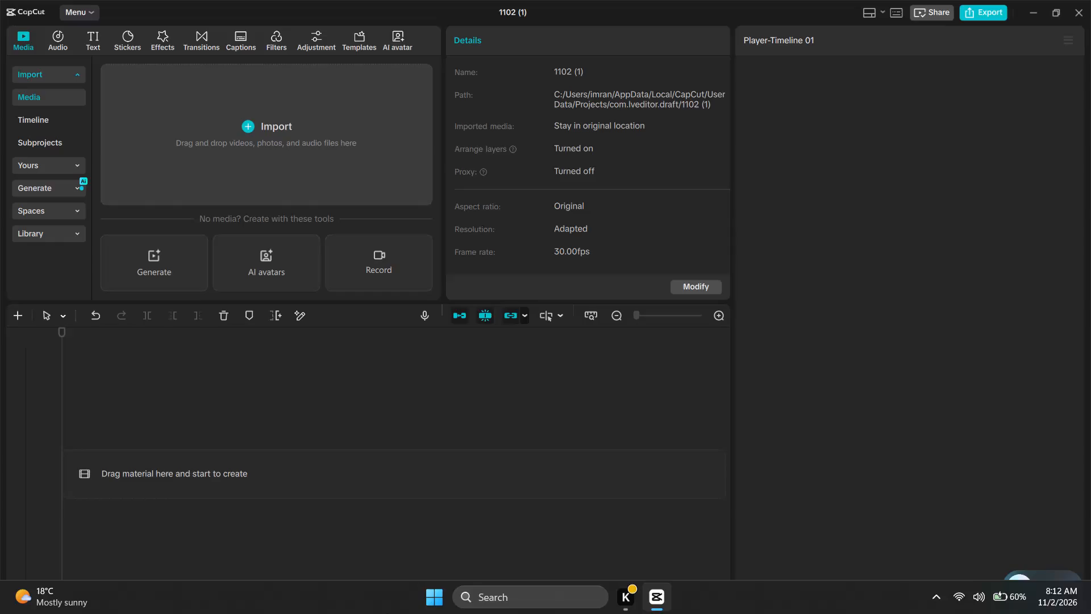
Import the four consecutive recordings from capture-2026-10-31_22-06-18 through capture-2026-11-01_21-30-21 from the Videos folder.
click(374, 179)
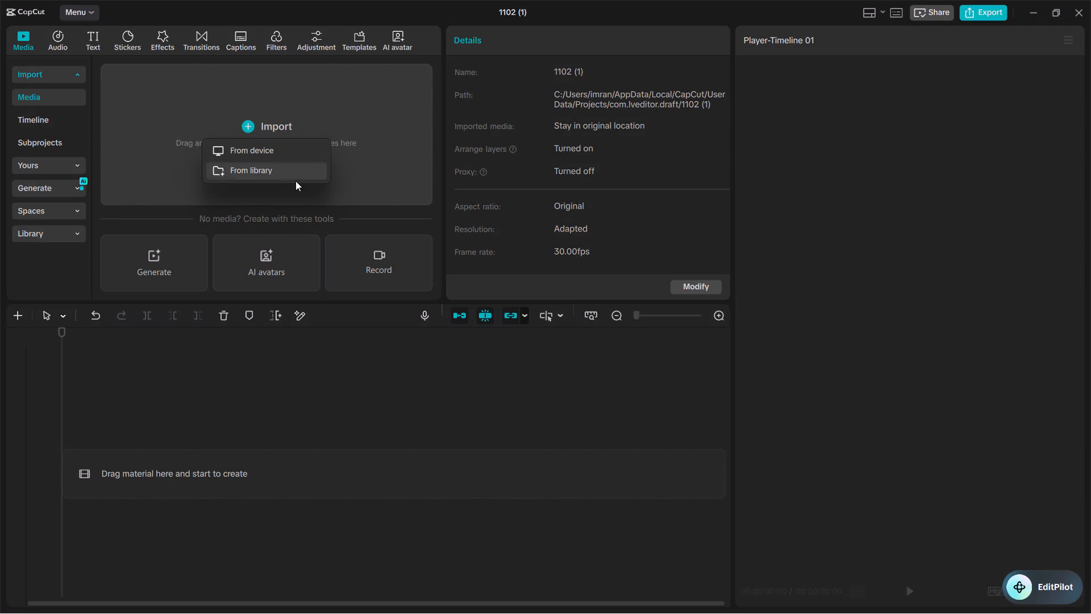
click(266, 142)
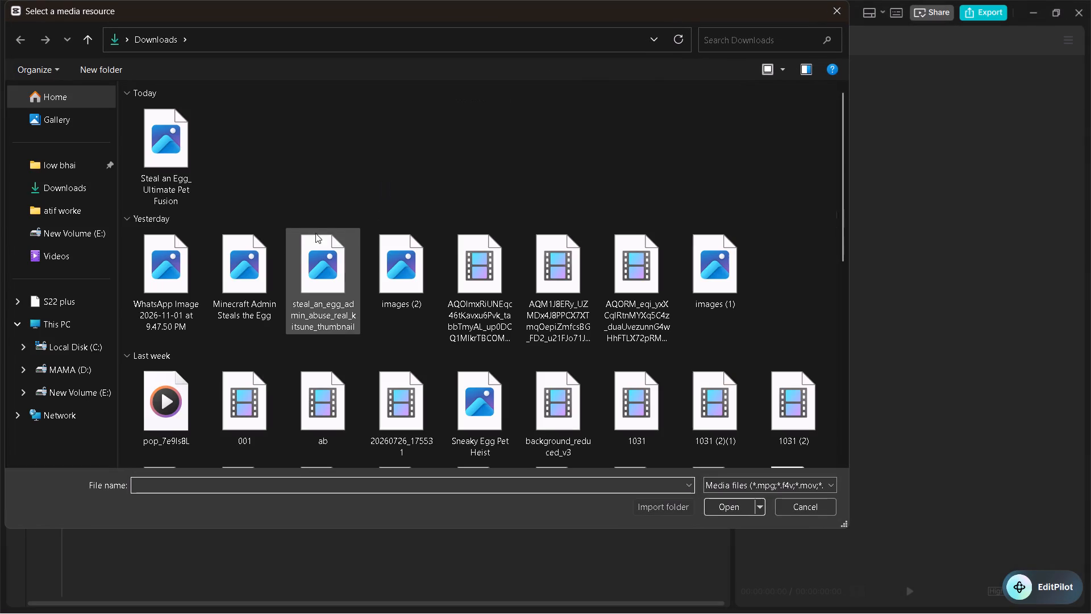
click(69, 92)
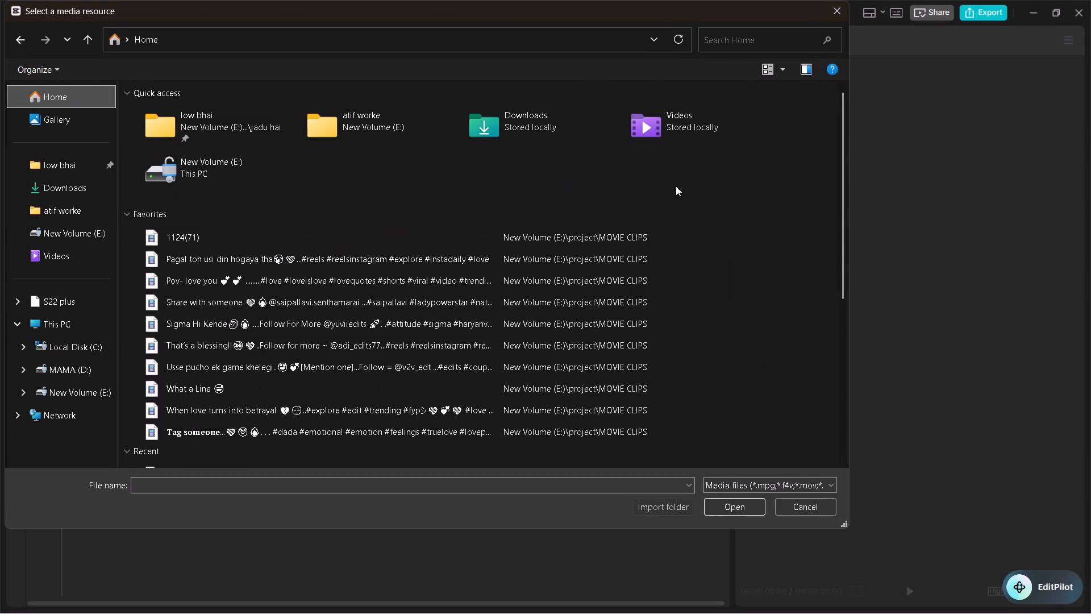
double_click(688, 139)
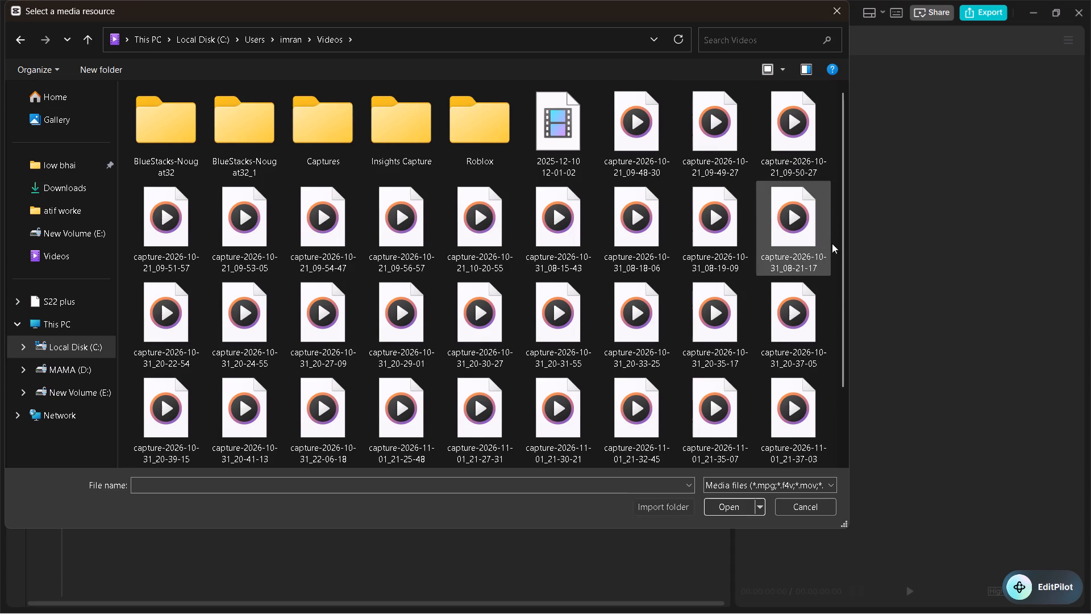
drag(839, 265, 852, 395)
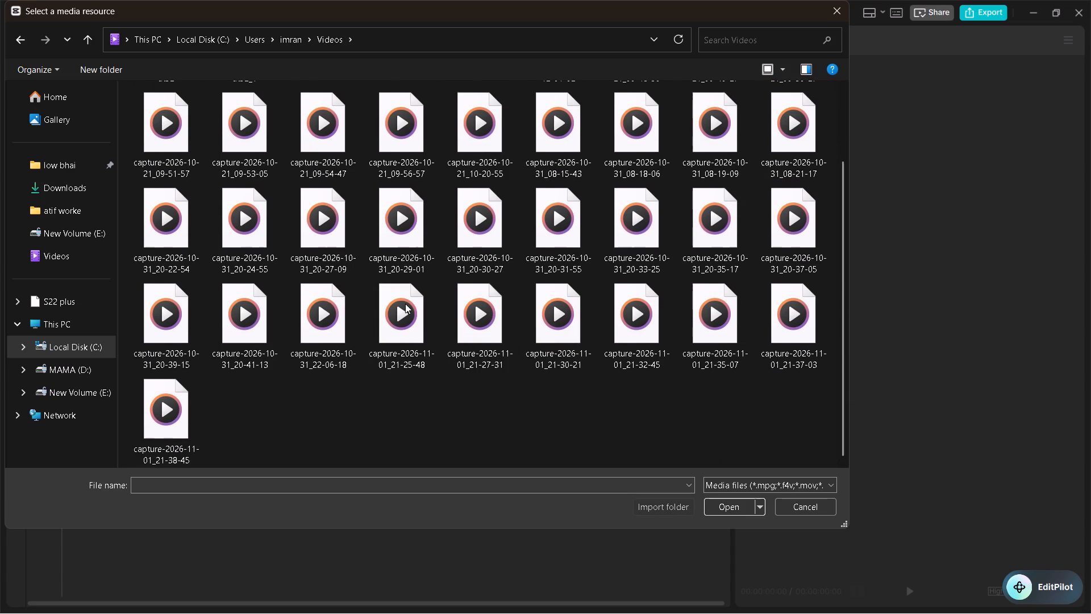
drag(345, 298, 353, 318)
key(shift+Right)
key(shift+Right)
key(shift+Right)
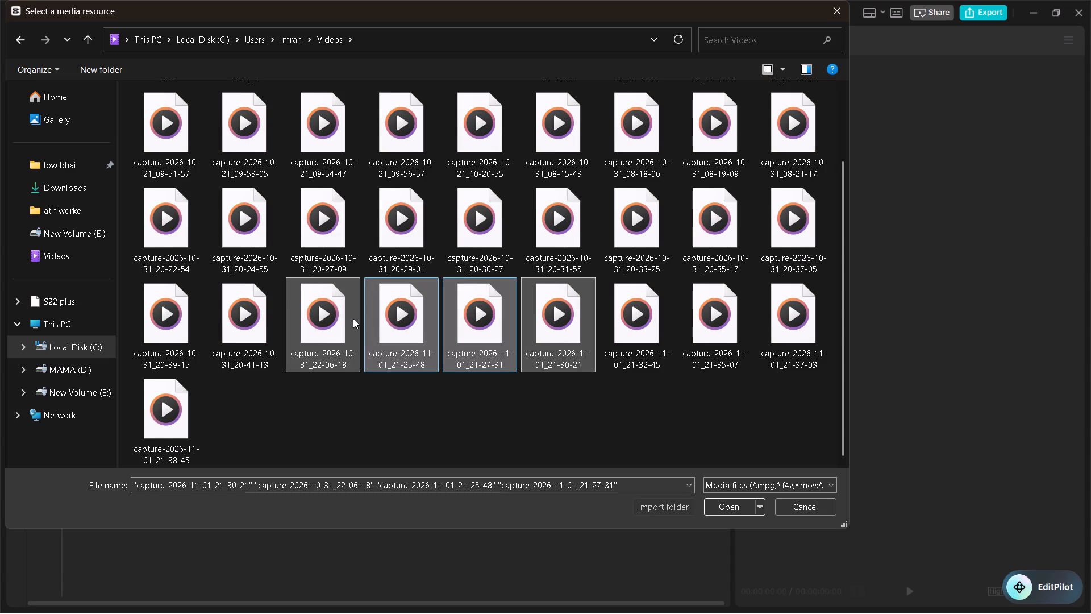
key(Return)
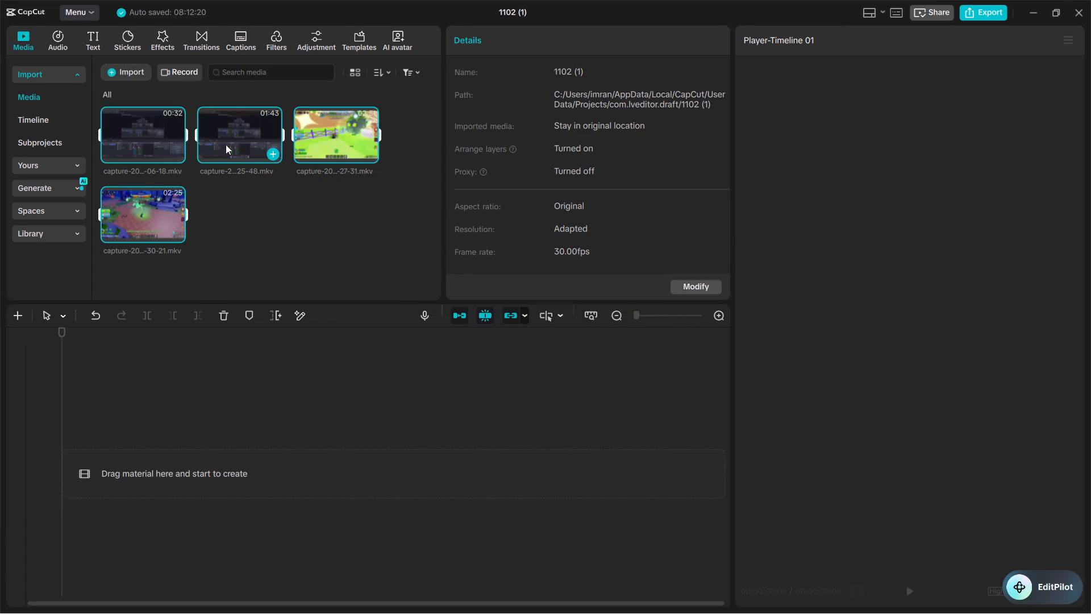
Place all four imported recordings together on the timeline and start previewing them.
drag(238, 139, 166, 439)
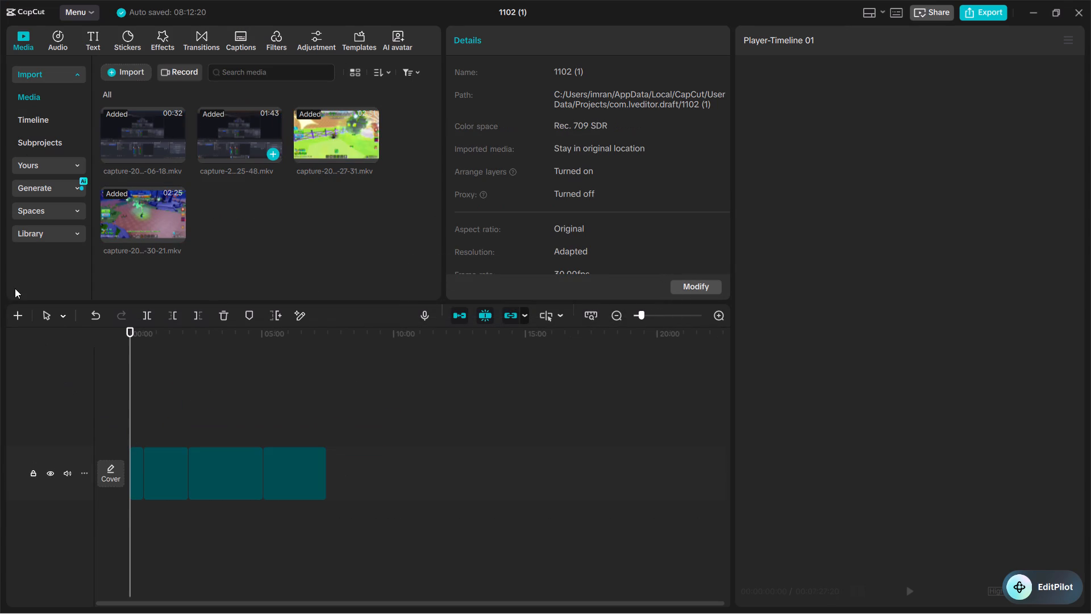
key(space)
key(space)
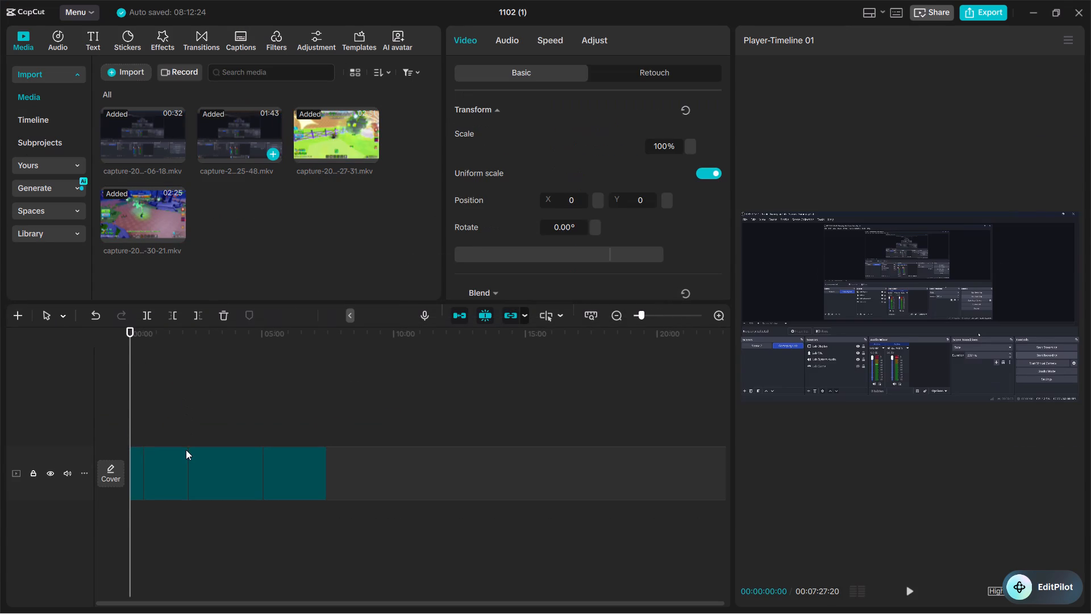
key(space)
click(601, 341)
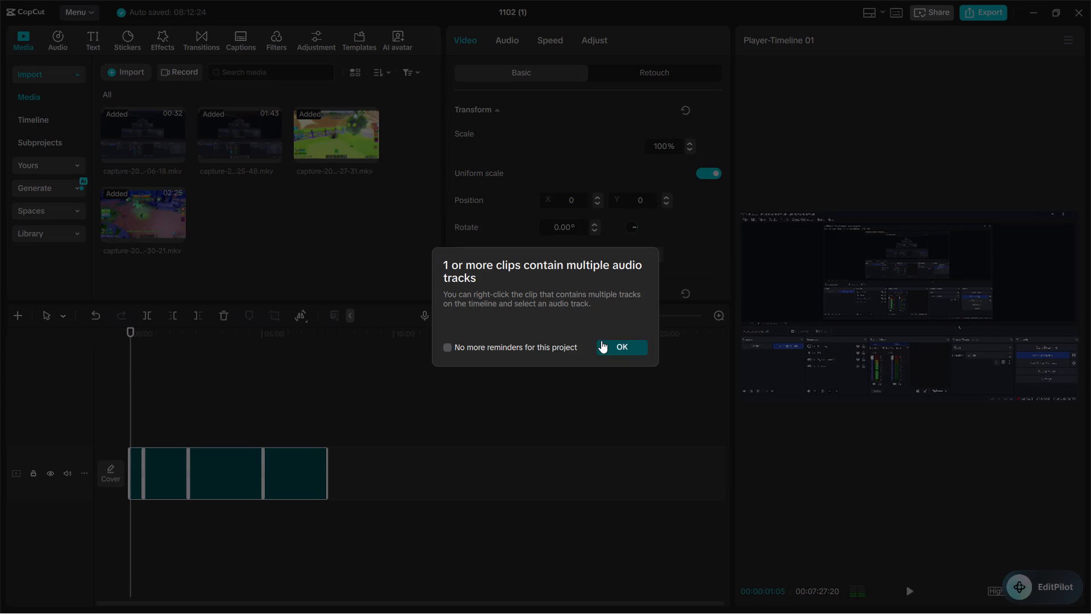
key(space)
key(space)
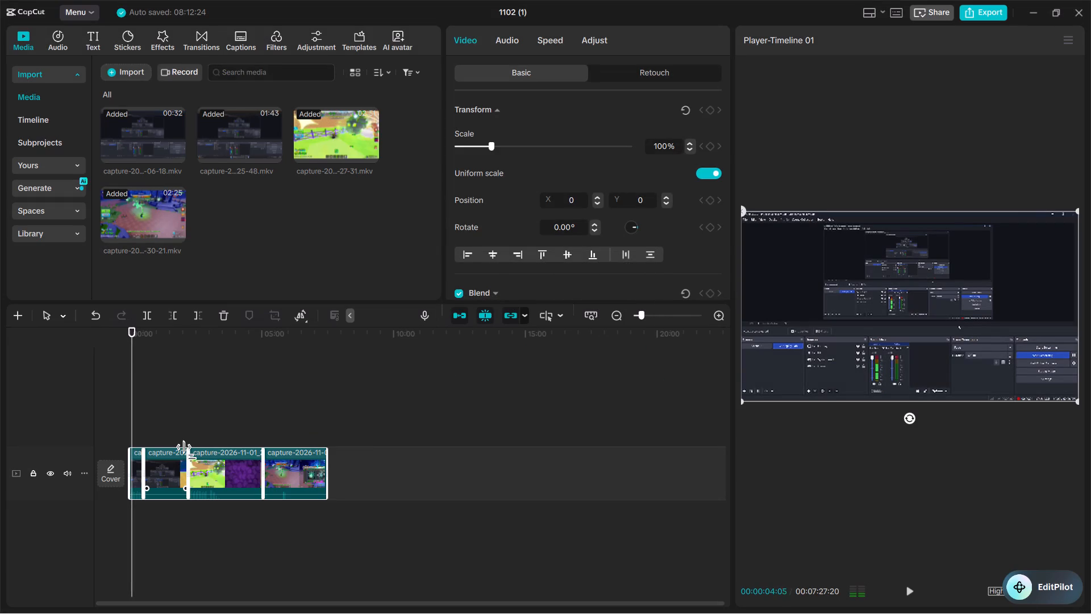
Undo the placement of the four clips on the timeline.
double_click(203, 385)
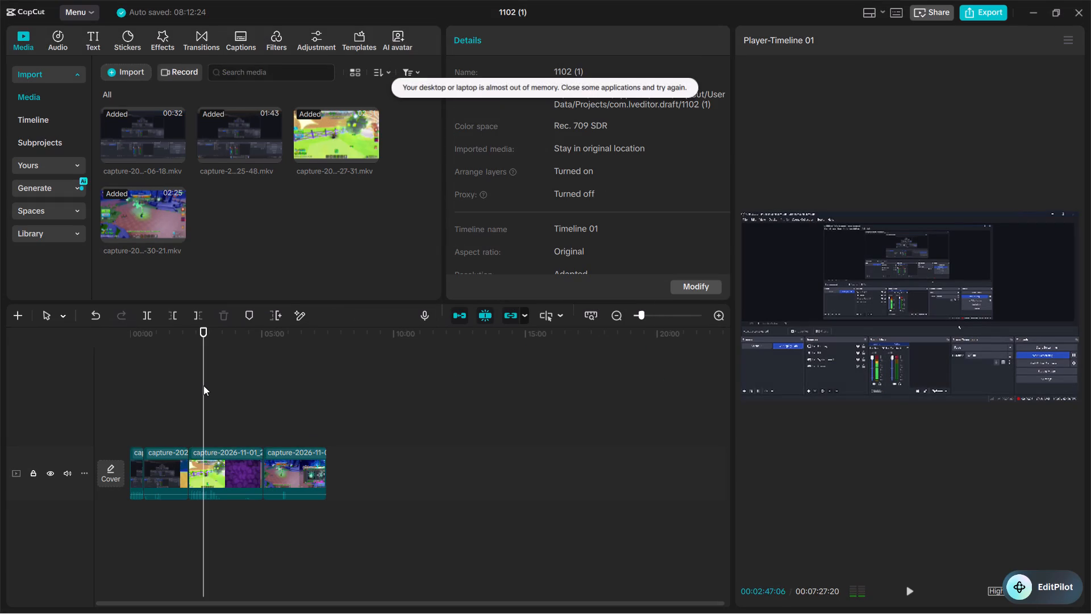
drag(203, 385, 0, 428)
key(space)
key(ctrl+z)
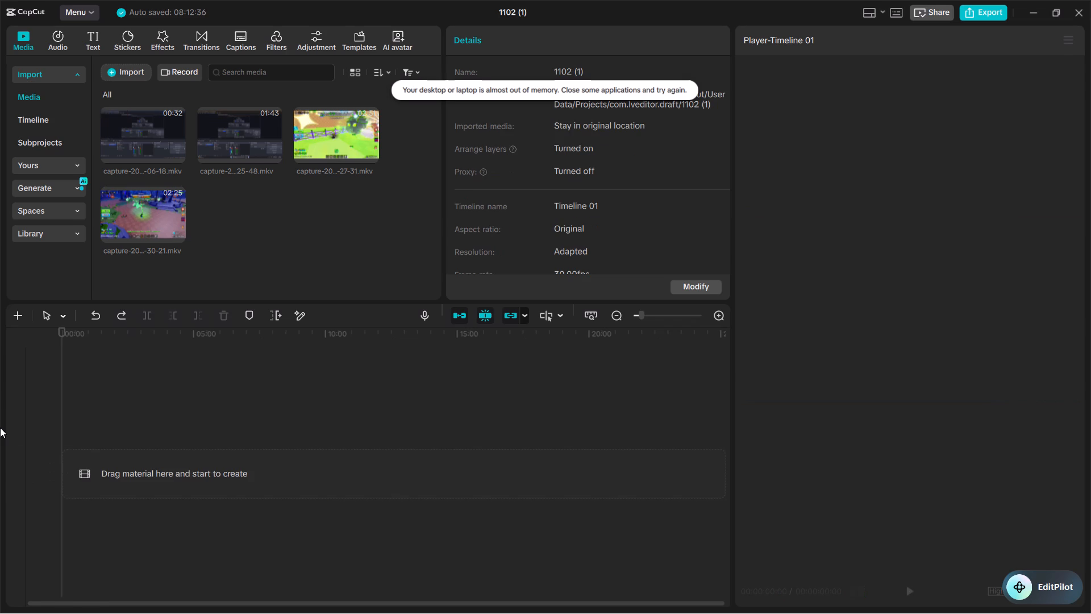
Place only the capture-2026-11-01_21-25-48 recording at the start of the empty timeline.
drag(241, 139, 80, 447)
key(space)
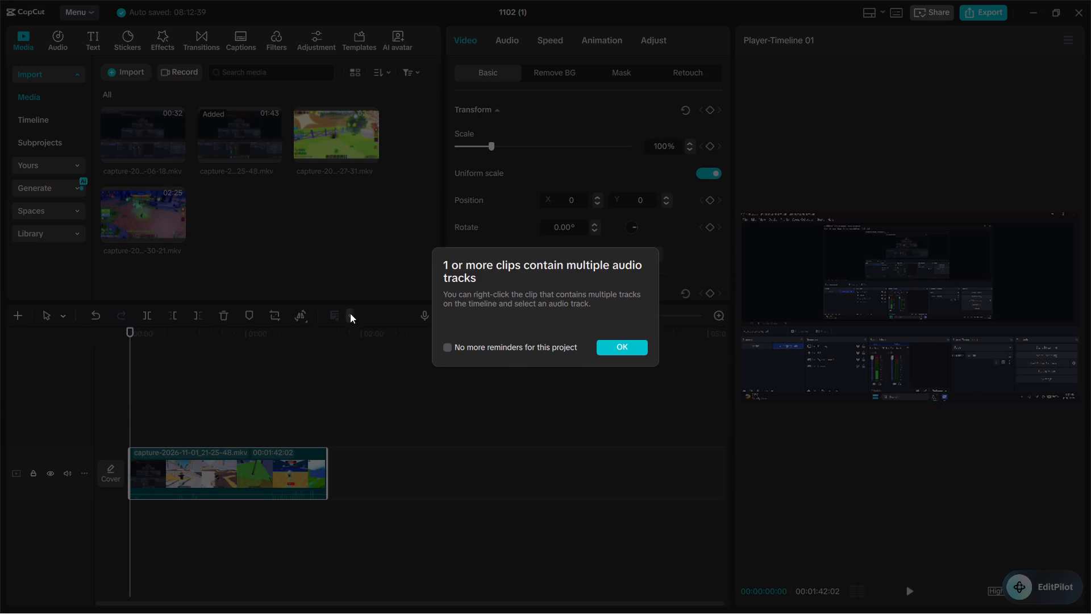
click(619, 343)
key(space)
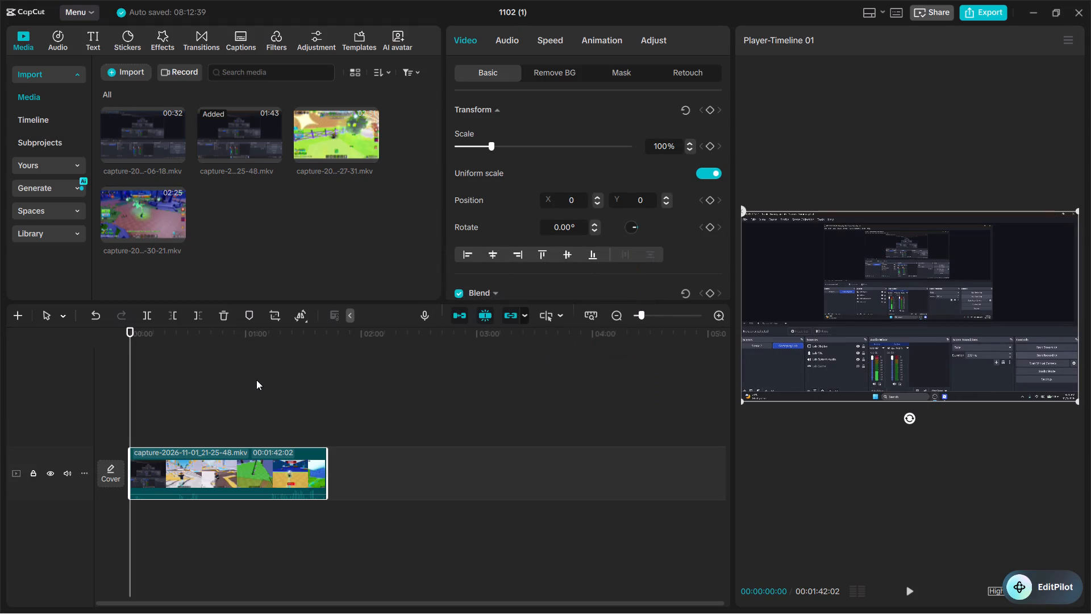
Scrub through the capture-2026-11-01_21-25-48 clip to its end to examine the gameplay footage.
key(ctrl+plus)
key(ctrl+plus)
key(ctrl+plus)
drag(110, 385, 159, 397)
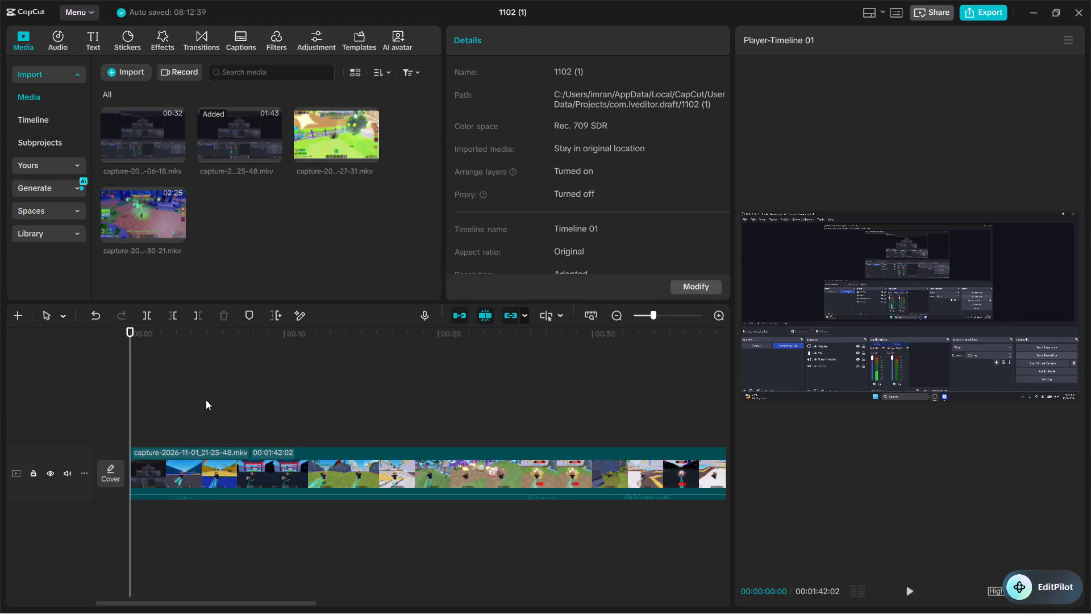
drag(206, 400, 221, 422)
click(253, 439)
key(space)
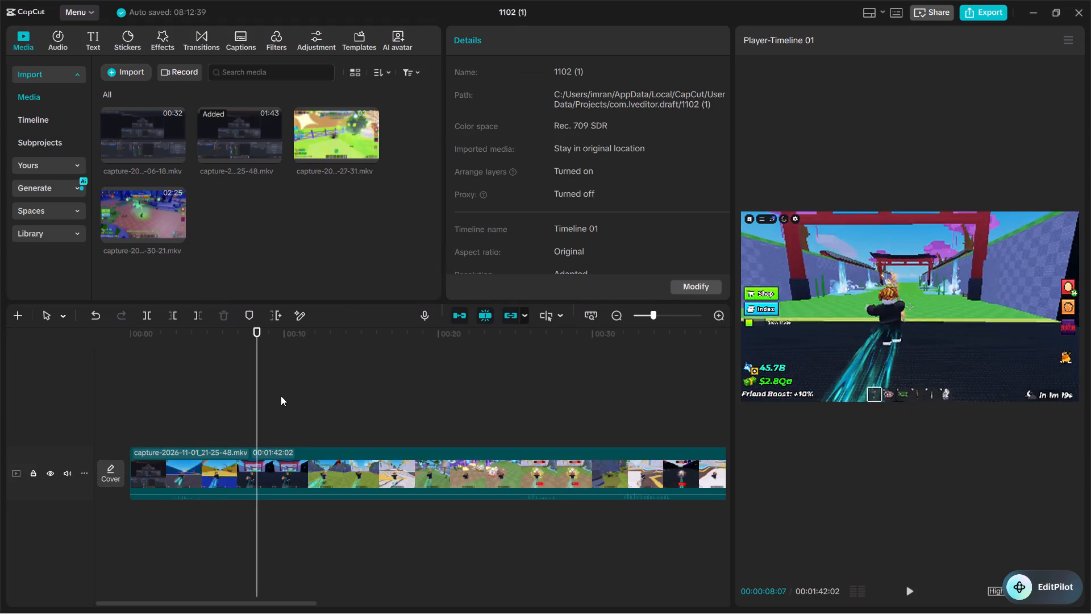
click(320, 363)
drag(320, 363, 325, 363)
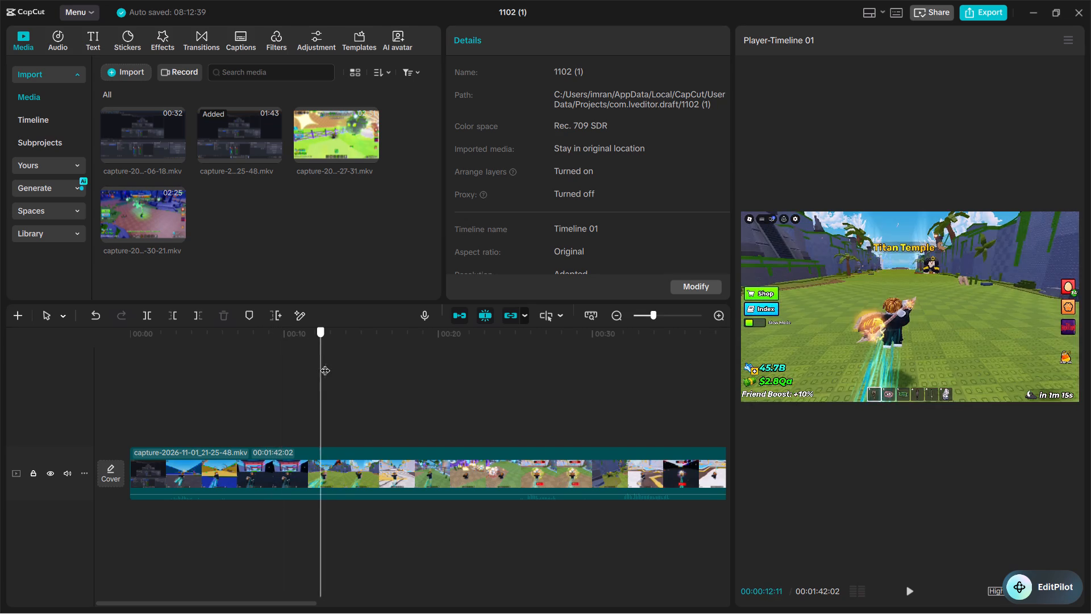
drag(325, 363, 688, 377)
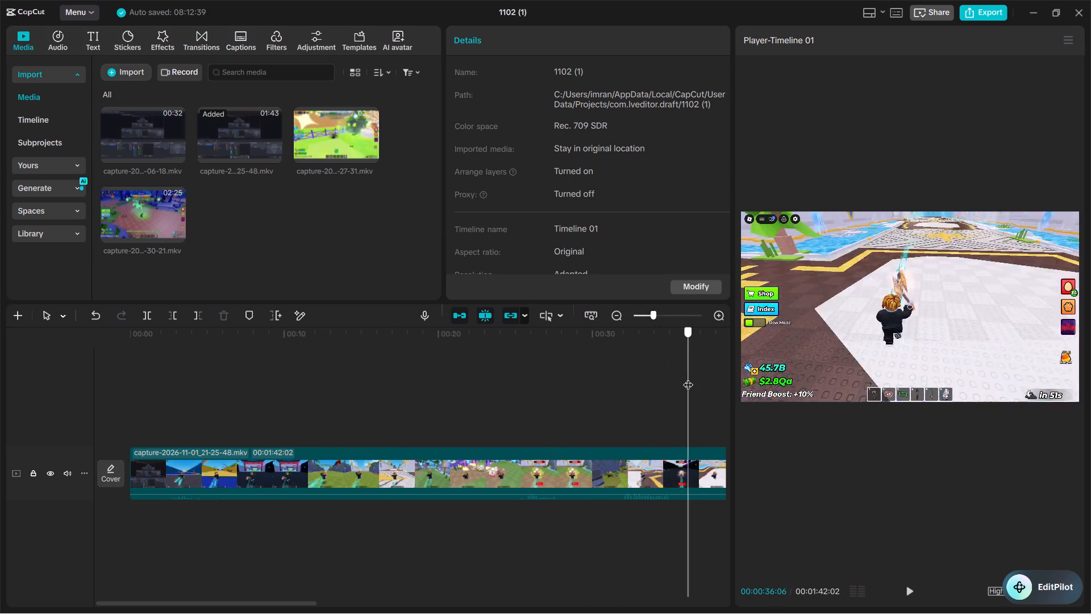
drag(688, 377, 790, 368)
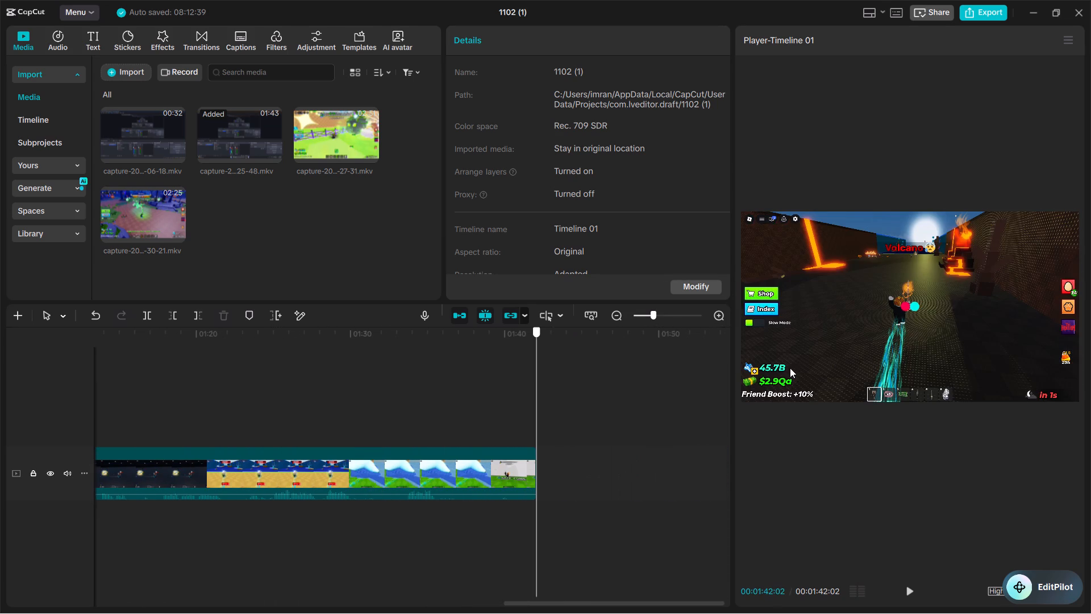
drag(790, 368, 852, 356)
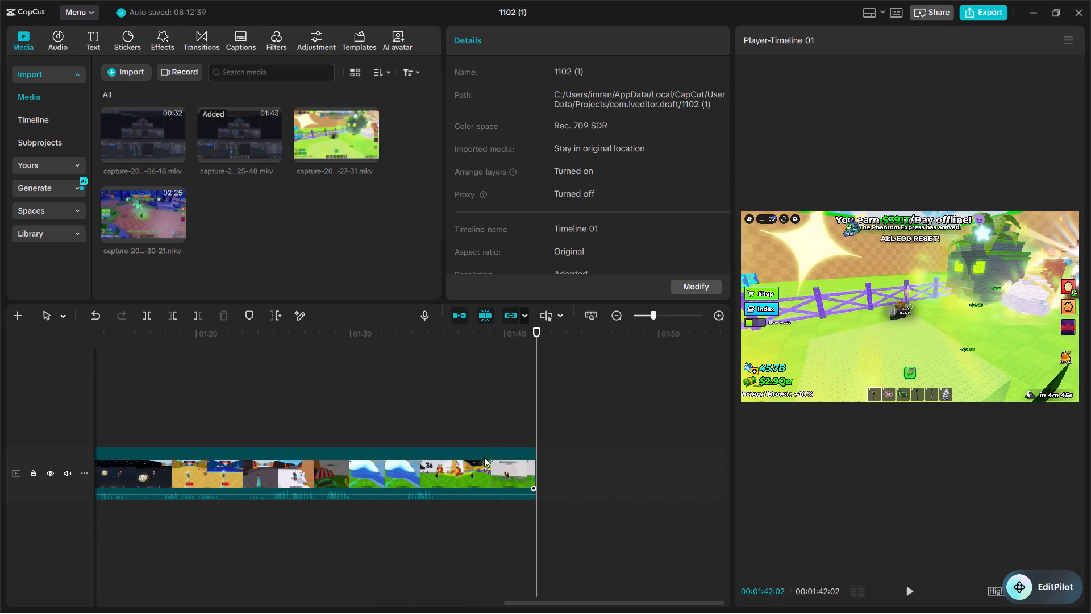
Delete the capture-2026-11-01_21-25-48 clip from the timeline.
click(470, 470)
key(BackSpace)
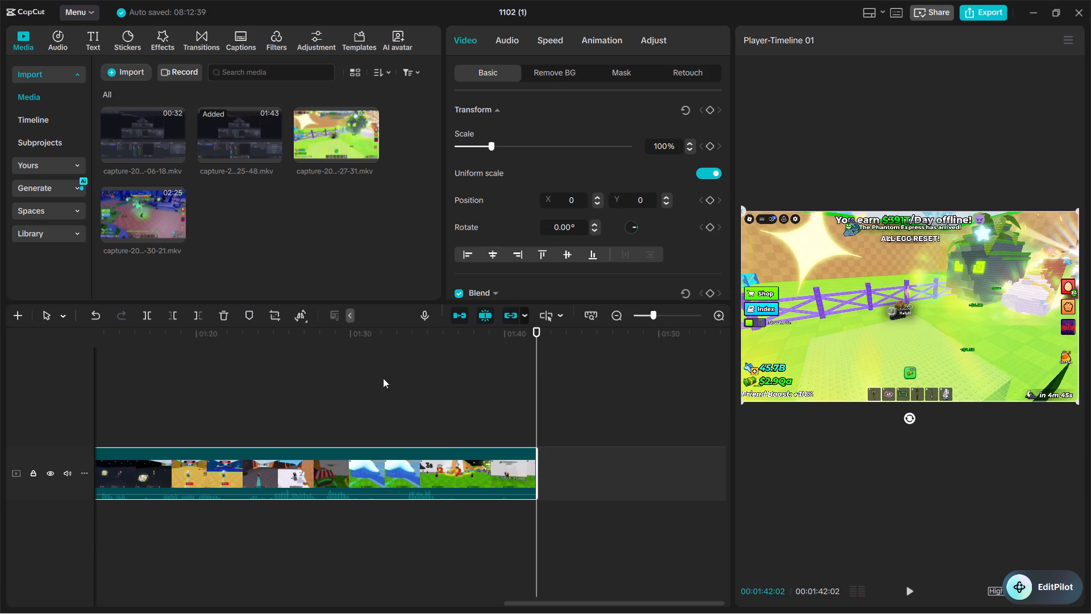
Place the capture-2026-11-01_21-27-31 recording at the start of the timeline.
drag(345, 134, 91, 463)
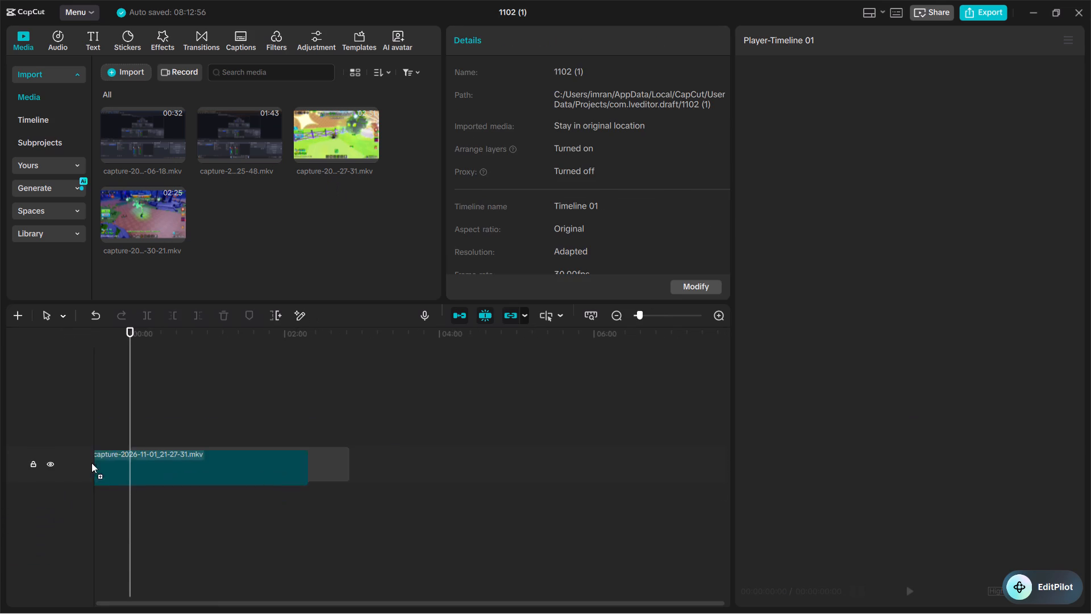
drag(91, 463, 106, 455)
key(space)
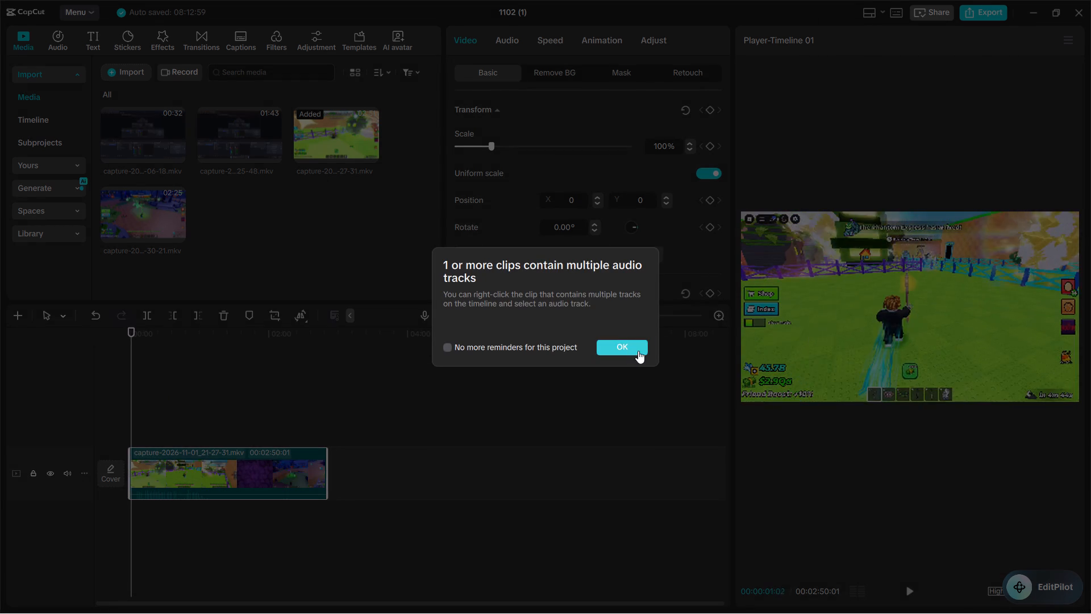
click(626, 345)
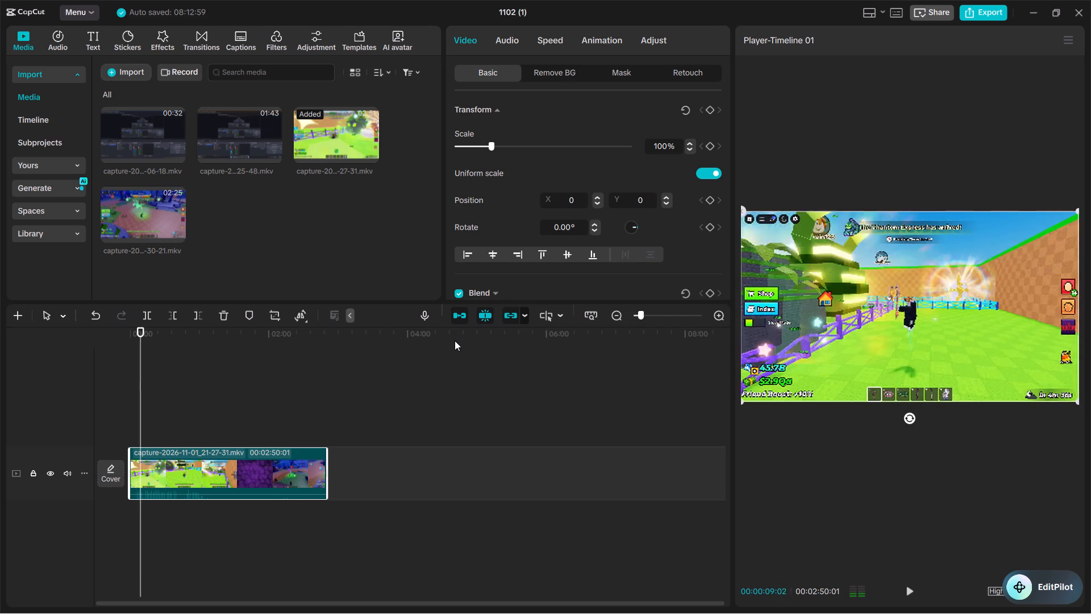
Preview the clip to find the cut point and remove everything before 00:00:17:24.
key(space)
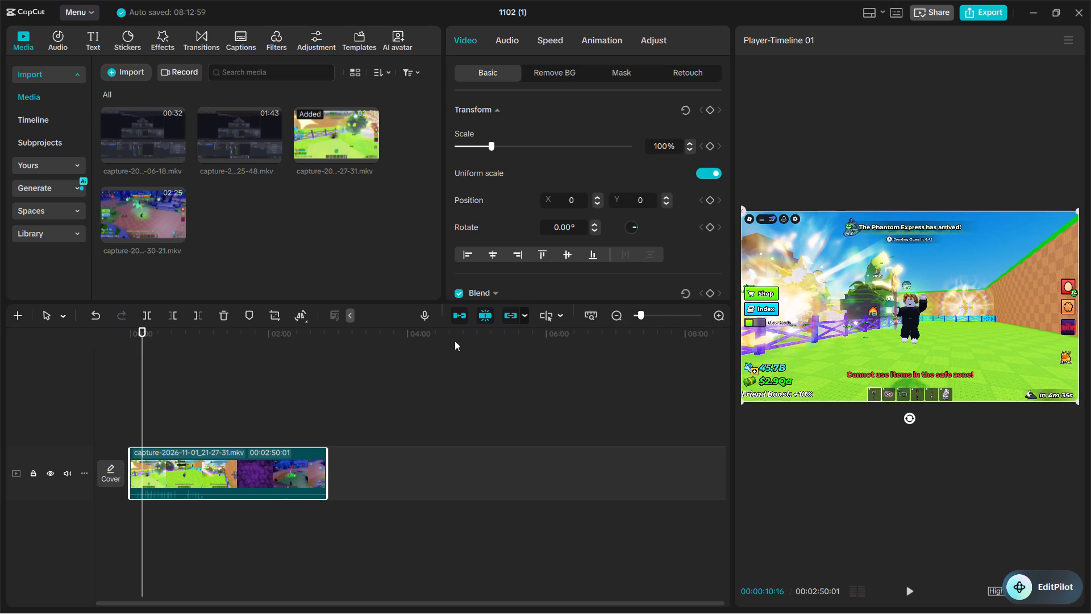
key(space)
key(space)
key(ctrl+plus)
key(ctrl+plus)
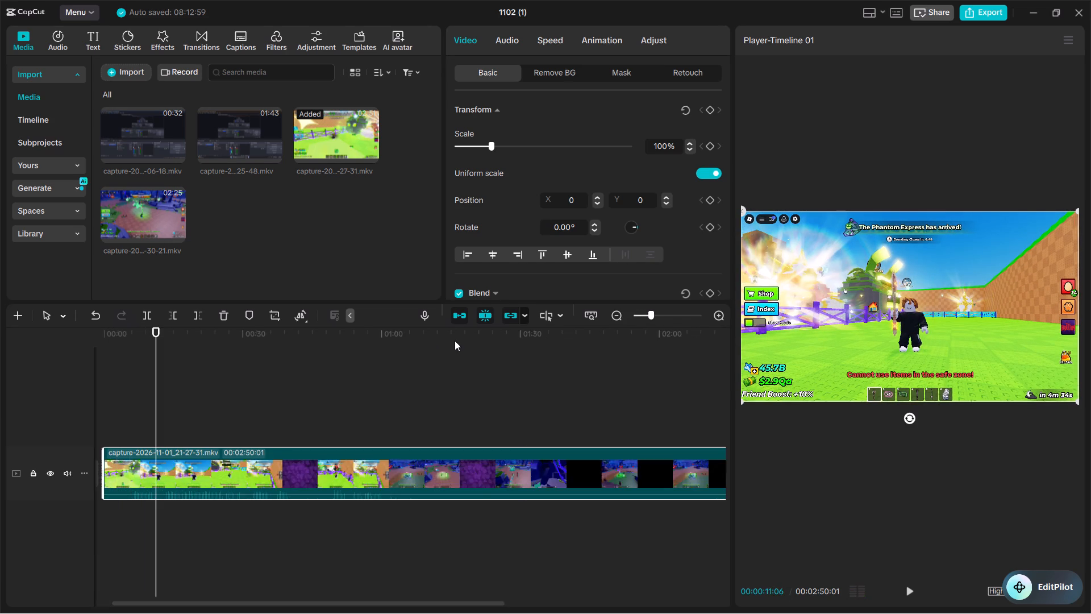
key(ctrl+plus)
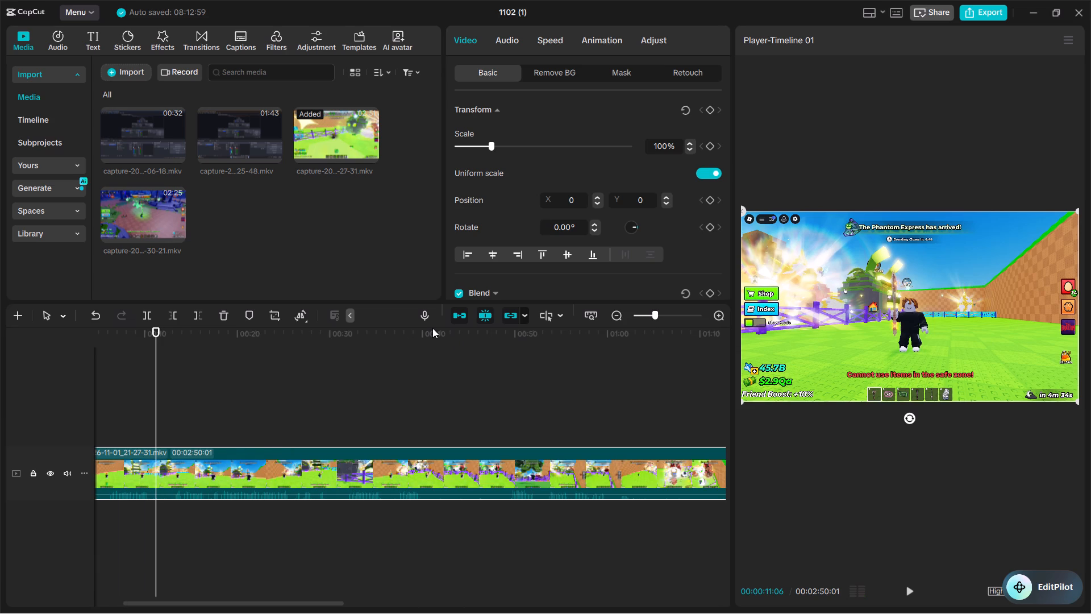
key(space)
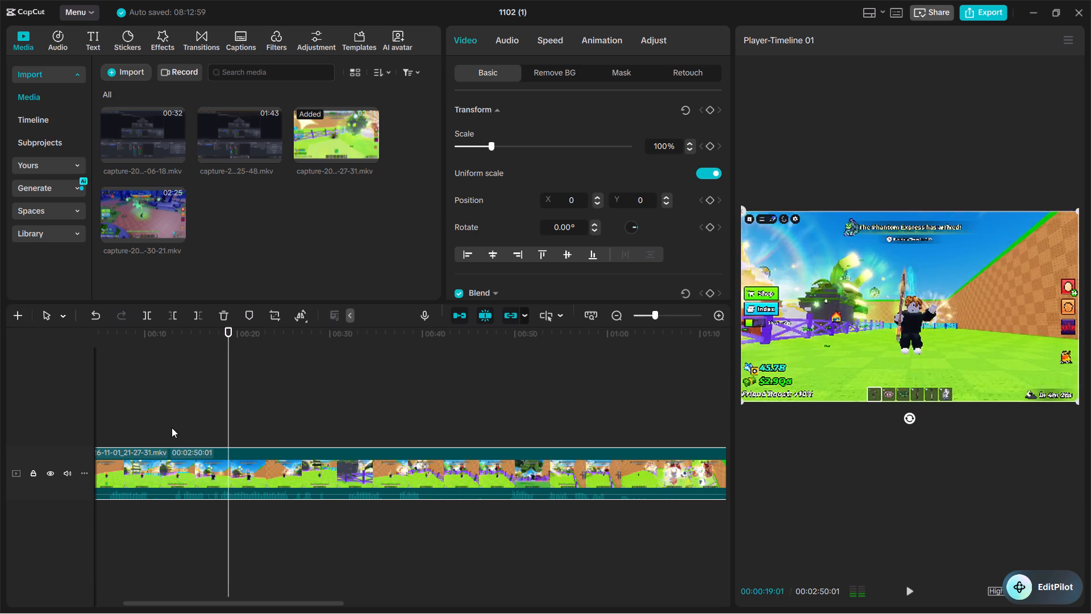
click(201, 430)
key(space)
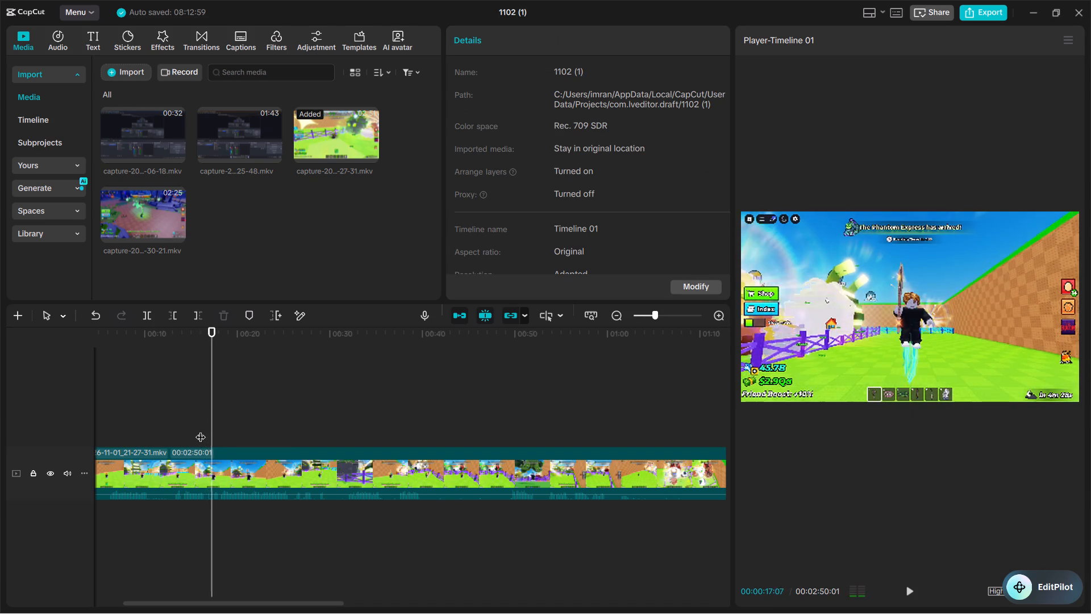
key(space)
key(space)
key(space)
click(220, 470)
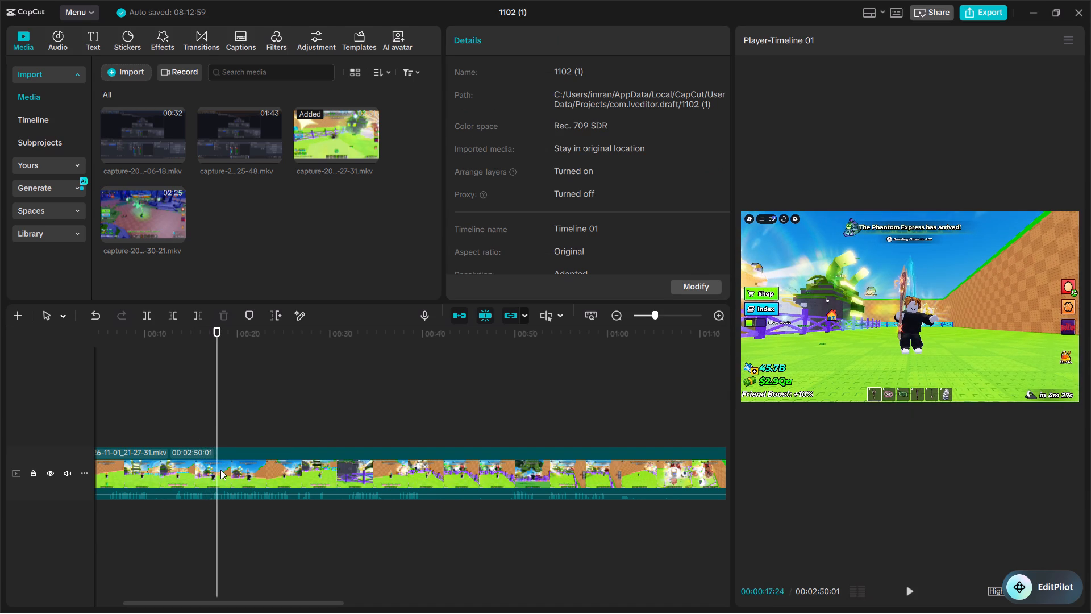
click(179, 308)
Play the first seconds of the trimmed clip and return to its start at single-frame timeline scale to examine the opening.
click(161, 380)
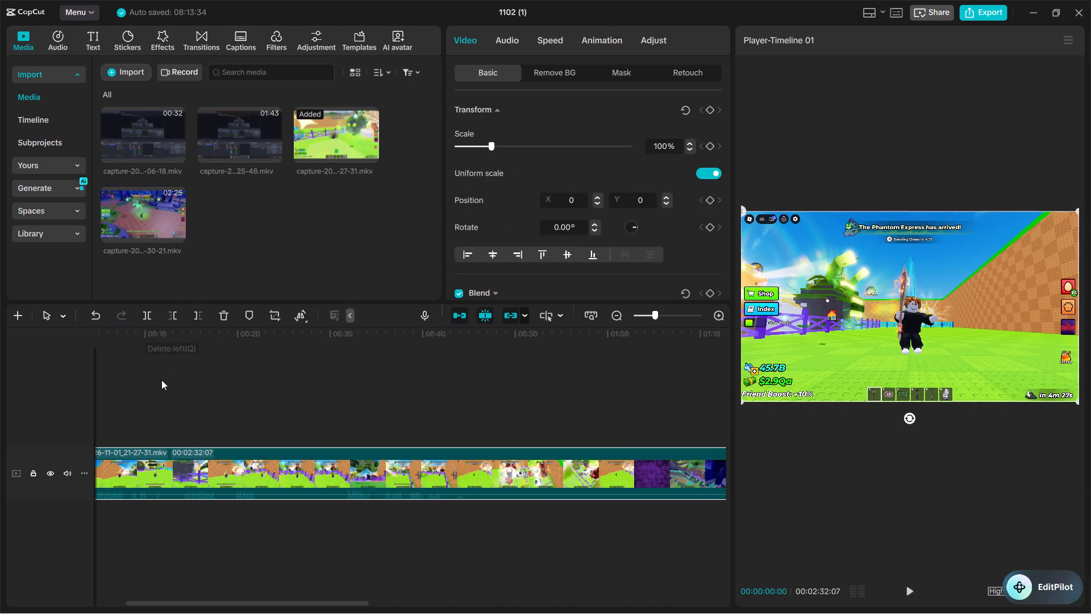
drag(161, 380, 0, 484)
key(space)
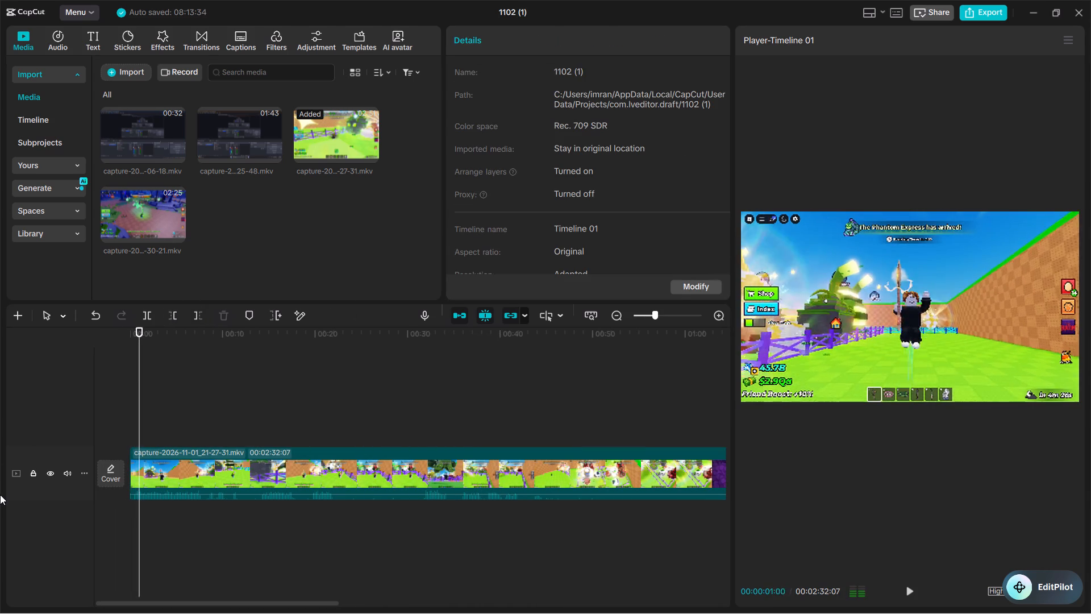
key(ctrl+space)
key(ctrl+space)
key(space)
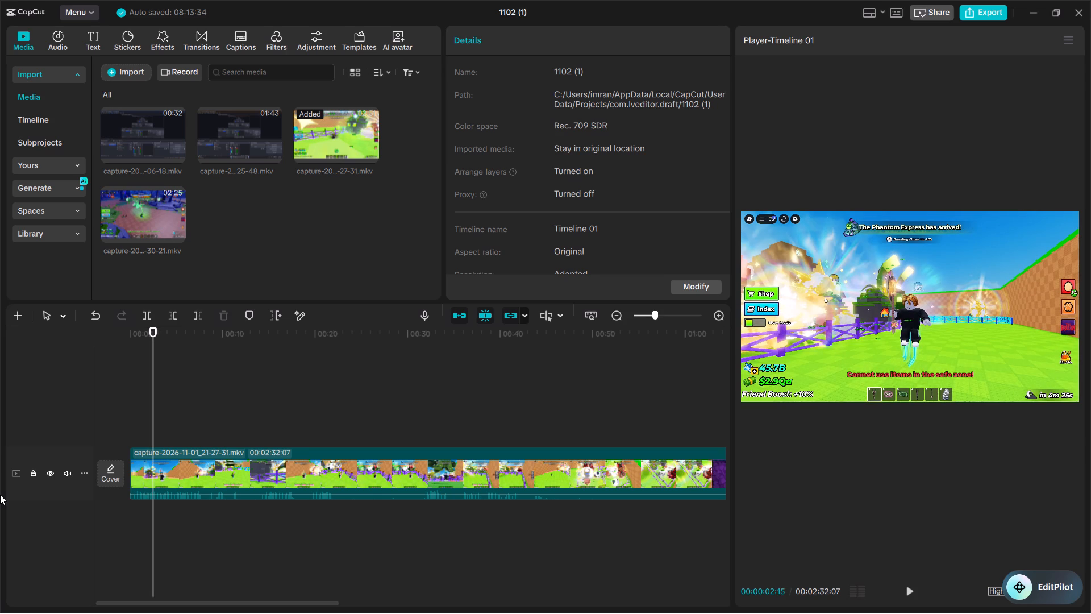
key(ctrl+plus)
key(ctrl+plus)
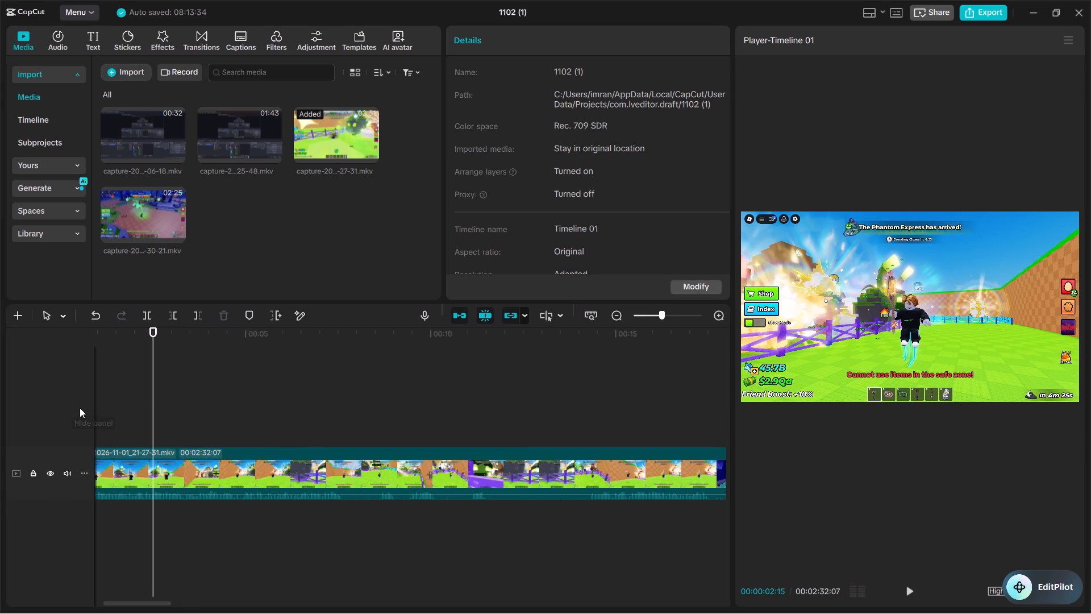
key(ctrl+plus)
key(ctrl+plus)
key(ctrl+plus)
key(ctrl+plus)
key(ctrl+plus)
click(156, 405)
drag(156, 405, 0, 439)
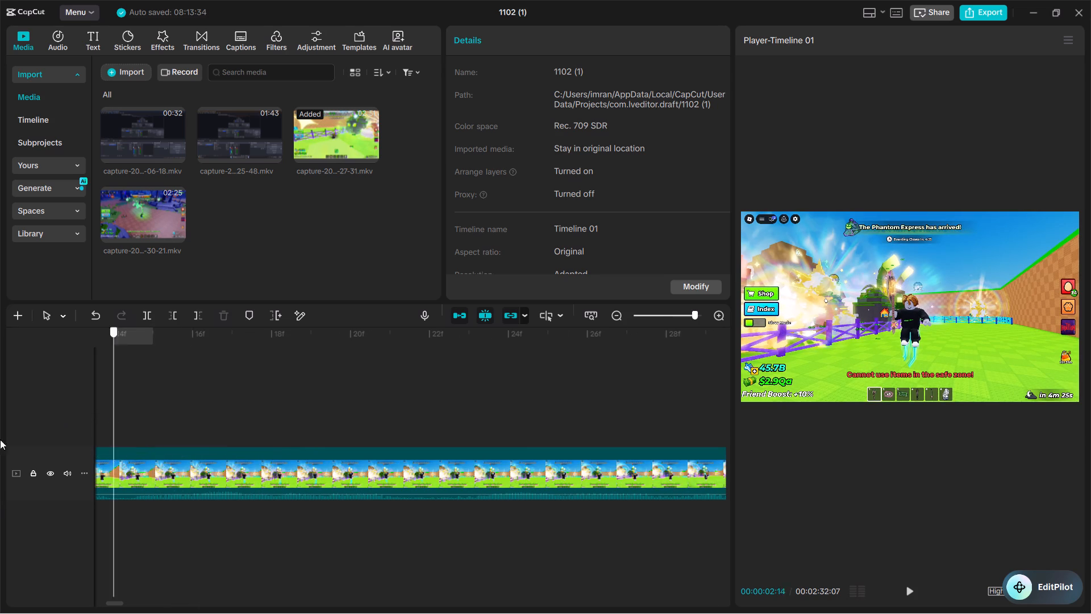
drag(0, 439, 0, 477)
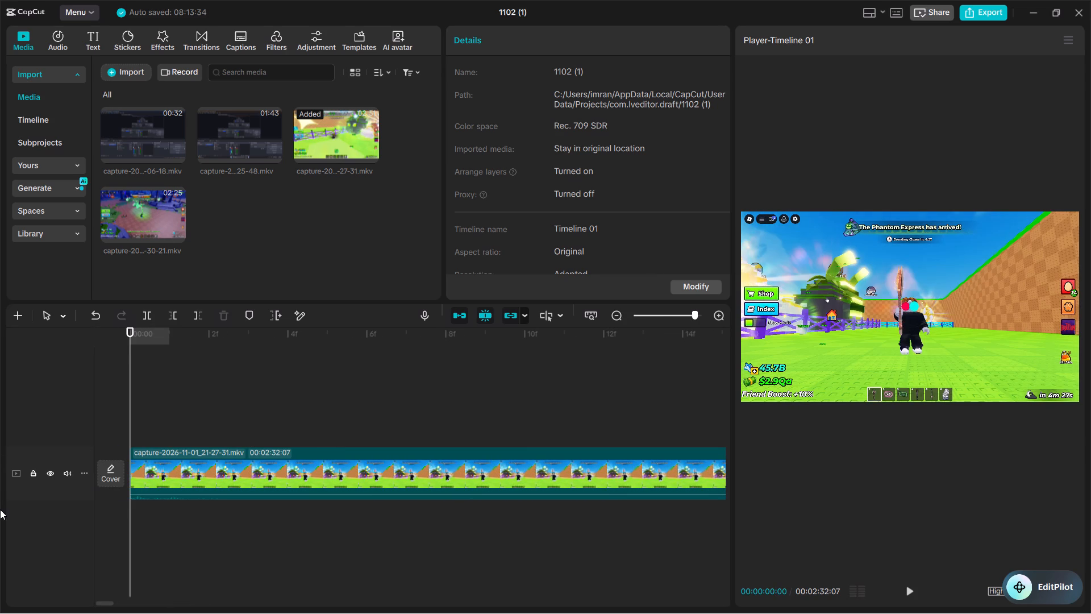
Scrub the clip's first two seconds frame by frame to find the exact cut point and remove the opening 15 frames.
click(509, 432)
drag(509, 432, 542, 439)
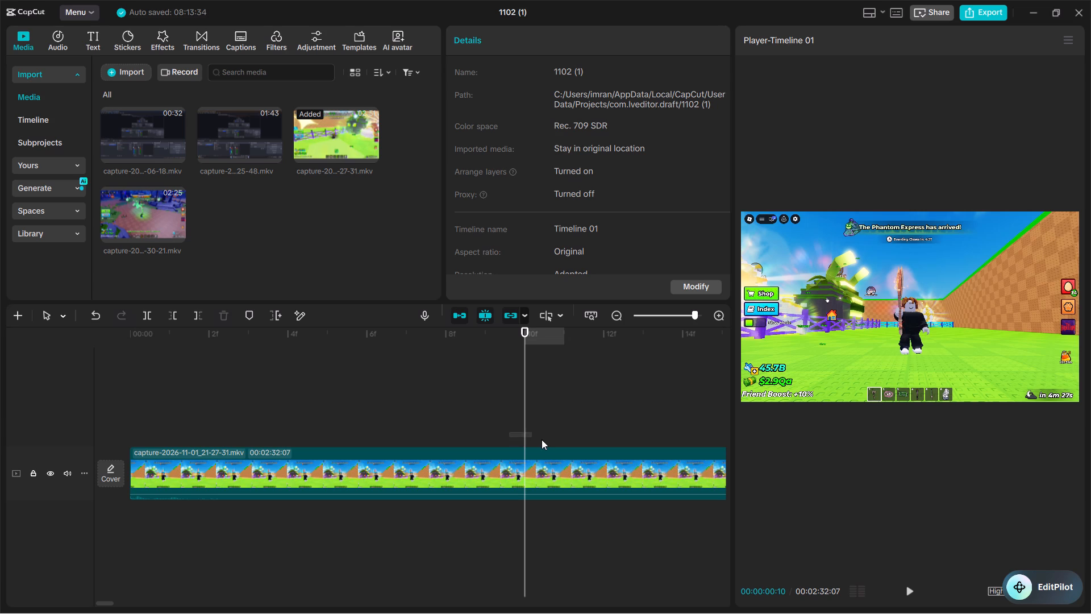
drag(542, 439, 547, 442)
drag(527, 428, 686, 442)
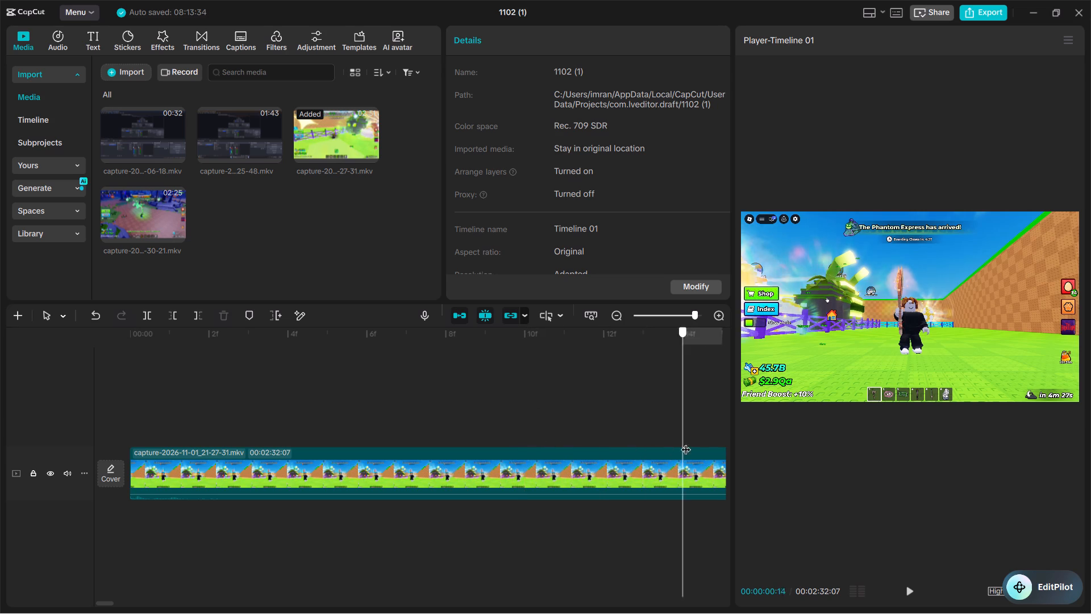
drag(686, 442, 696, 480)
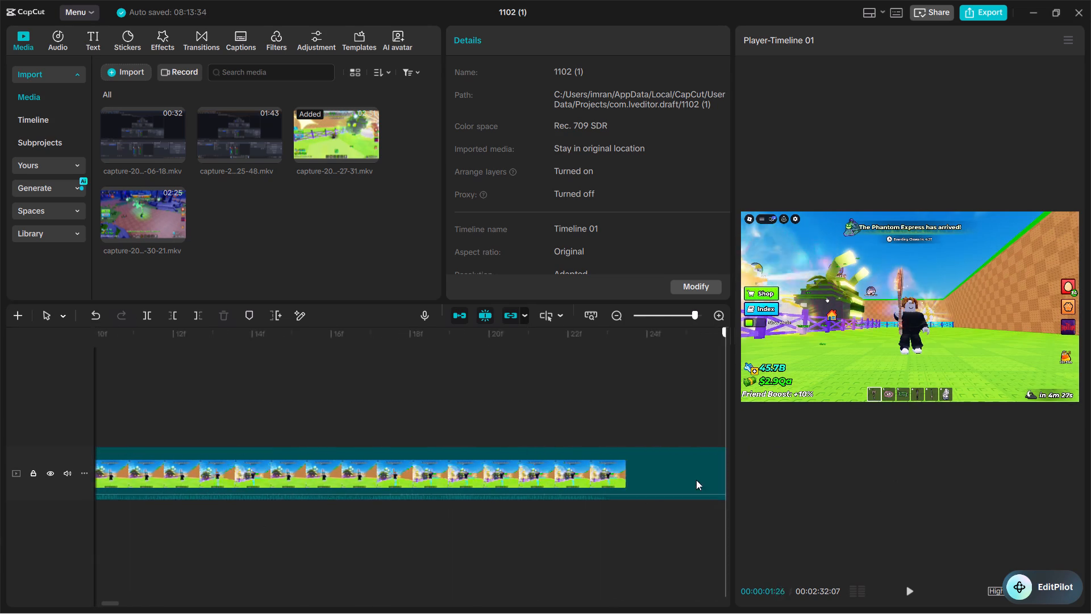
drag(696, 480, 146, 504)
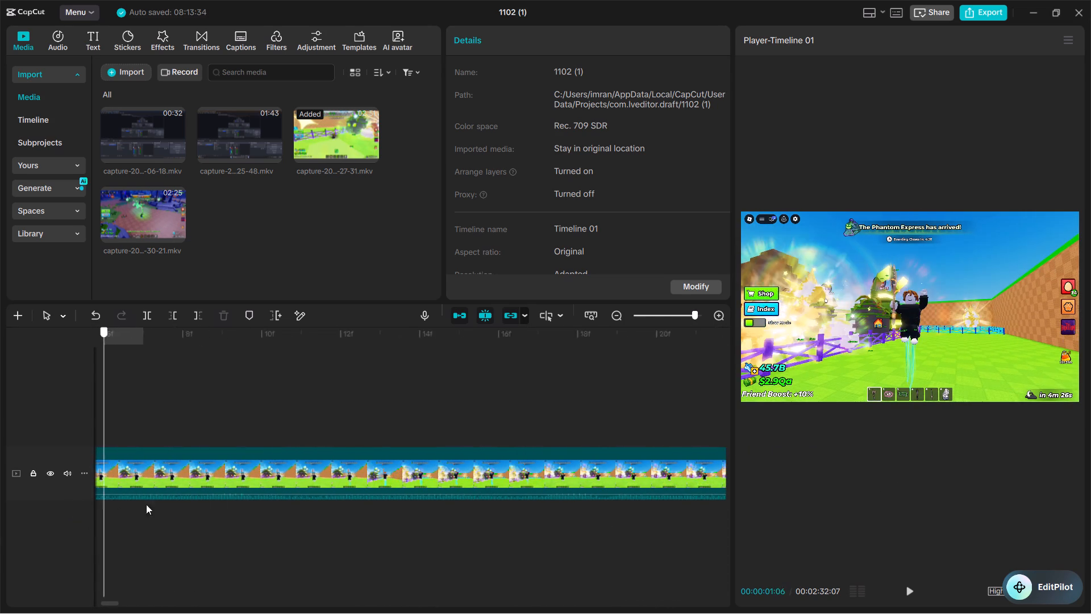
drag(146, 504, 561, 478)
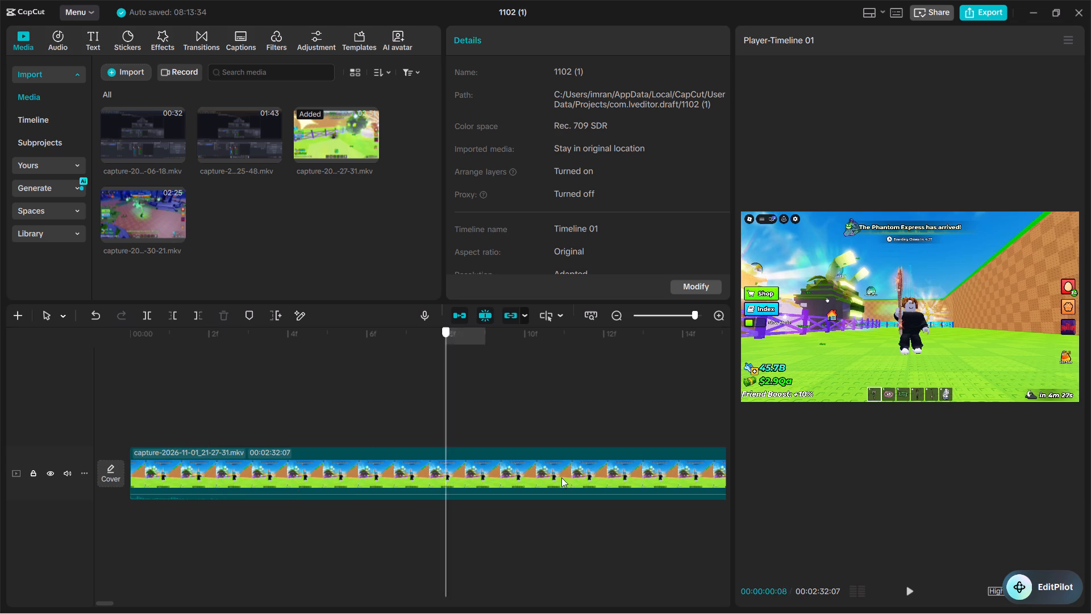
drag(561, 478, 482, 470)
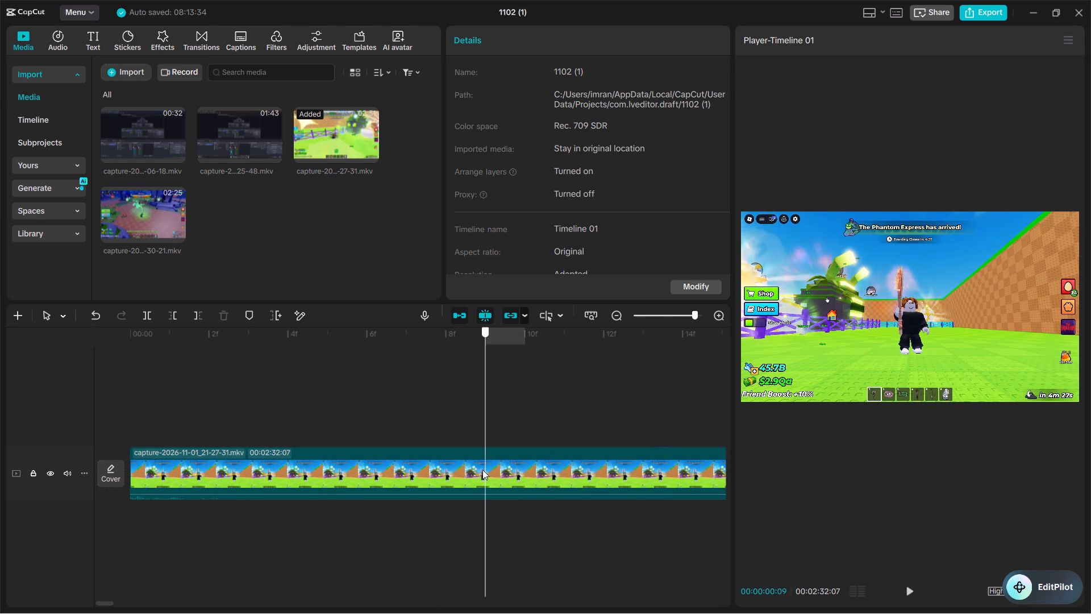
drag(482, 470, 161, 522)
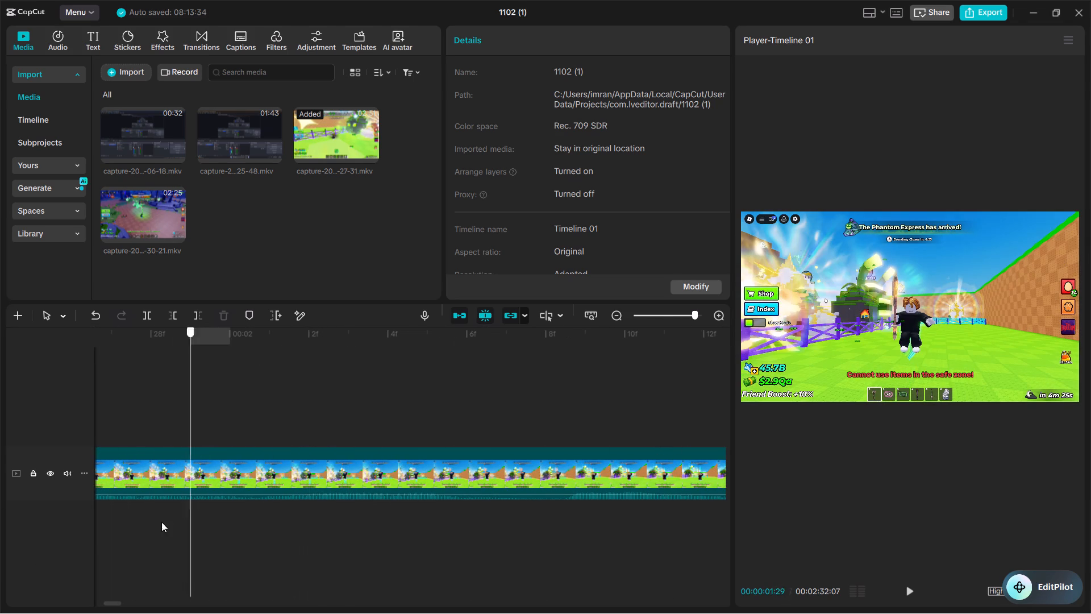
drag(161, 522, 251, 525)
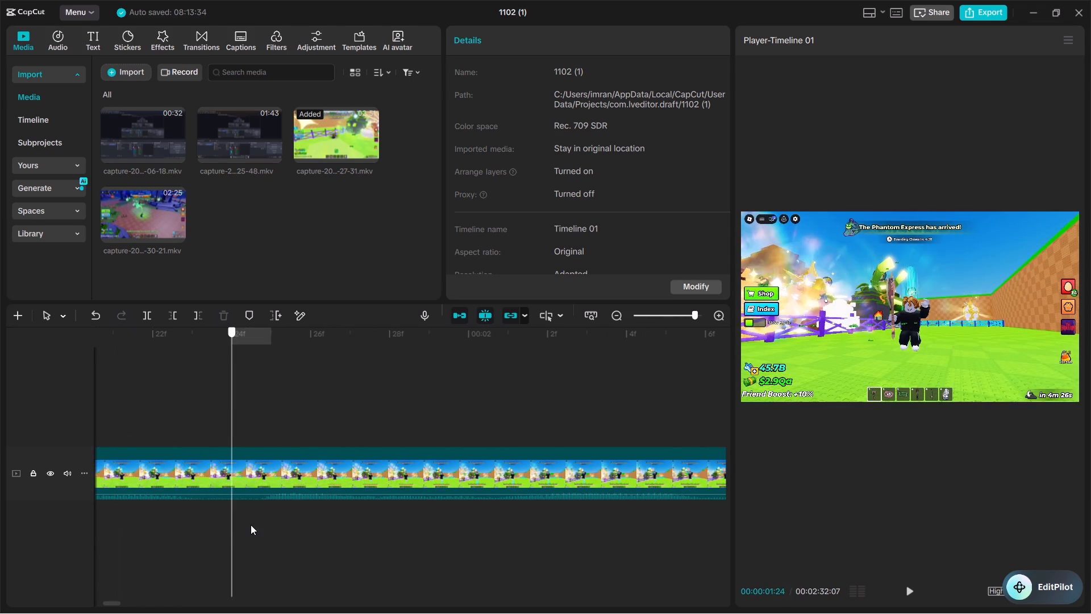
drag(251, 525, 139, 525)
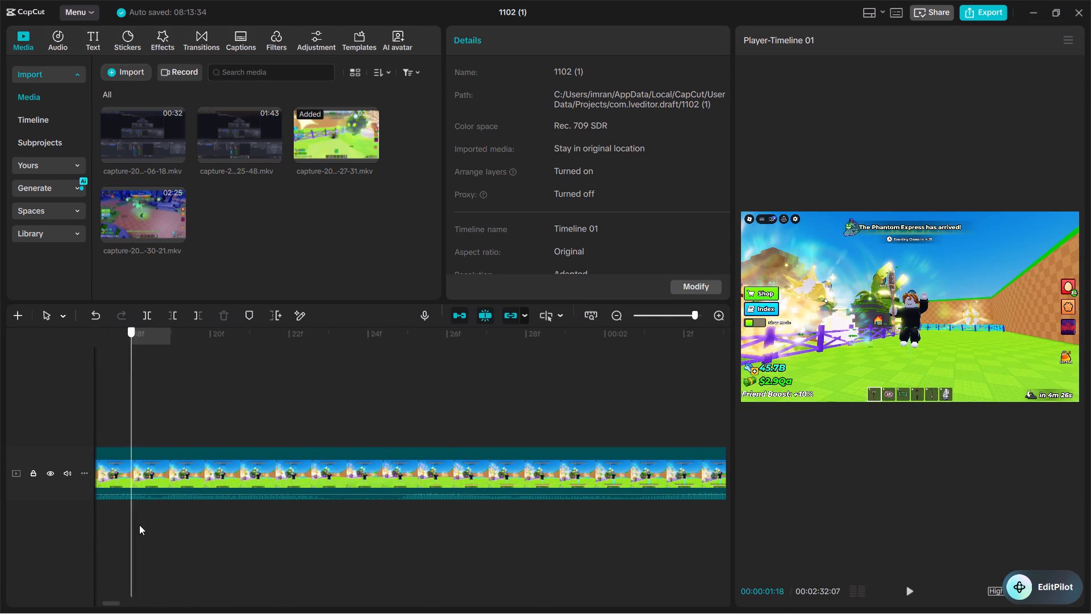
drag(139, 525, 141, 529)
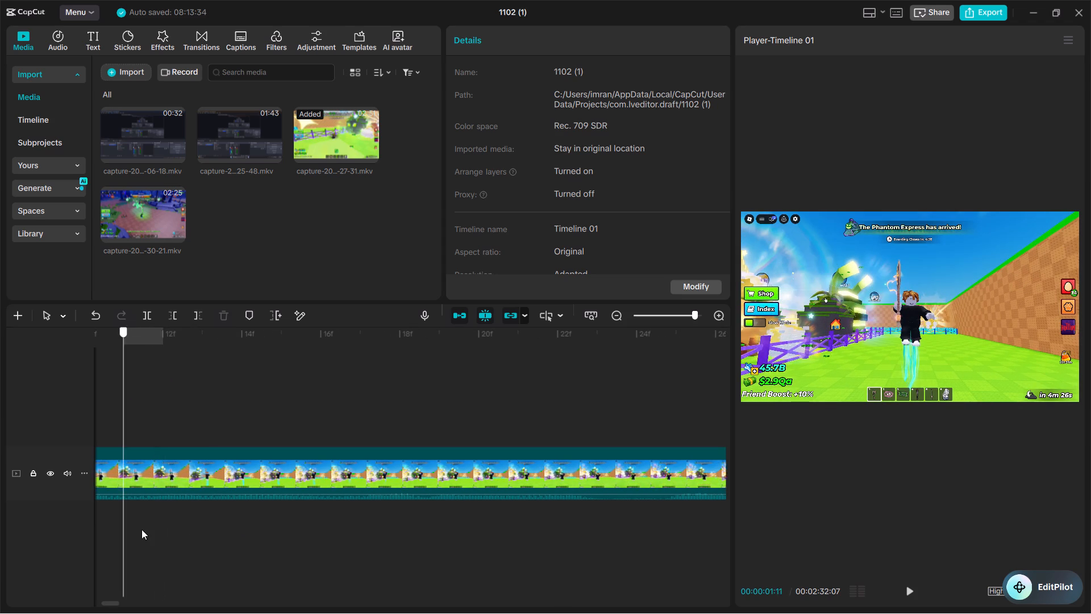
drag(141, 529, 164, 547)
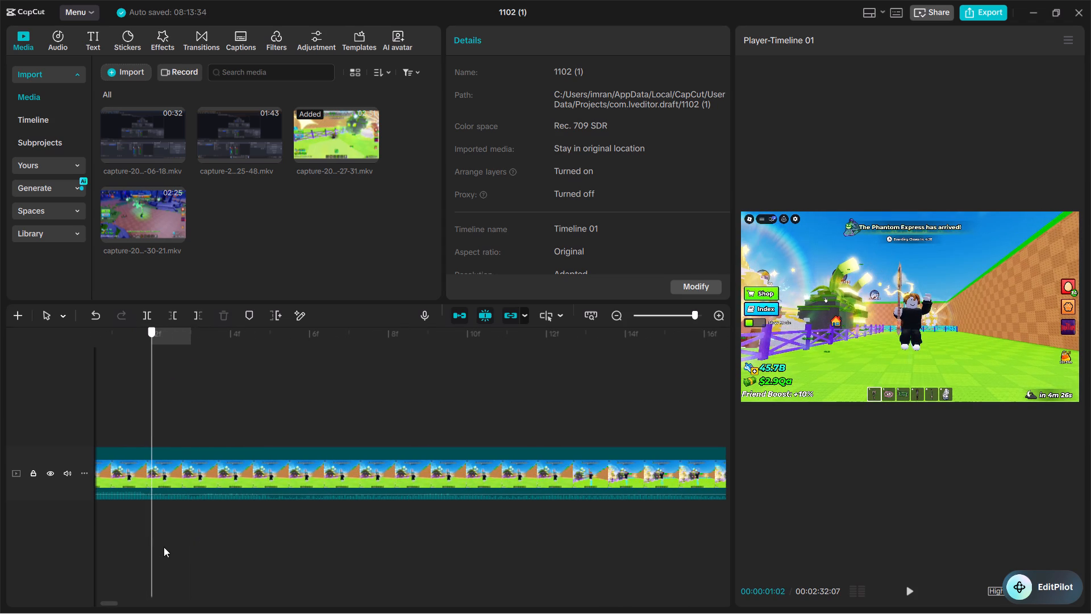
drag(164, 547, 134, 557)
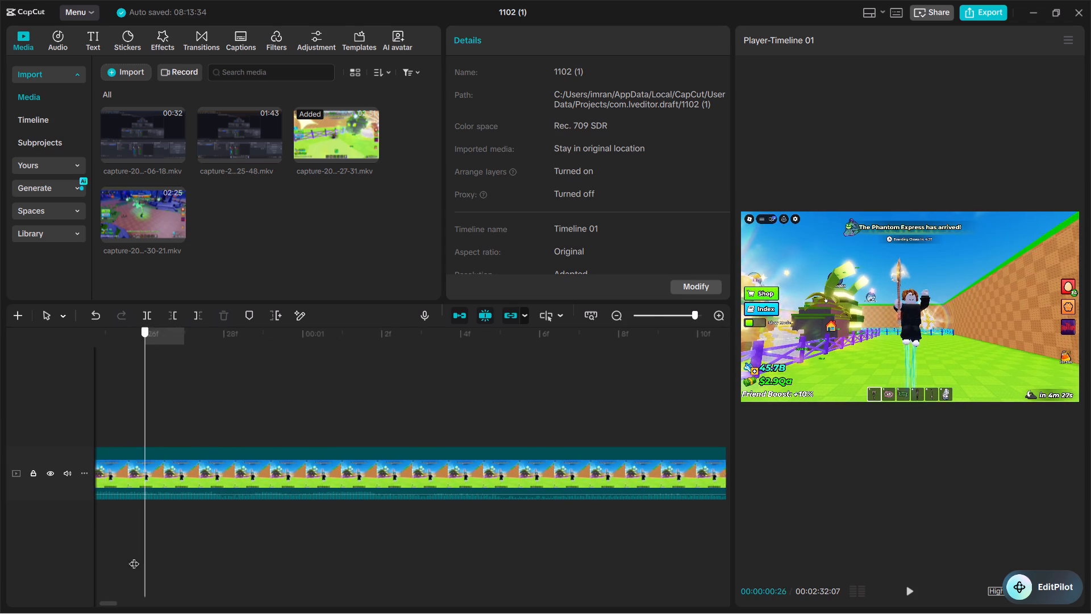
drag(134, 557, 111, 571)
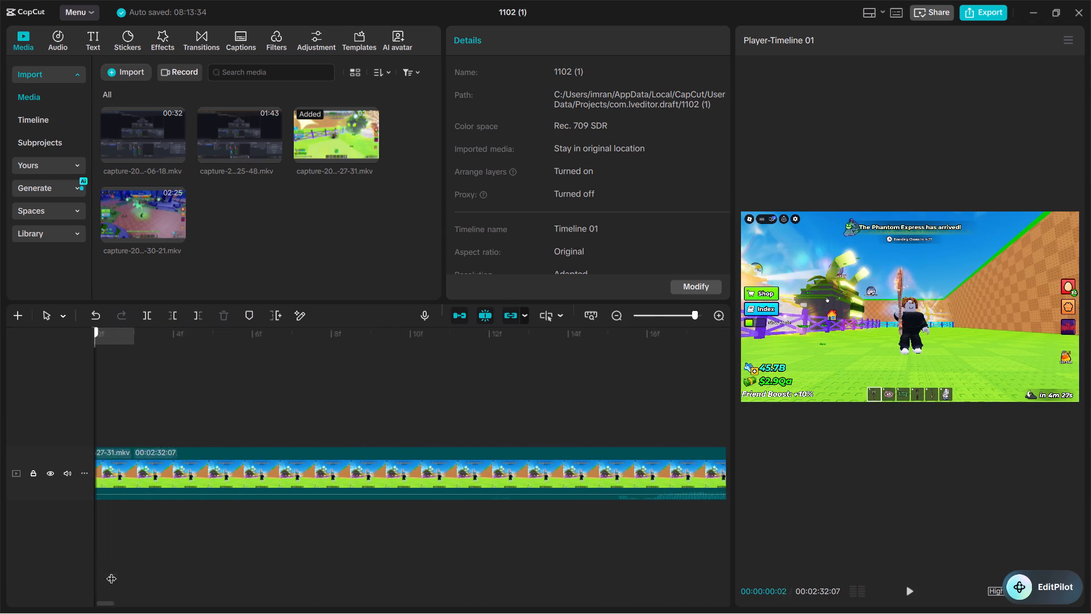
drag(111, 571, 710, 554)
click(174, 316)
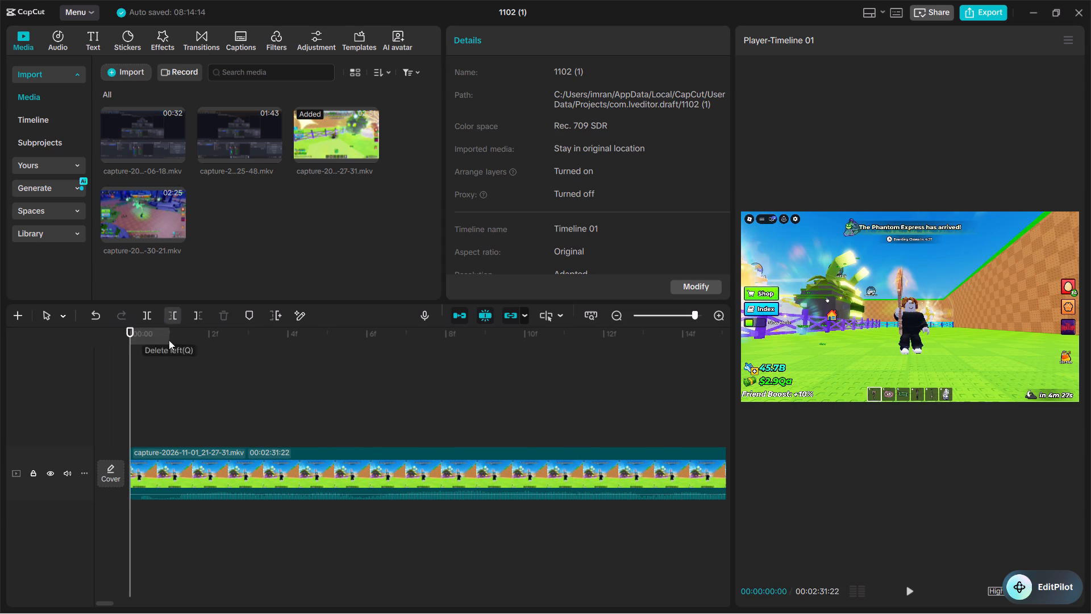
Remove one more frame from the start of the clip, cutting at 00:00:00:01.
click(164, 437)
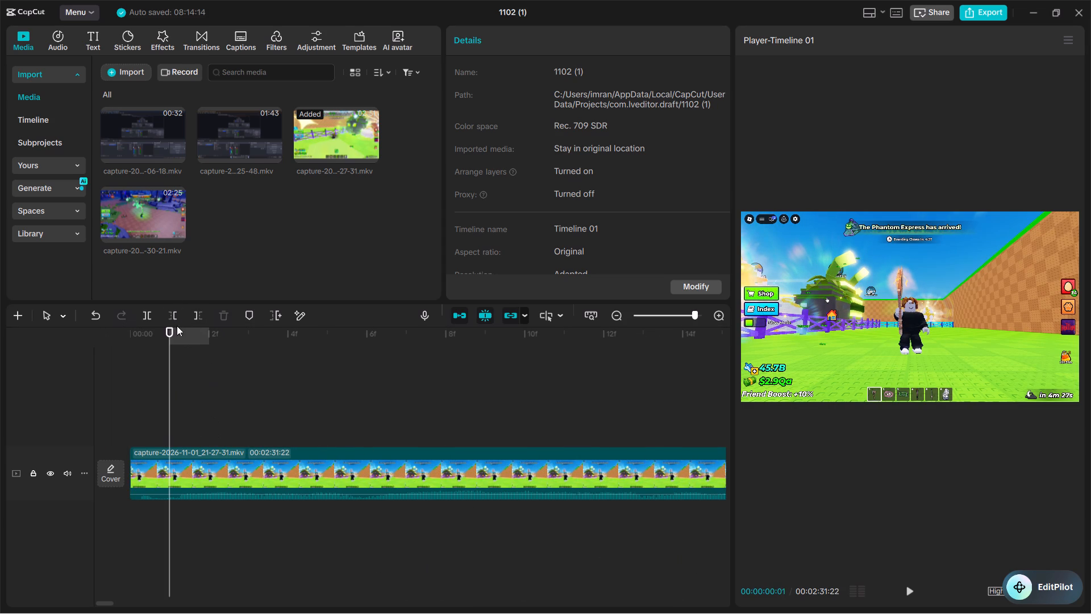
click(177, 313)
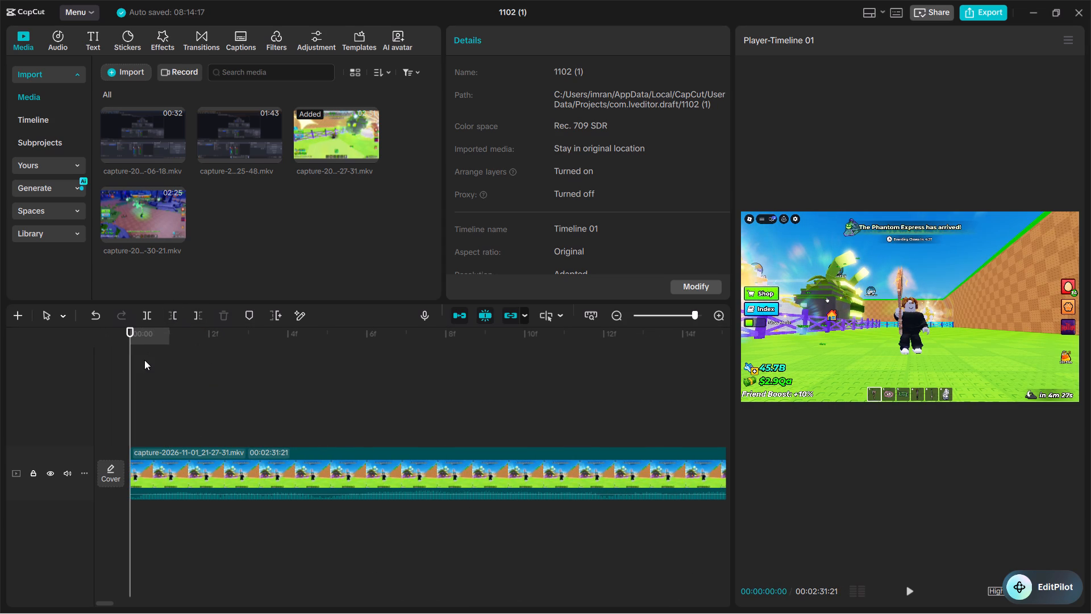
Play the trimmed clip from its start to about 00:00:07:11 to check how the gameplay opens.
click(144, 360)
click(144, 360)
drag(144, 360, 151, 400)
drag(132, 420, 146, 432)
drag(134, 423, 153, 430)
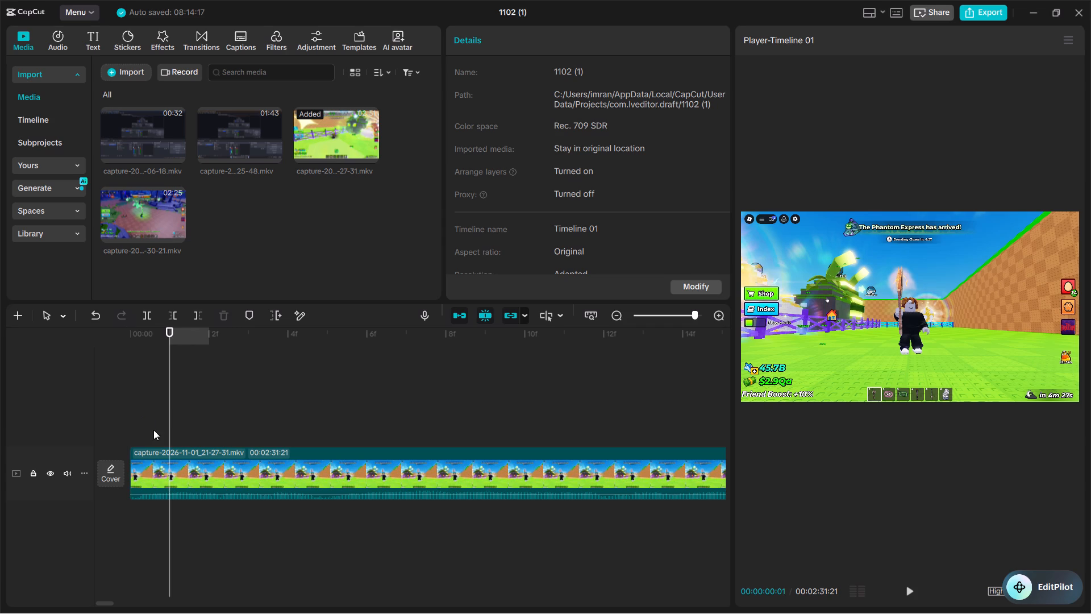
key(space)
key(space)
key(ctrl+minus)
key(ctrl+minus)
key(ctrl+minus)
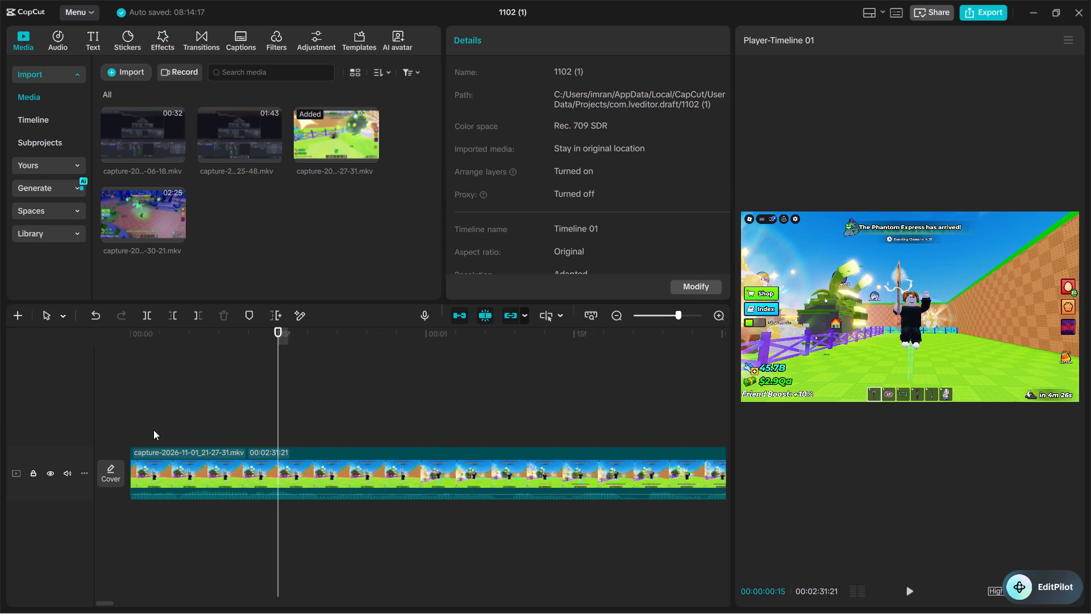
key(ctrl+minus)
key(ctrl+minus)
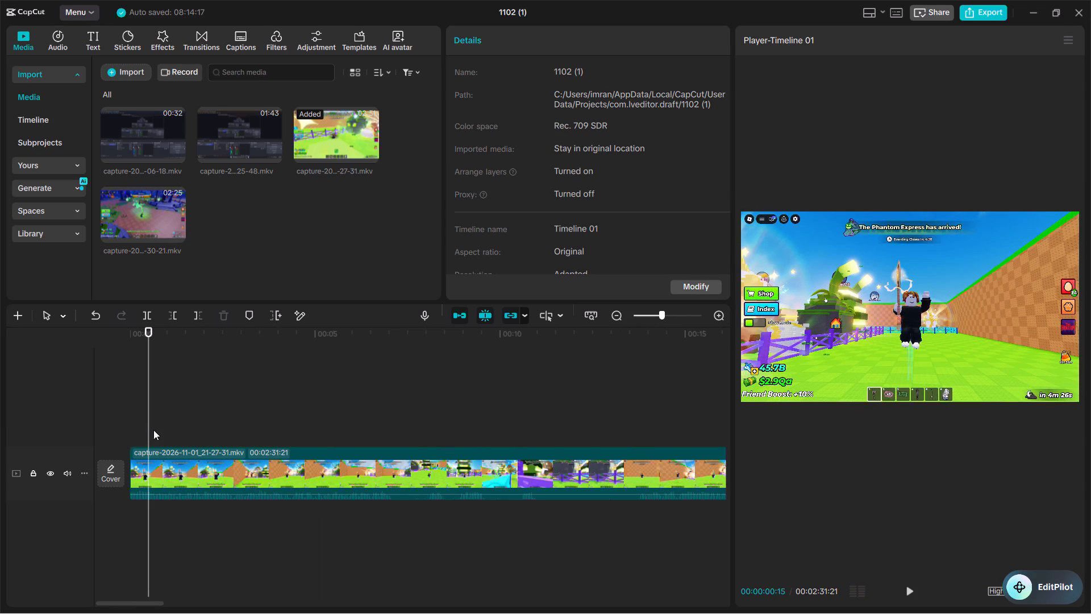
key(space)
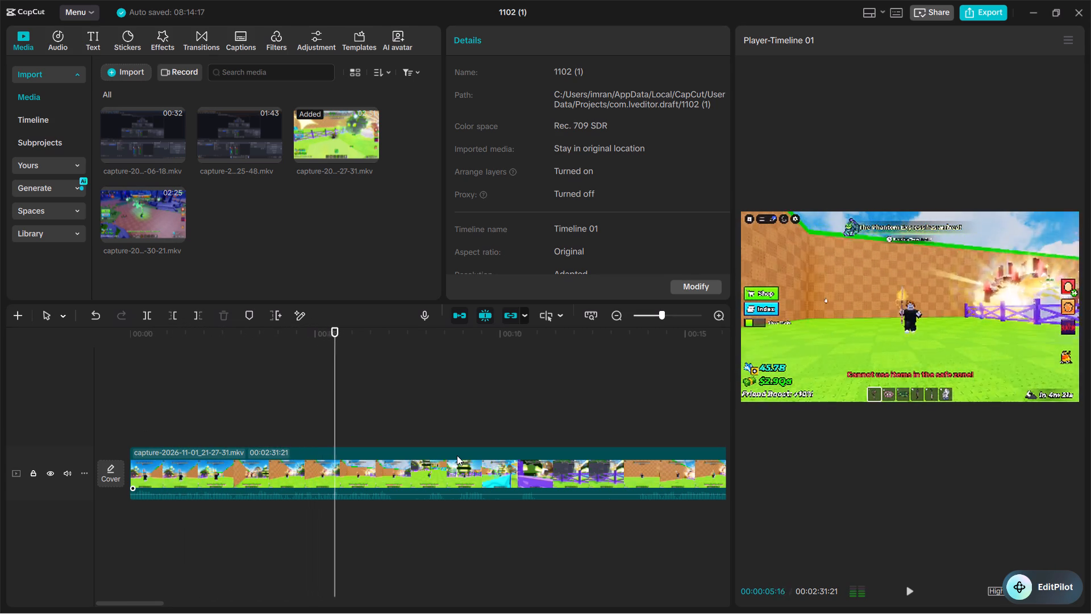
key(space)
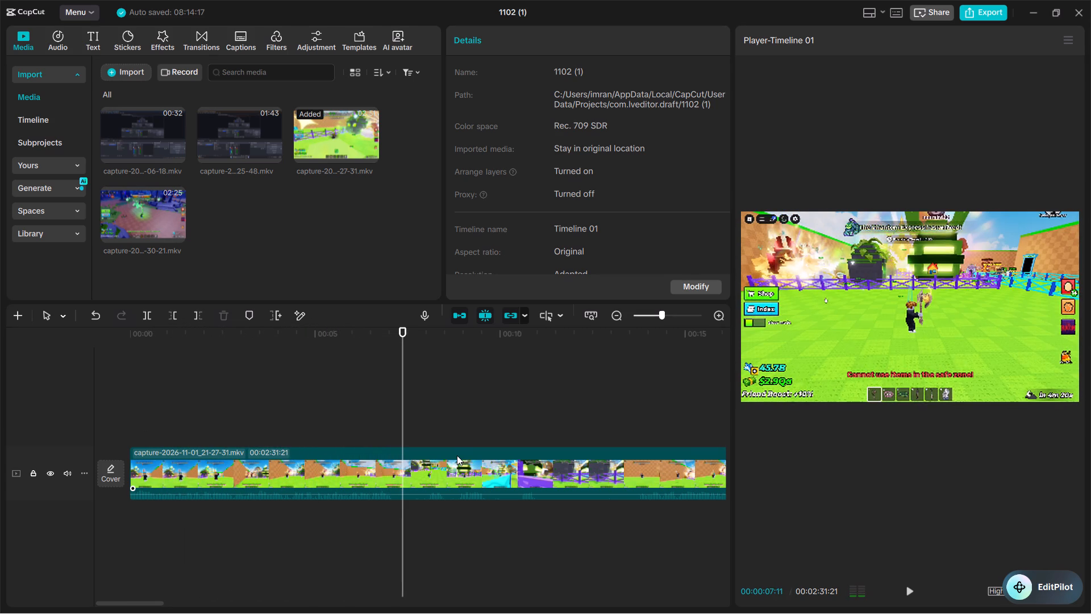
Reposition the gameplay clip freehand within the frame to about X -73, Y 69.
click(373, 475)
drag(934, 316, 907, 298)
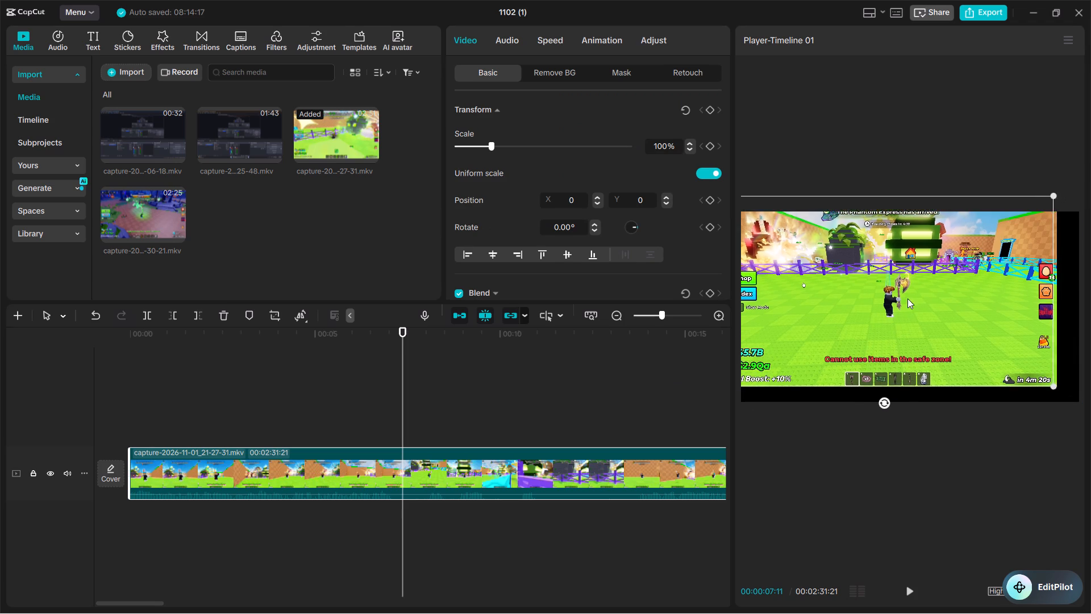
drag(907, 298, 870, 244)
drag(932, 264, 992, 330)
Move the floating EditPilot button clear of the player controls and set the project's aspect ratio to 9:16.
drag(1046, 579, 1009, 13)
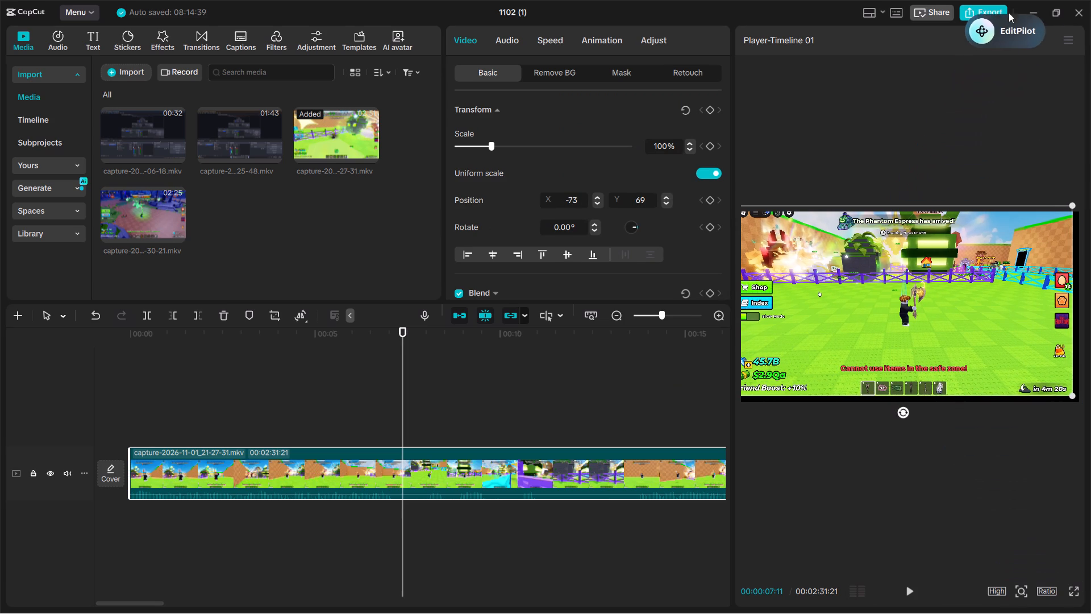
drag(1009, 13, 1031, 0)
click(1054, 594)
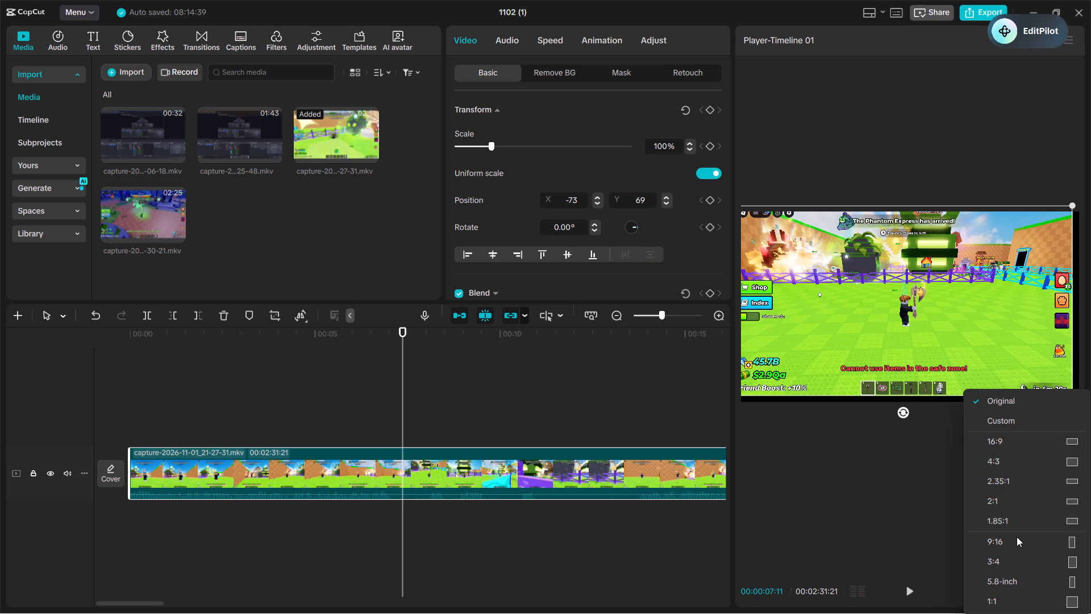
click(1017, 542)
Enlarge the gameplay clip freehand to about 259% and centre it in the vertical frame at X 0, Y 0.
drag(976, 343, 940, 281)
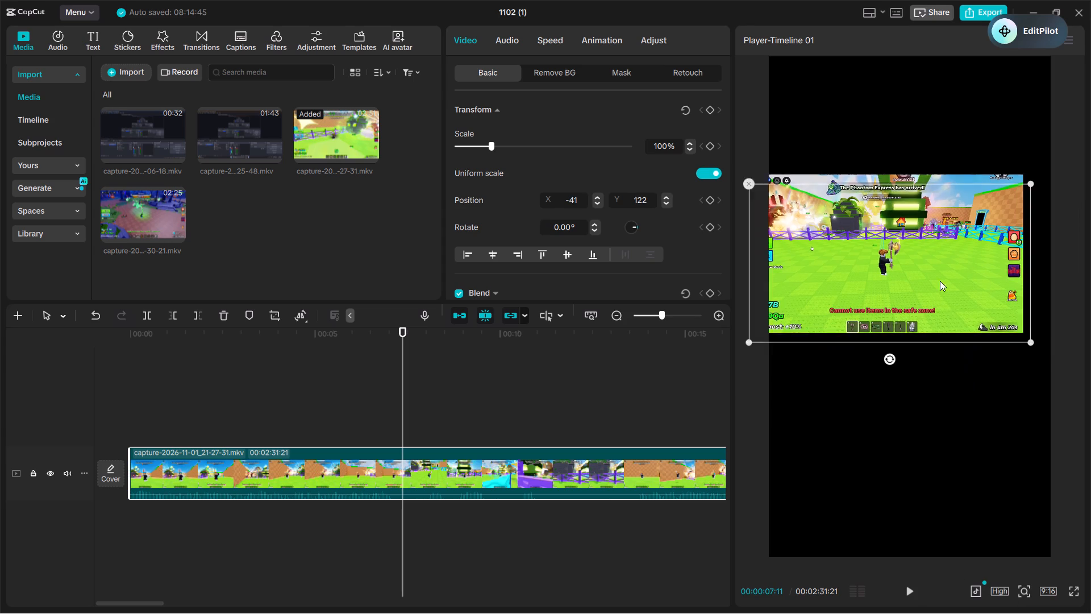
drag(940, 281, 905, 226)
drag(969, 255, 1090, 492)
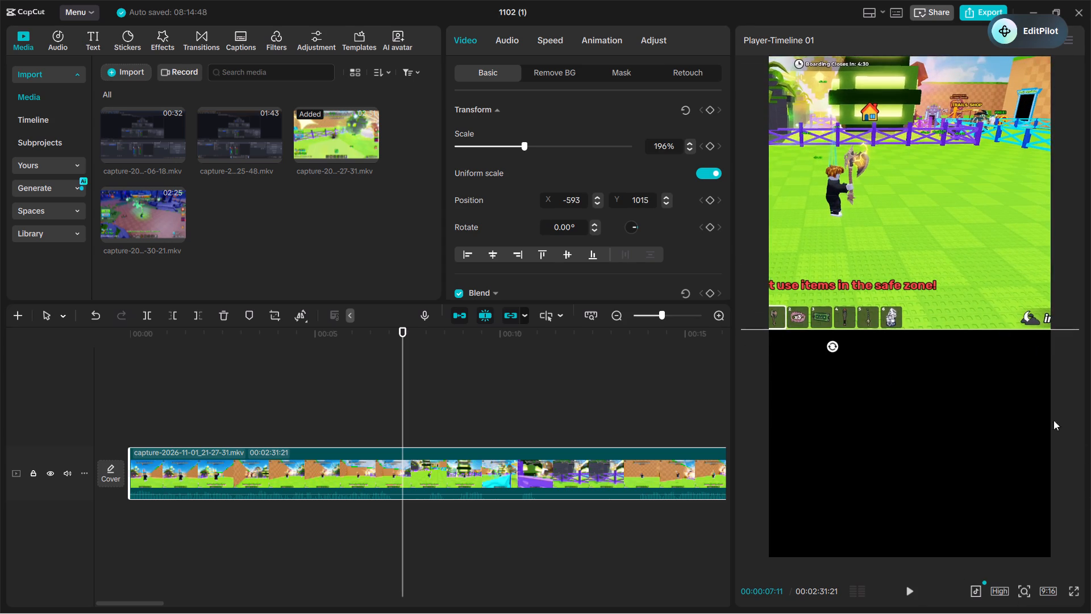
drag(974, 261, 872, 293)
drag(1006, 363, 1090, 472)
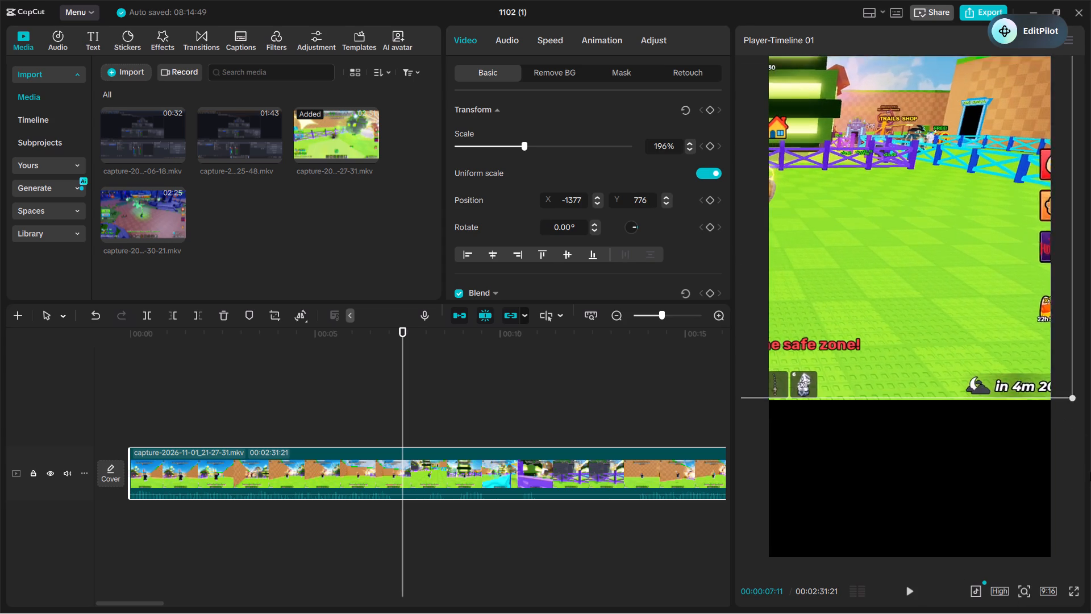
drag(1090, 472, 1090, 514)
drag(929, 353, 1078, 420)
drag(1003, 405, 1015, 437)
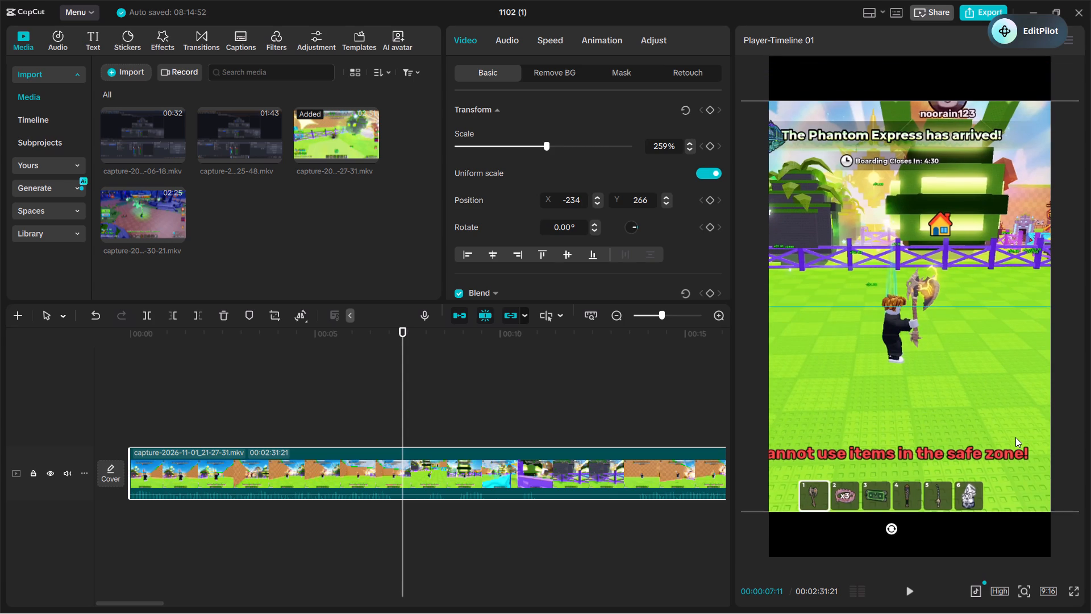
drag(1015, 437, 1014, 442)
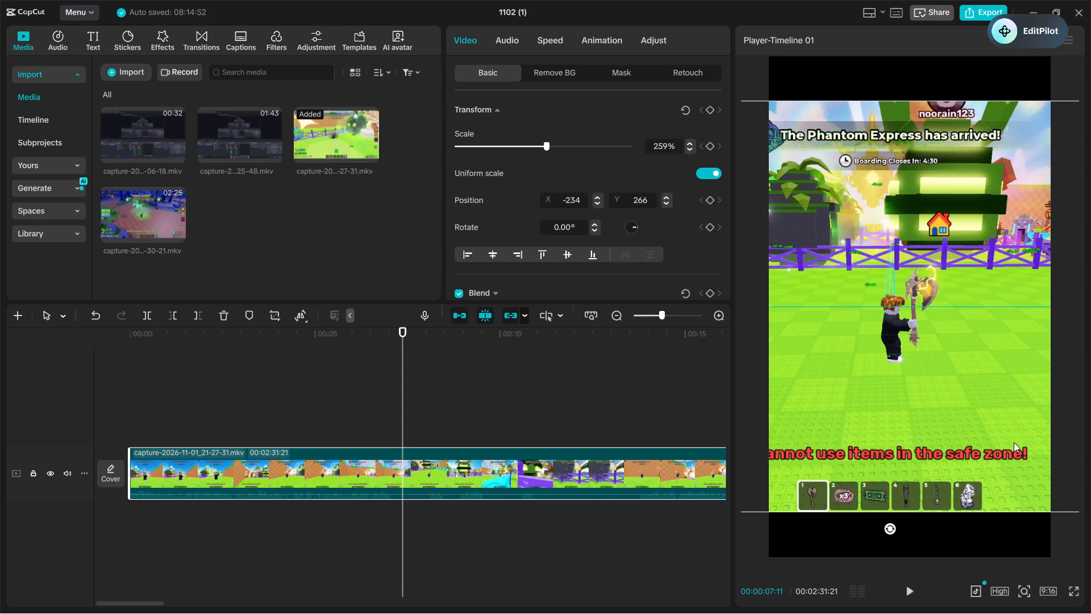
drag(1014, 442, 1014, 428)
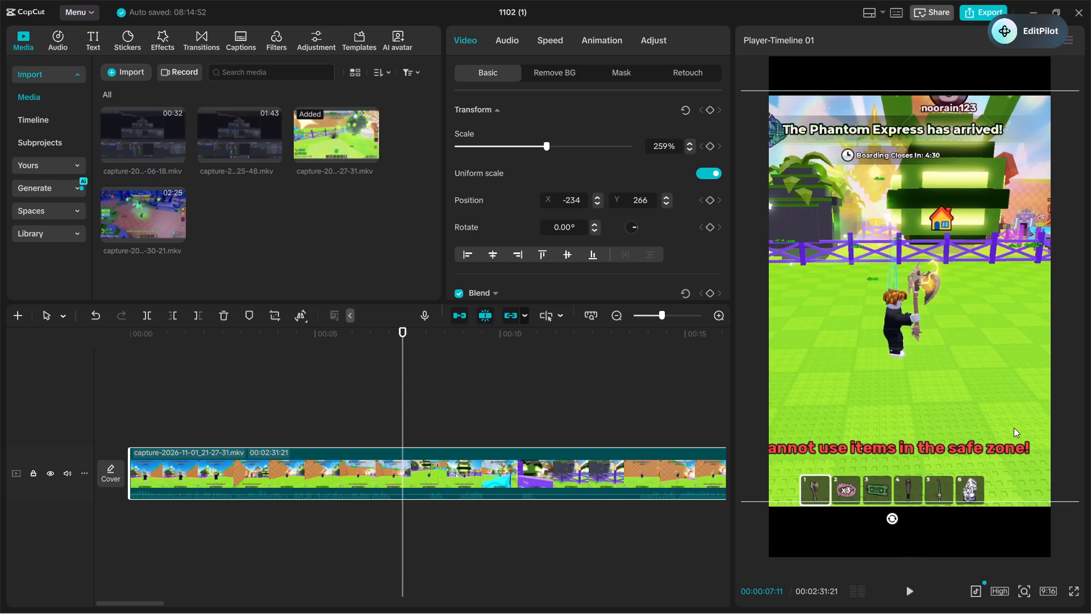
drag(1014, 428, 1031, 438)
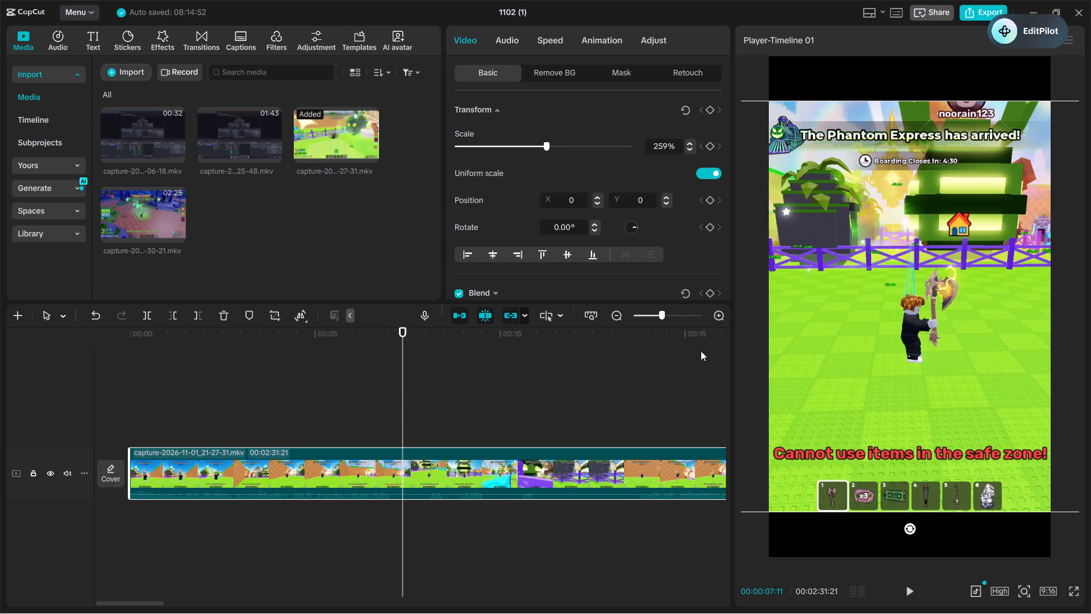
Set the gameplay clip's scale to 270%.
triple_click(688, 141)
double_click(688, 141)
click(688, 141)
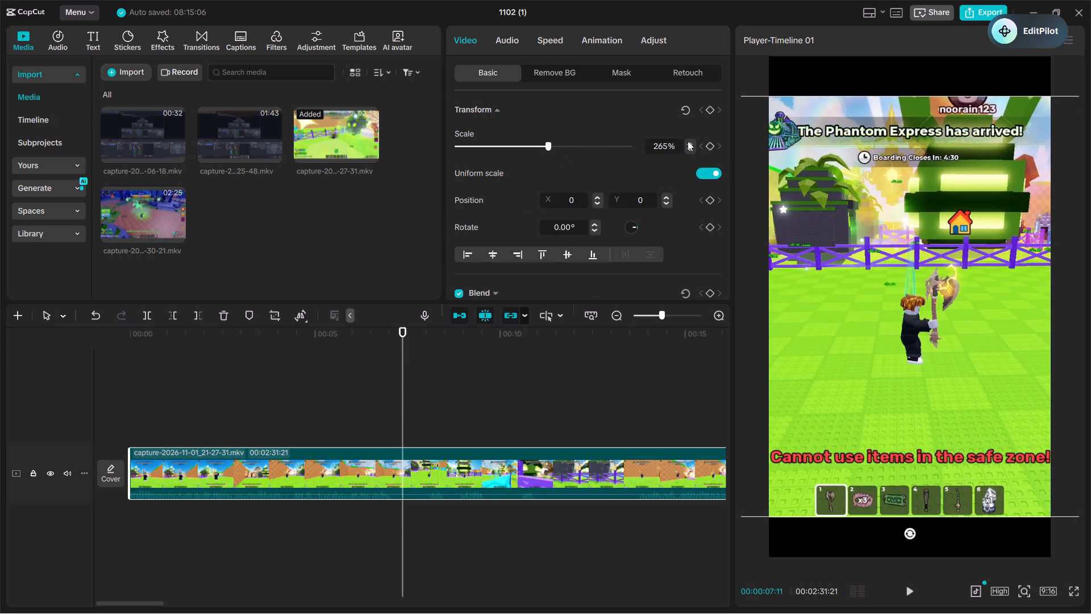
click(688, 141)
triple_click(688, 141)
click(688, 141)
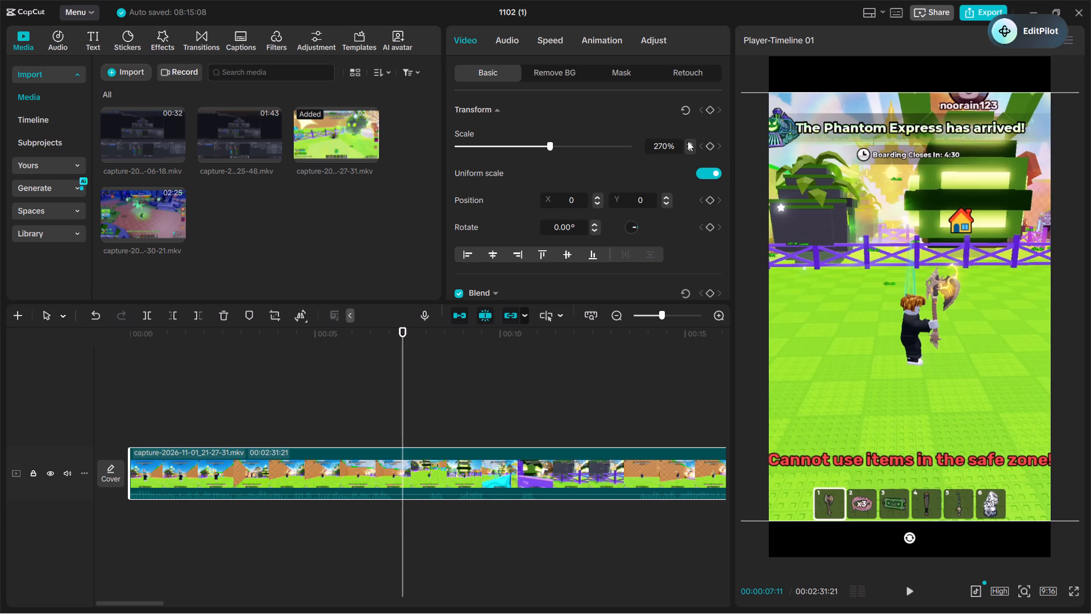
Preview the gameplay around the seven-second mark and split the clip at 00:00:07:03.
click(357, 390)
drag(357, 390, 384, 470)
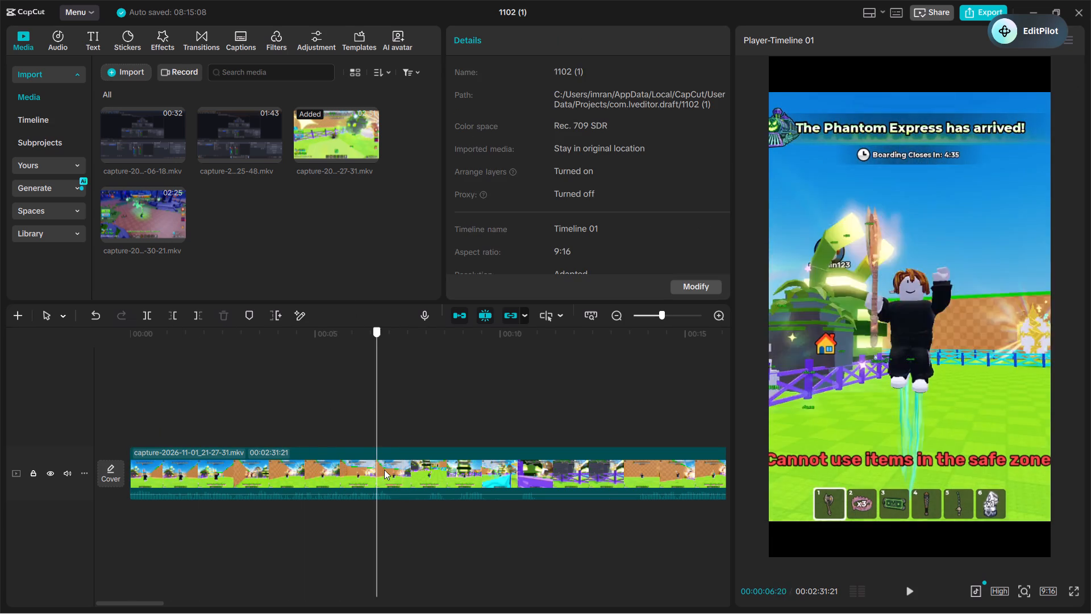
drag(384, 470, 310, 460)
key(space)
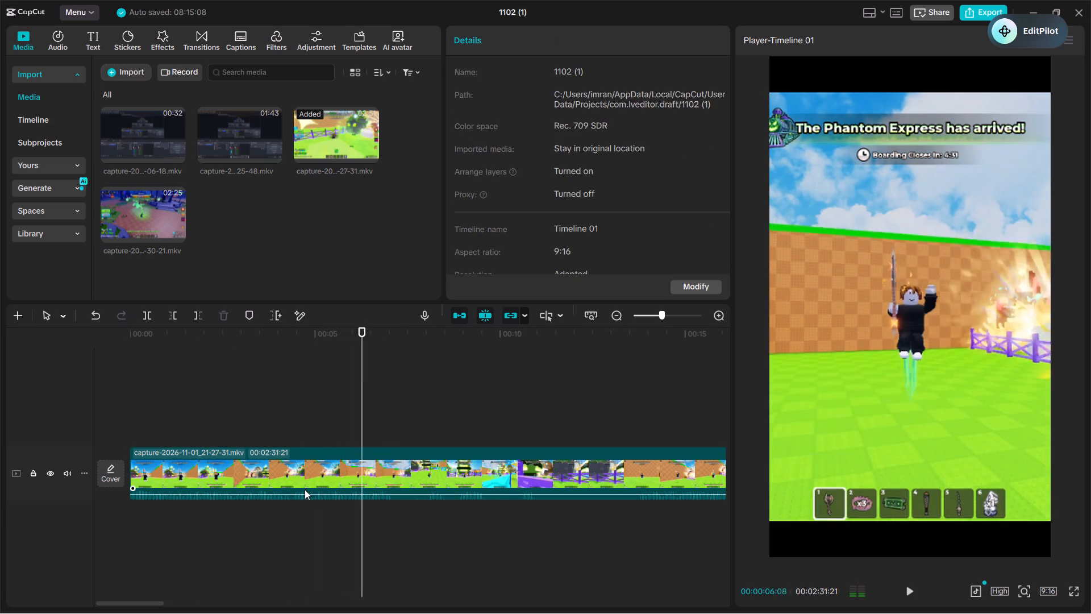
key(space)
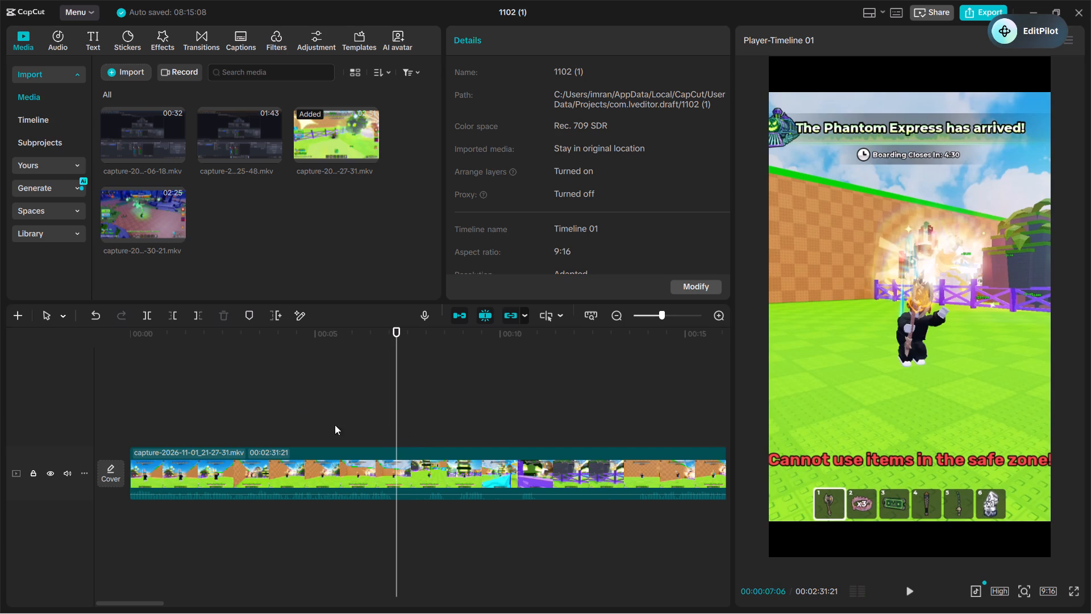
click(382, 489)
key(ctrl+plus)
key(ctrl+plus)
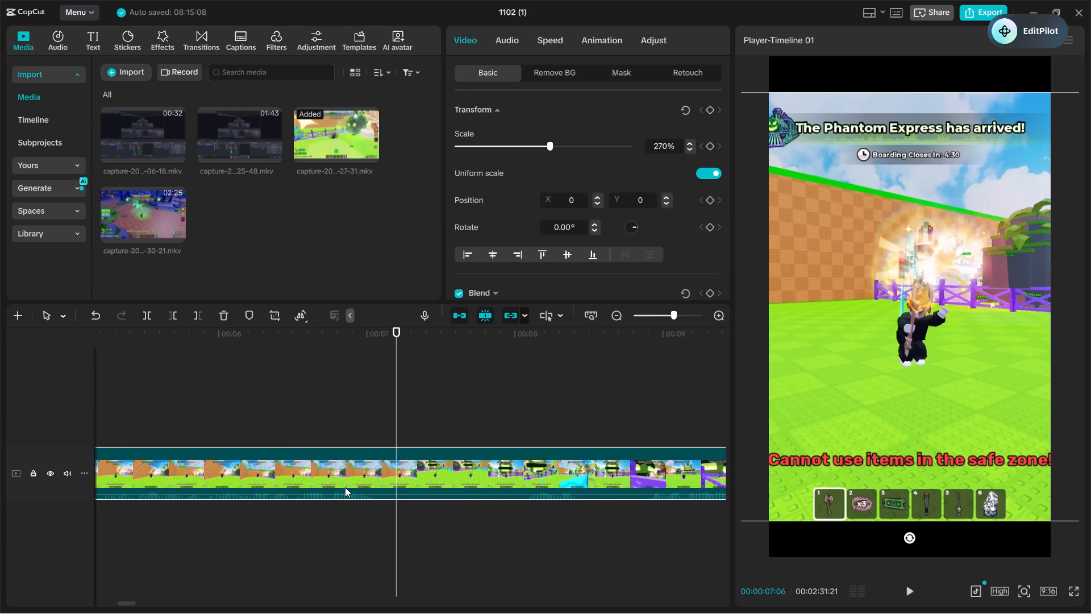
click(382, 385)
click(394, 474)
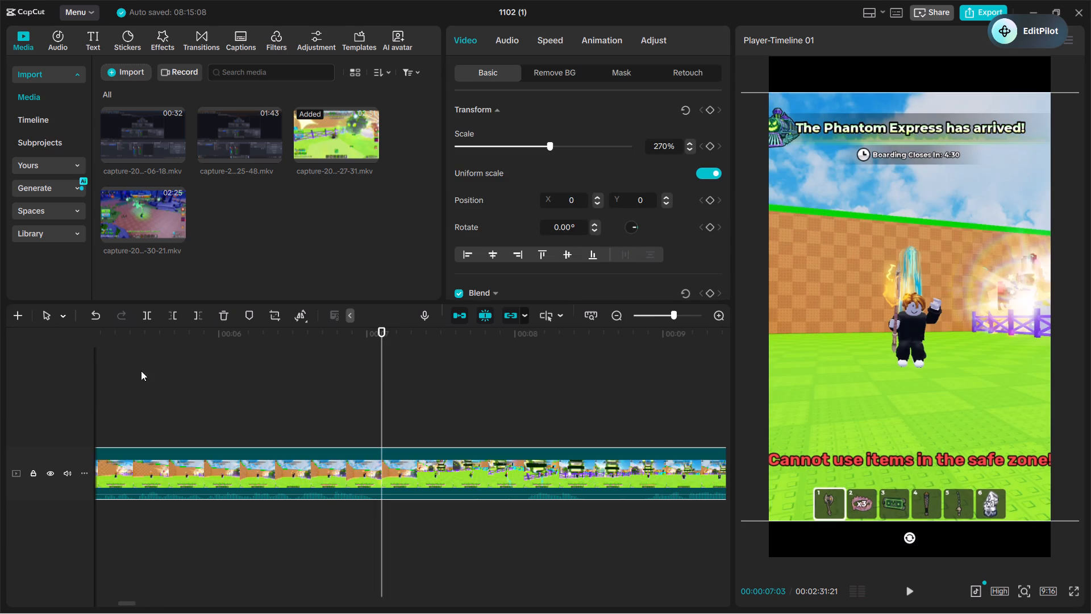
click(139, 316)
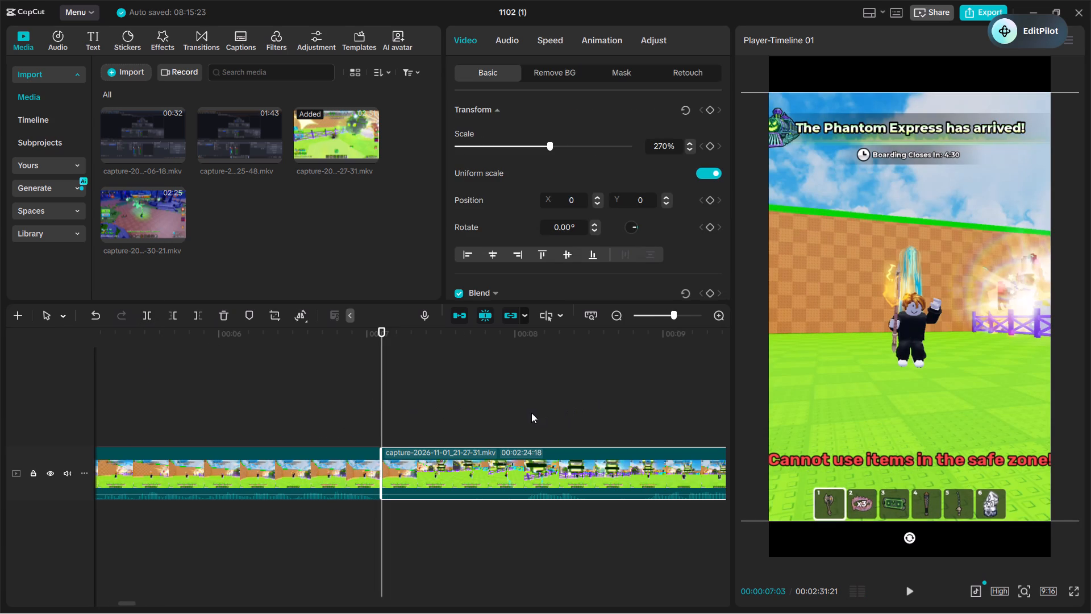
Preview the second segment and cut away its beginning up to 00:00:08:02.
click(531, 413)
key(space)
key(space)
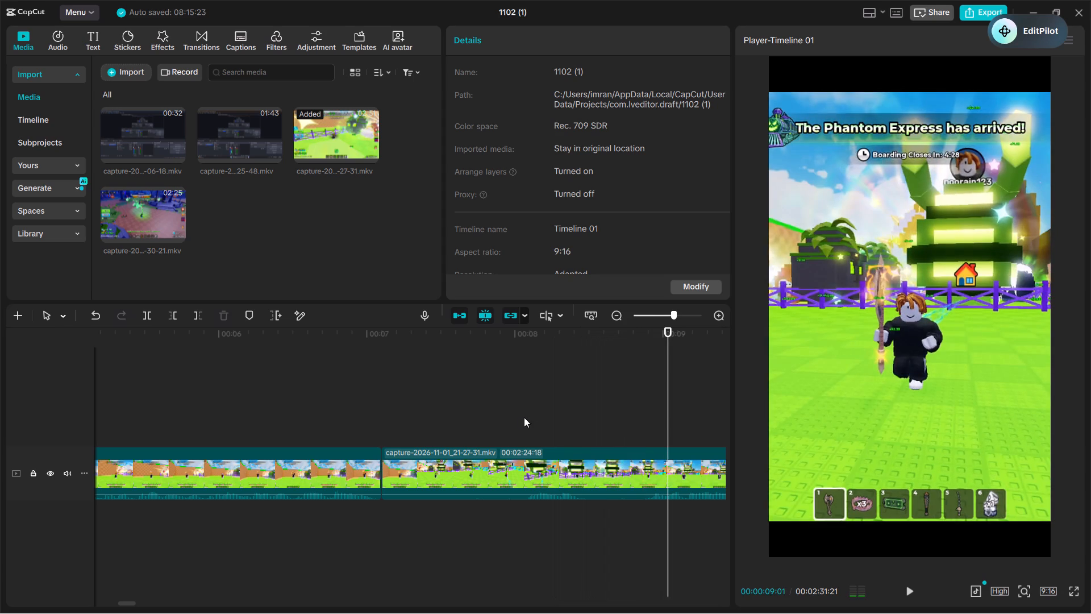
click(524, 417)
click(524, 477)
click(164, 316)
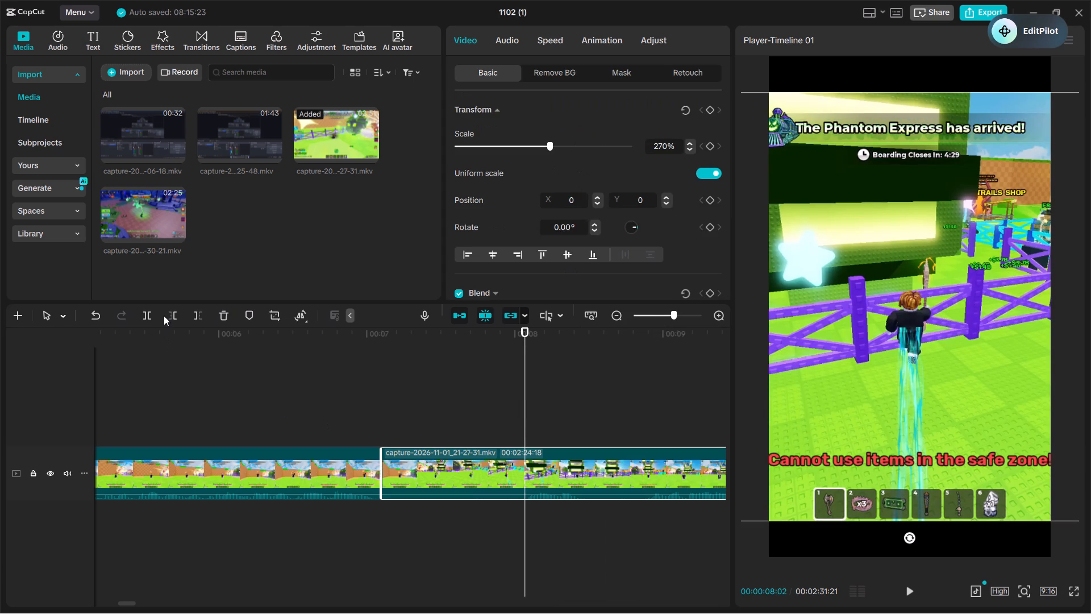
click(168, 313)
Play on from the cut and trim the start of the second segment again, up to 00:00:07:27.
key(space)
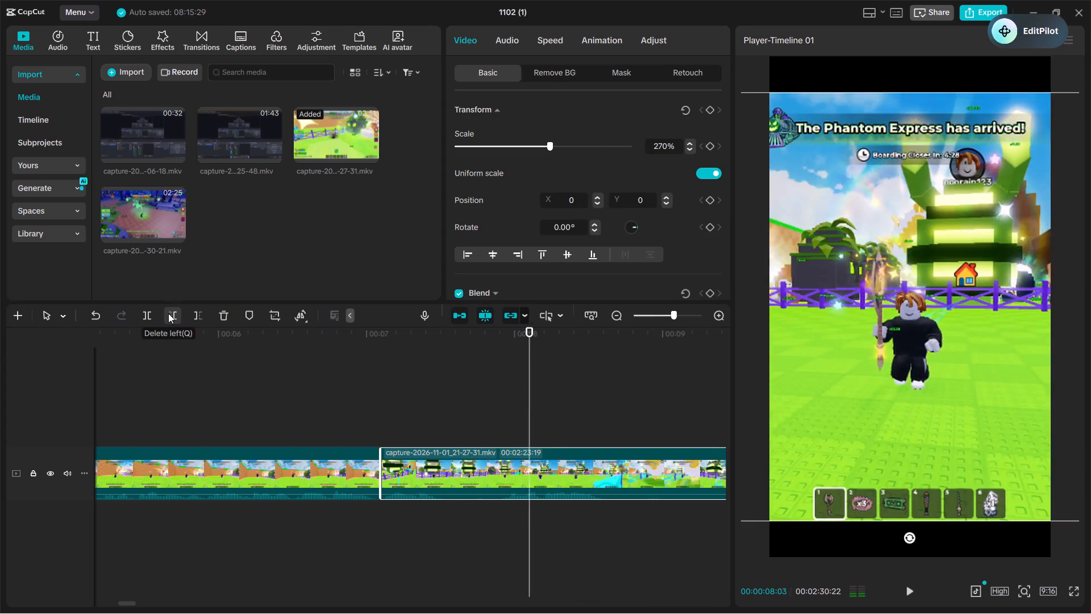
key(space)
click(447, 403)
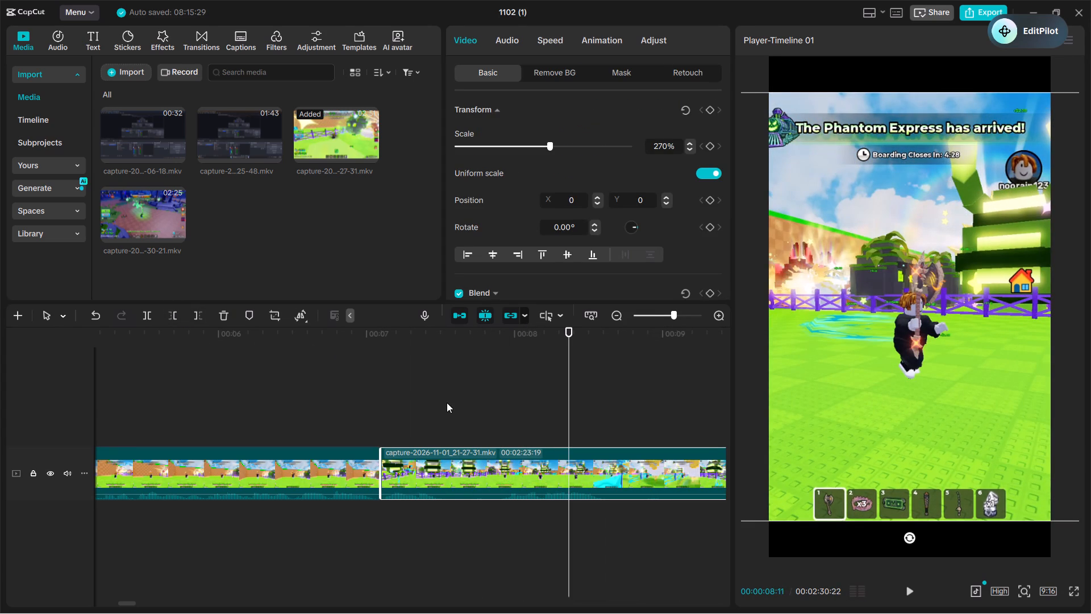
click(319, 403)
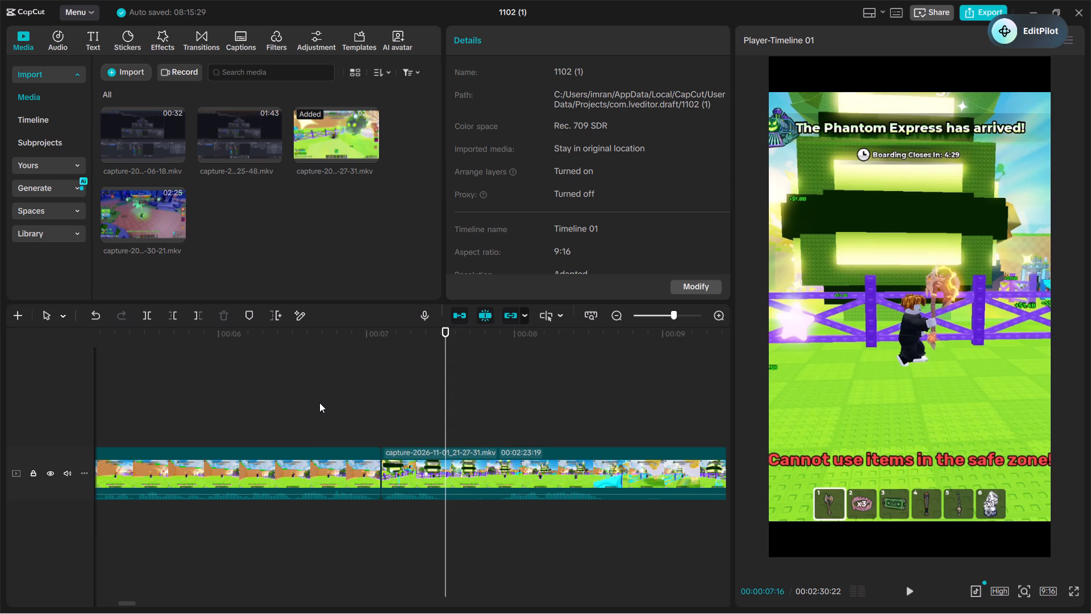
key(space)
key(space)
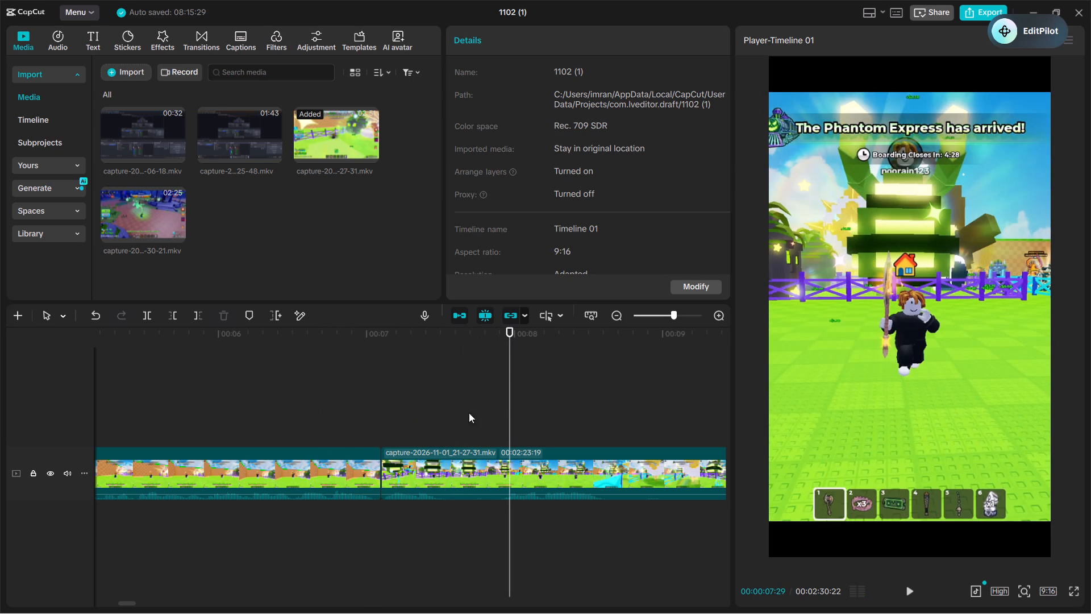
click(501, 410)
click(521, 467)
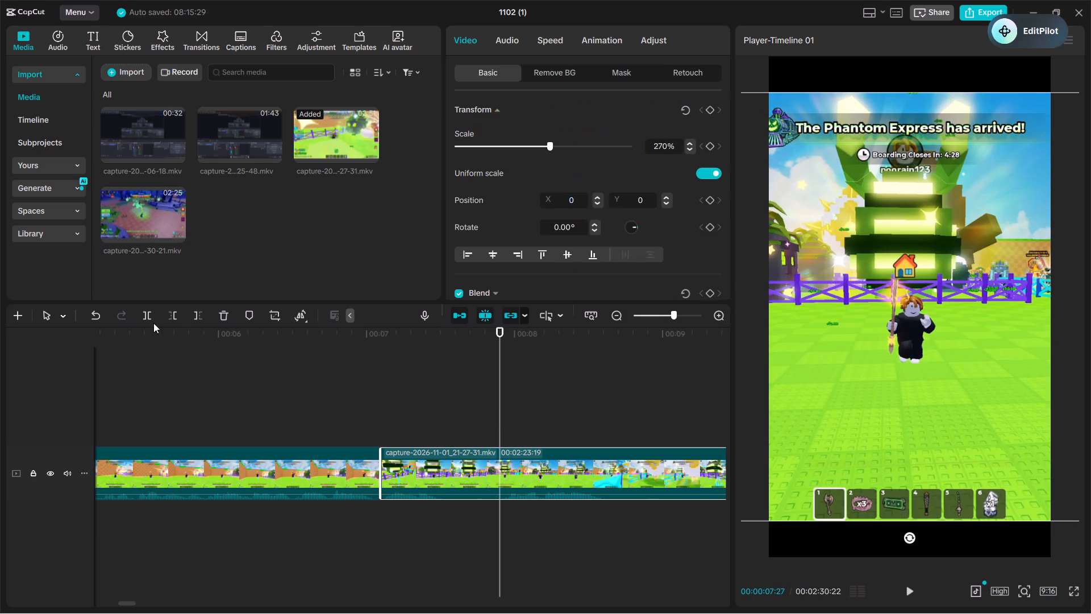
click(180, 325)
click(178, 316)
Check the new cut and remove two more frames from the second segment's start, cutting at 00:00:07:05.
key(space)
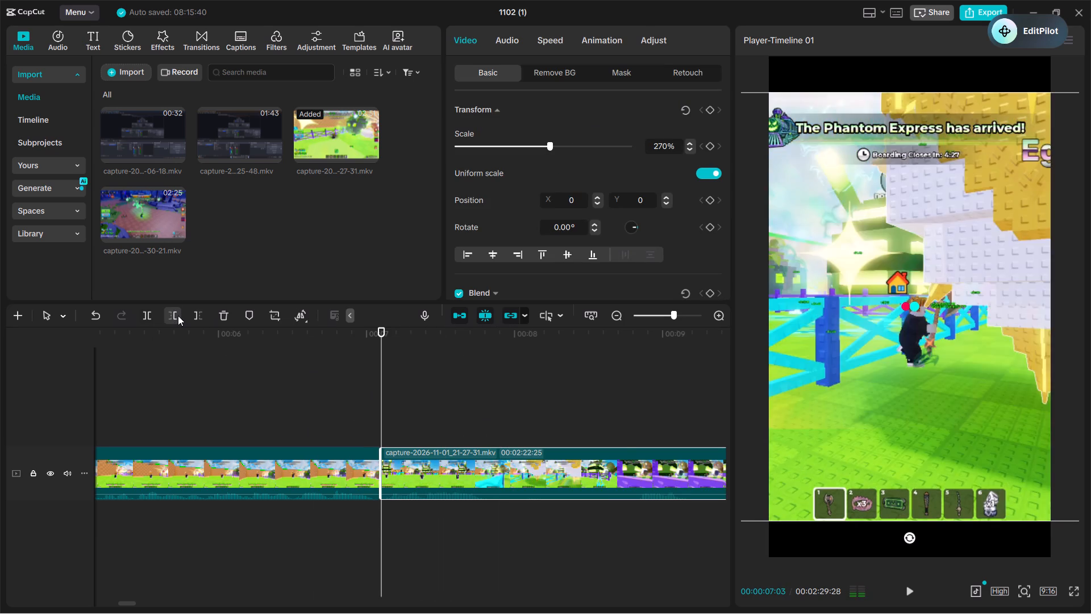
key(space)
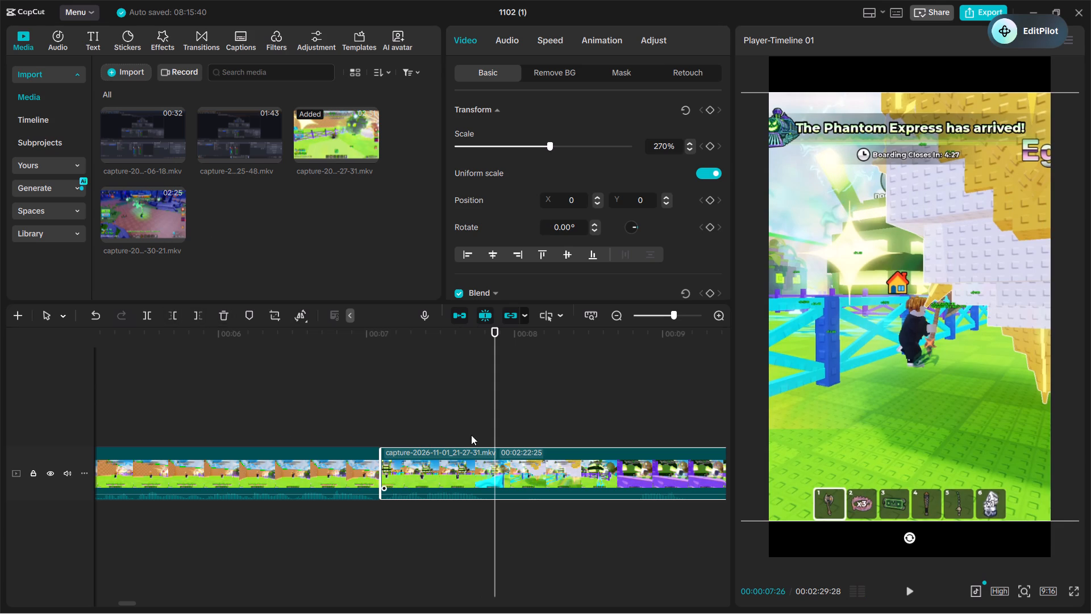
click(382, 413)
key(ctrl+plus)
key(ctrl+plus)
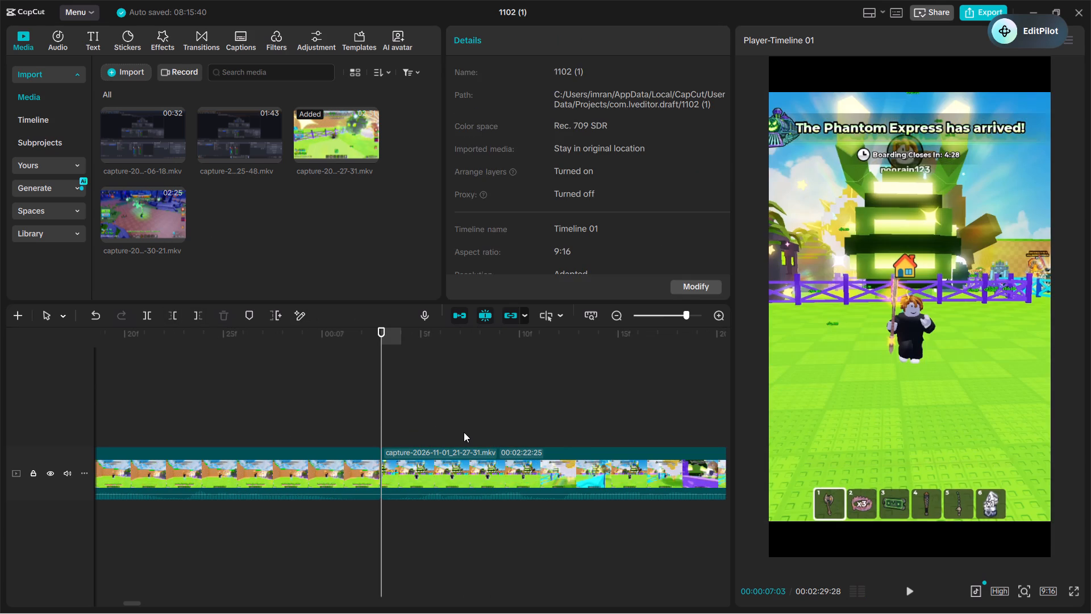
key(ctrl+plus)
click(457, 425)
click(469, 459)
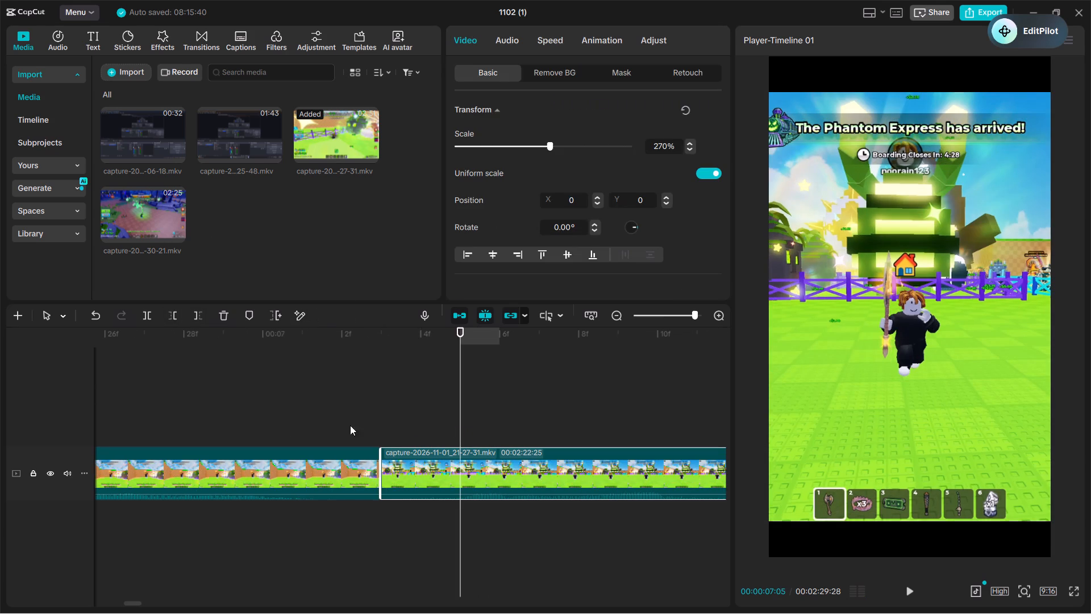
click(180, 311)
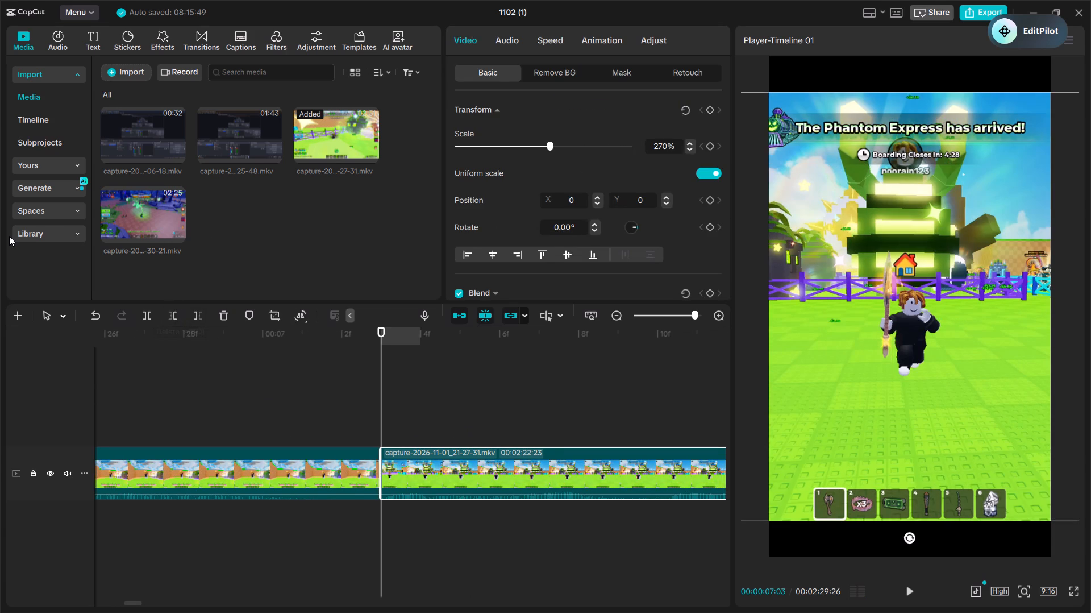
Play the second segment onward and cut away its beginning up to 00:00:12:00.
key(ctrl+minus)
key(ctrl+minus)
key(ctrl+minus)
key(ctrl+minus)
key(ctrl+minus)
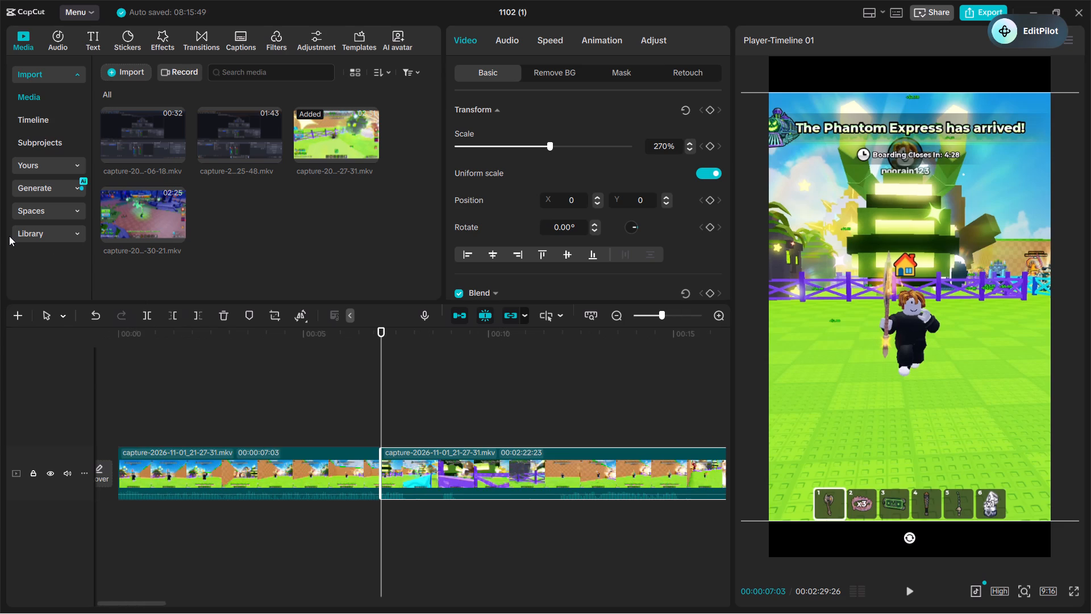
key(ctrl+minus)
key(space)
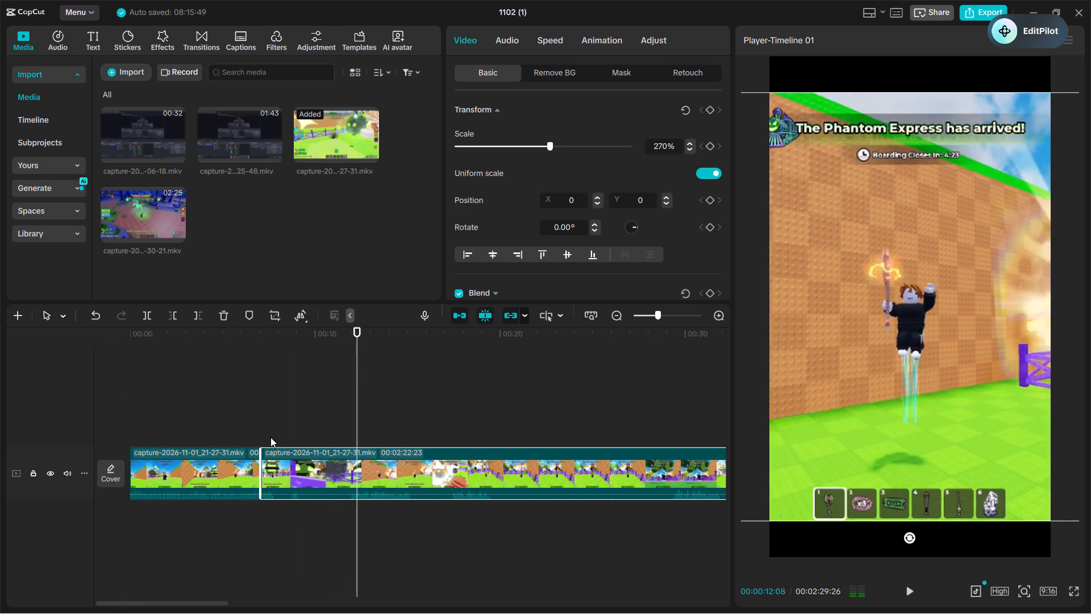
key(space)
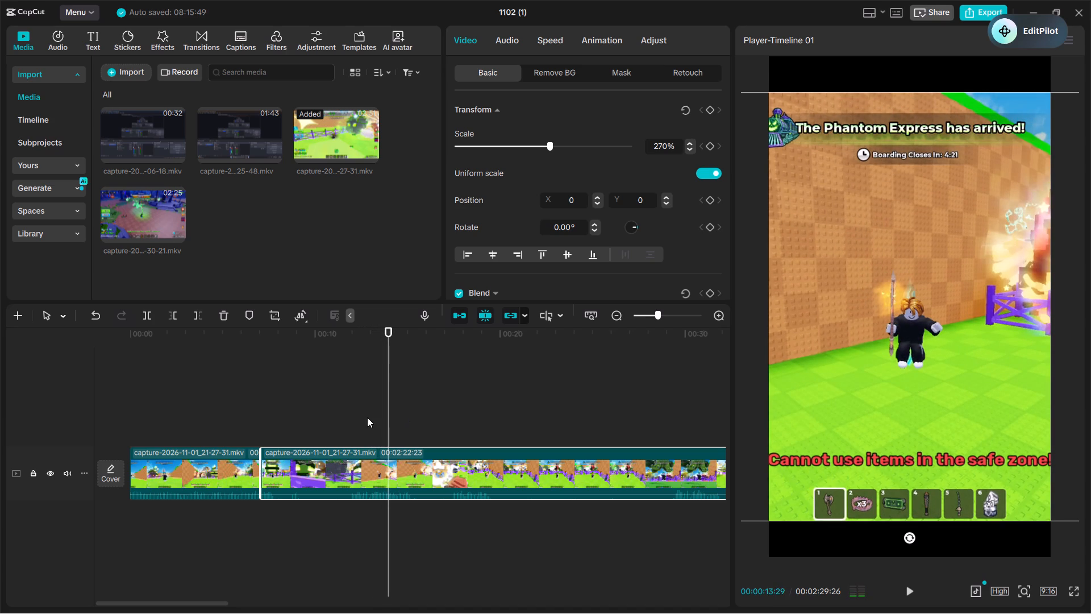
click(352, 425)
click(359, 467)
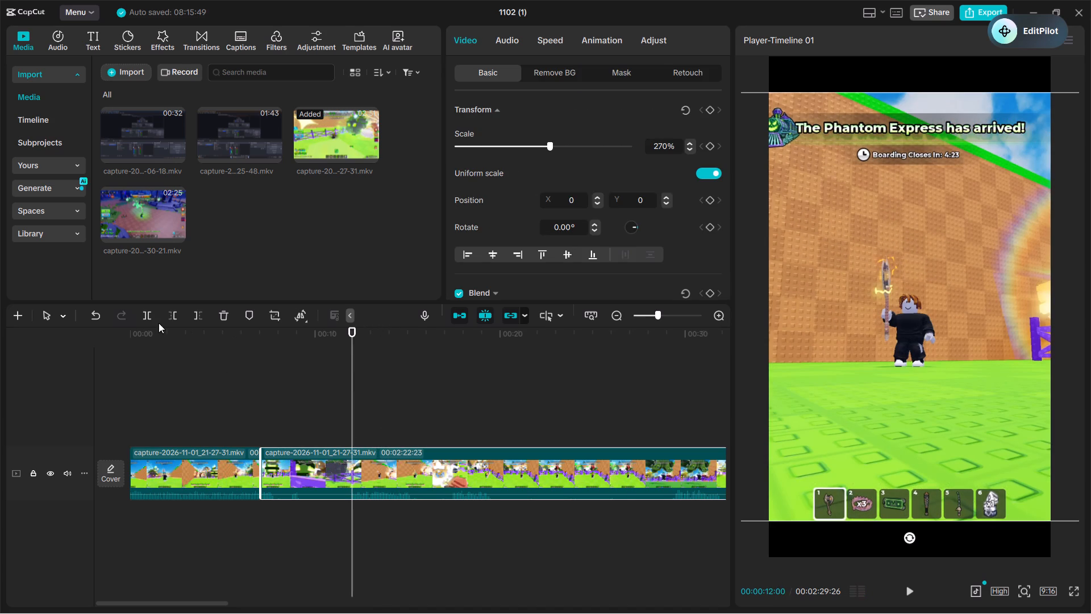
click(170, 316)
Play across the new cut and split the second segment at 00:00:10:12.
click(220, 437)
key(space)
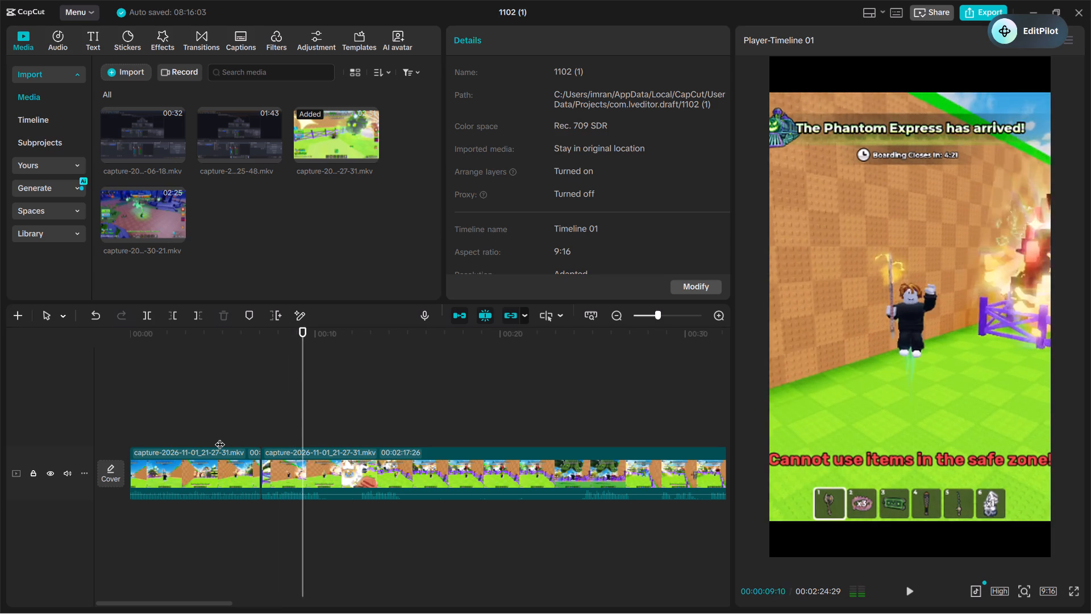
key(space)
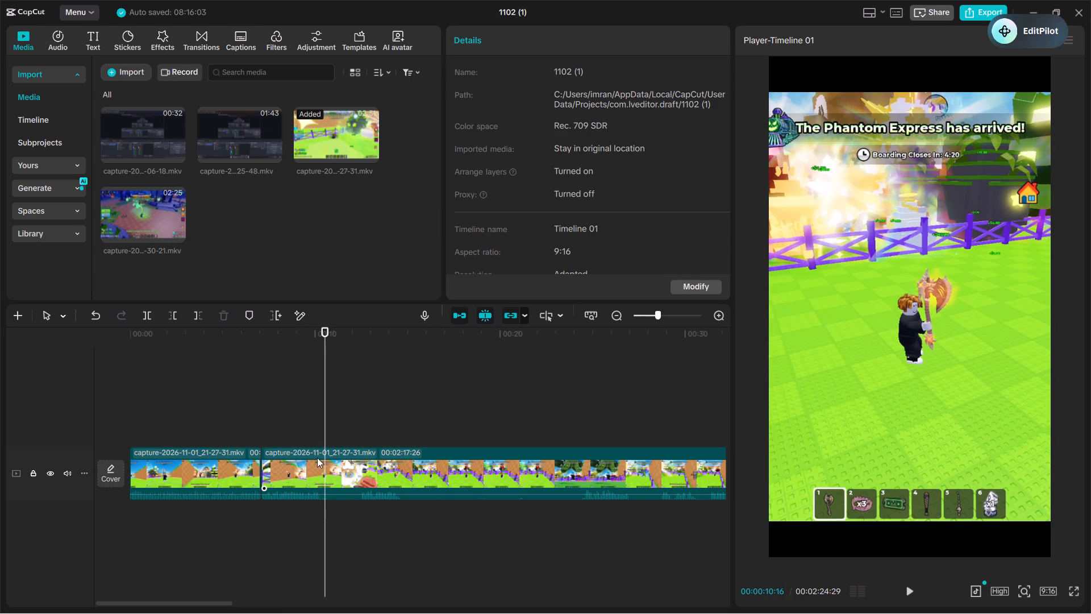
click(322, 428)
click(330, 462)
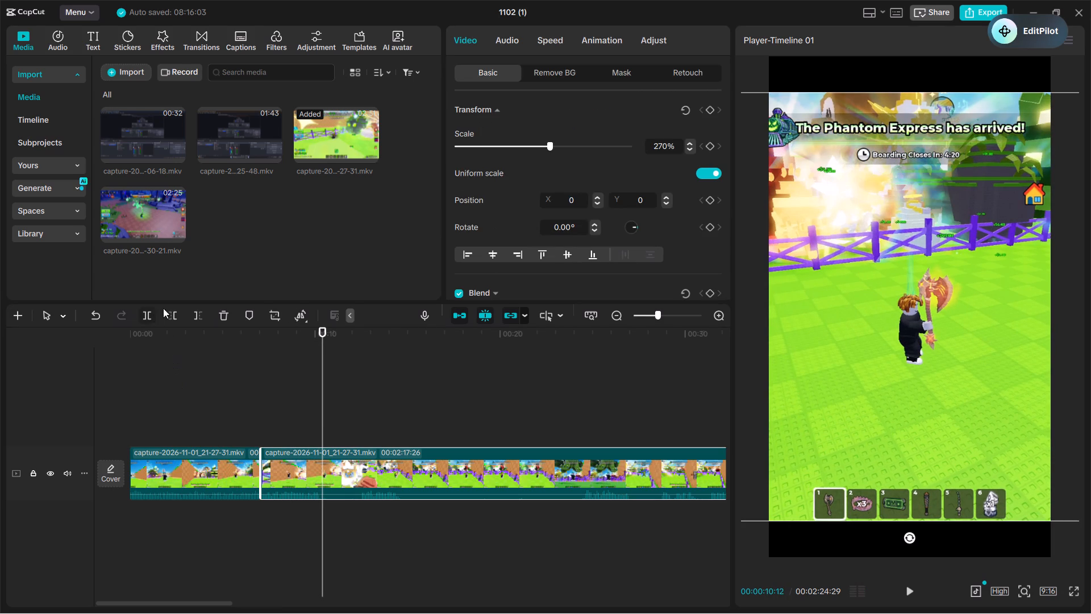
click(148, 308)
Find the point where the egg is ready and cut away the third segment's beginning up to 00:00:12:12.
click(355, 425)
drag(355, 425, 367, 427)
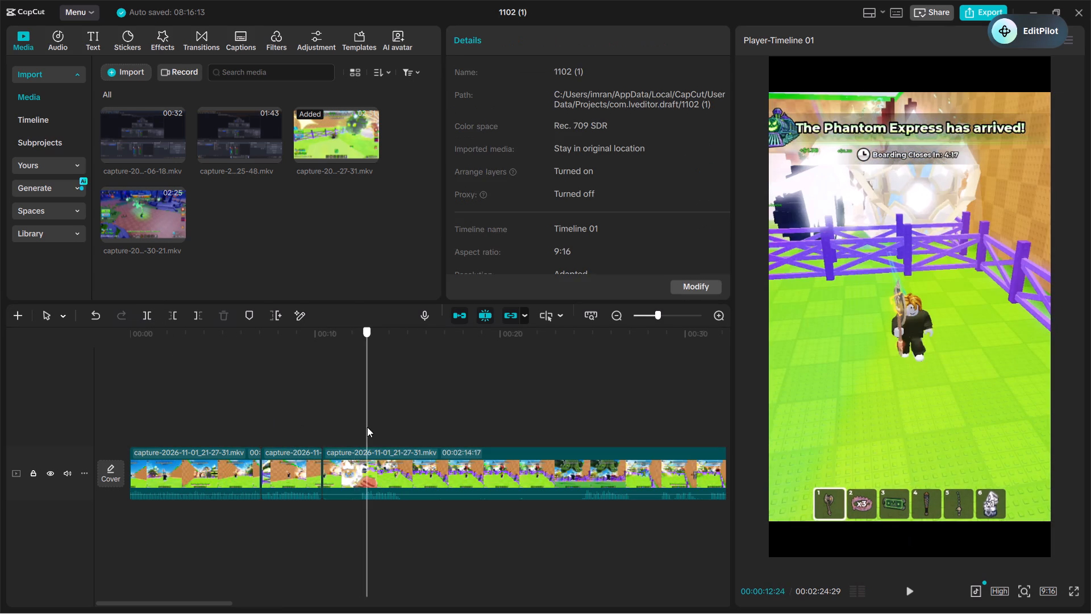
drag(367, 427, 360, 445)
click(343, 487)
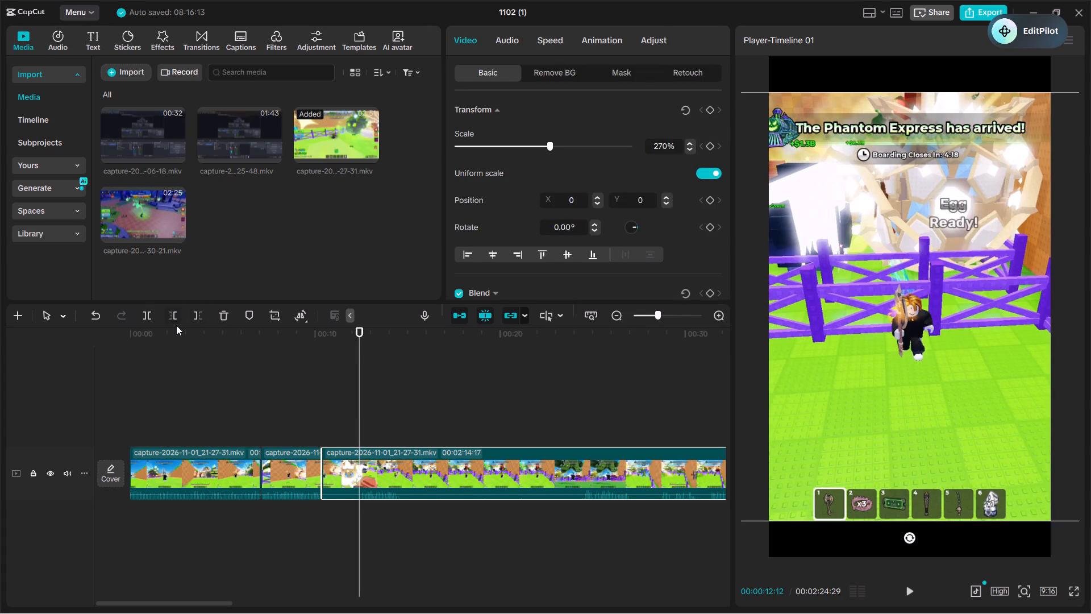
click(176, 325)
click(176, 316)
Play from before the new cut through the following gameplay to about 00:00:34, and recheck the pet placement part.
click(302, 398)
key(space)
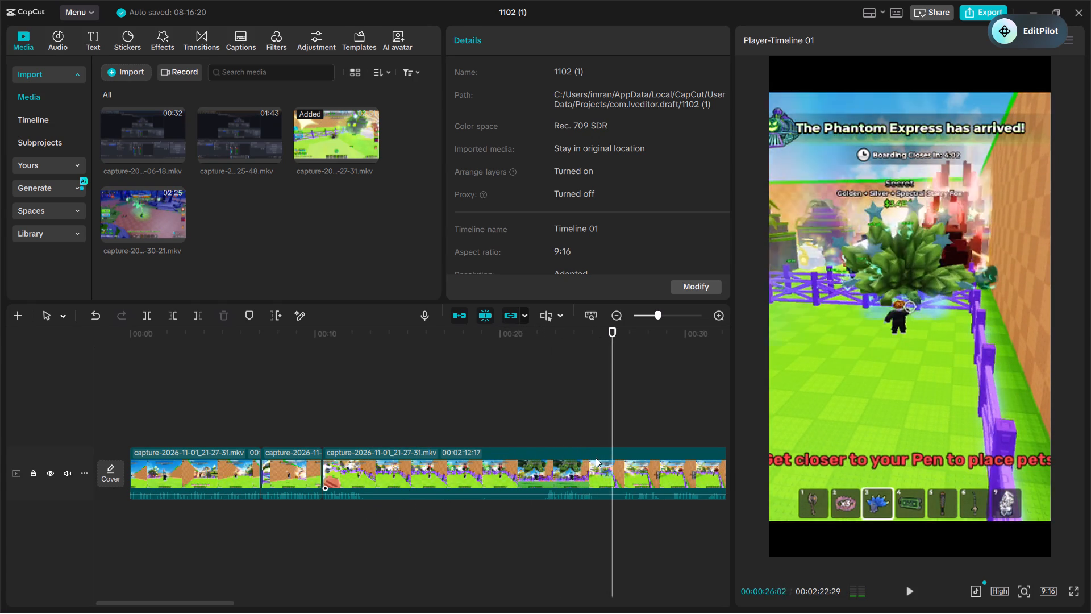
key(space)
key(space)
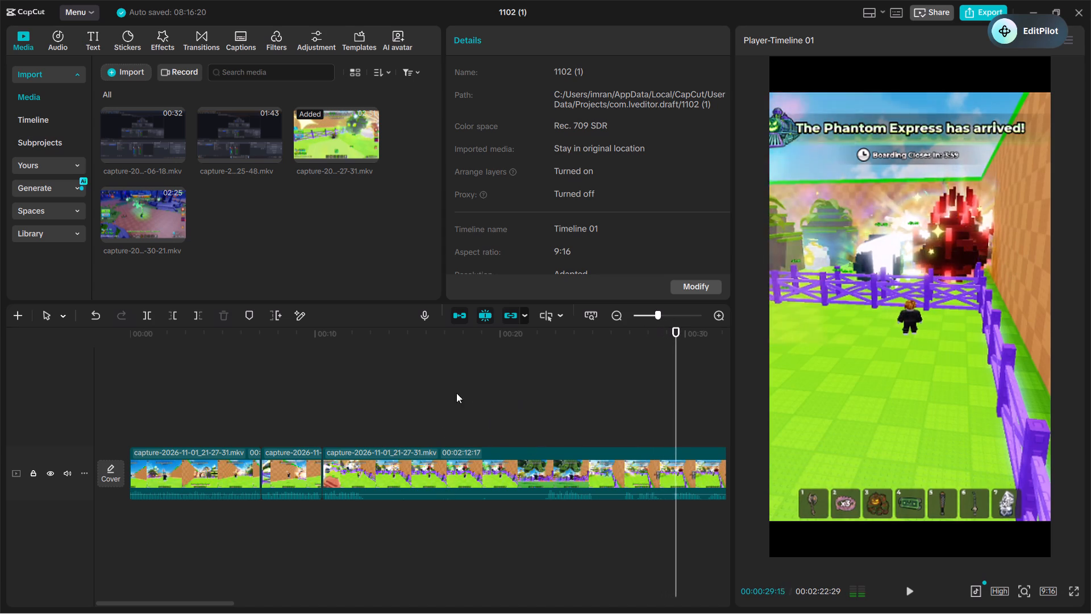
key(space)
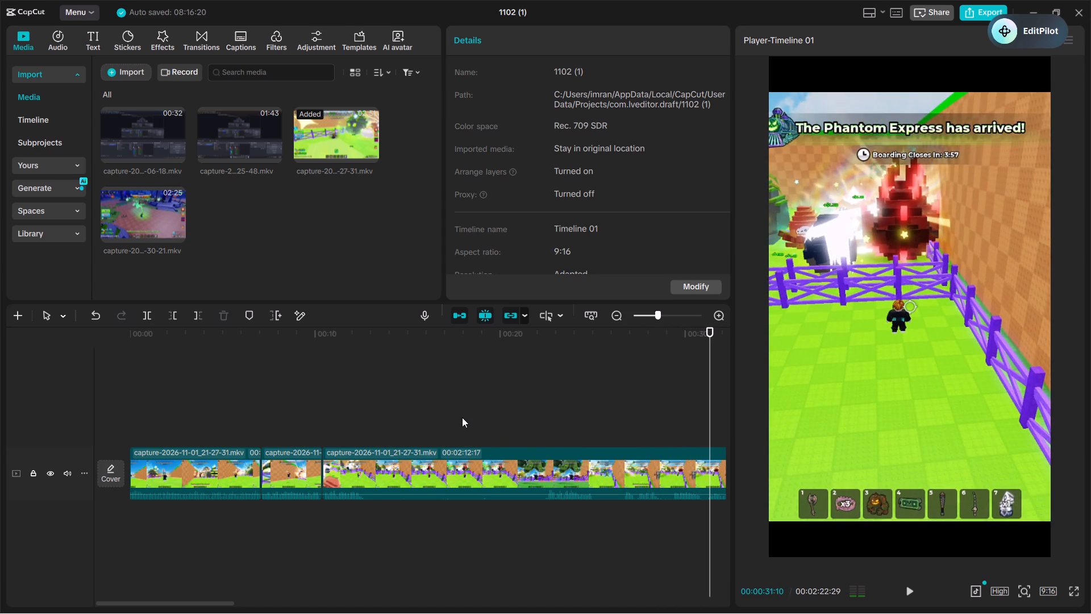
key(space)
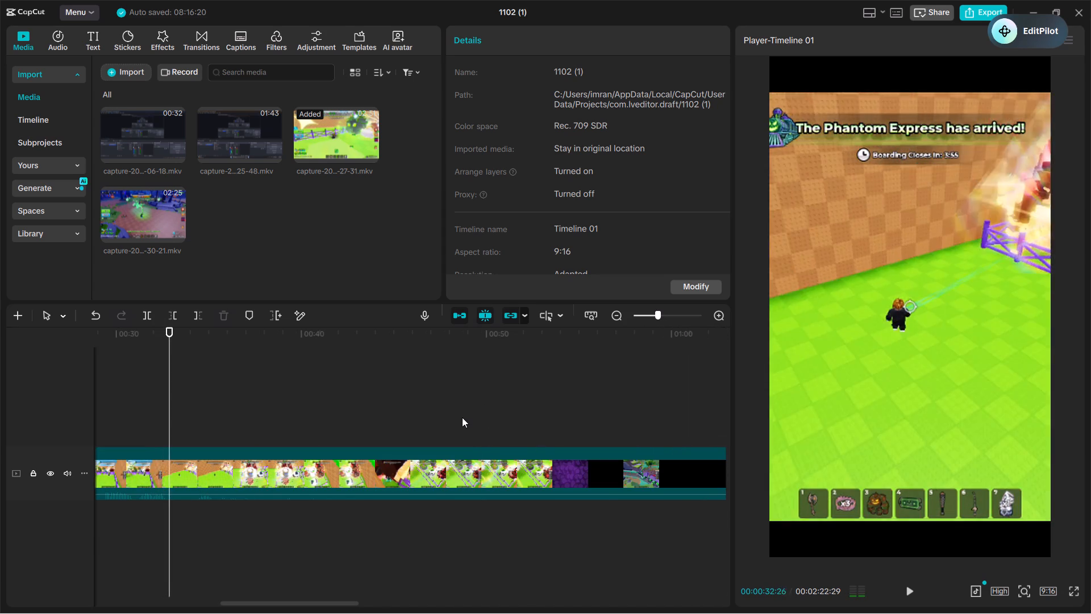
key(space)
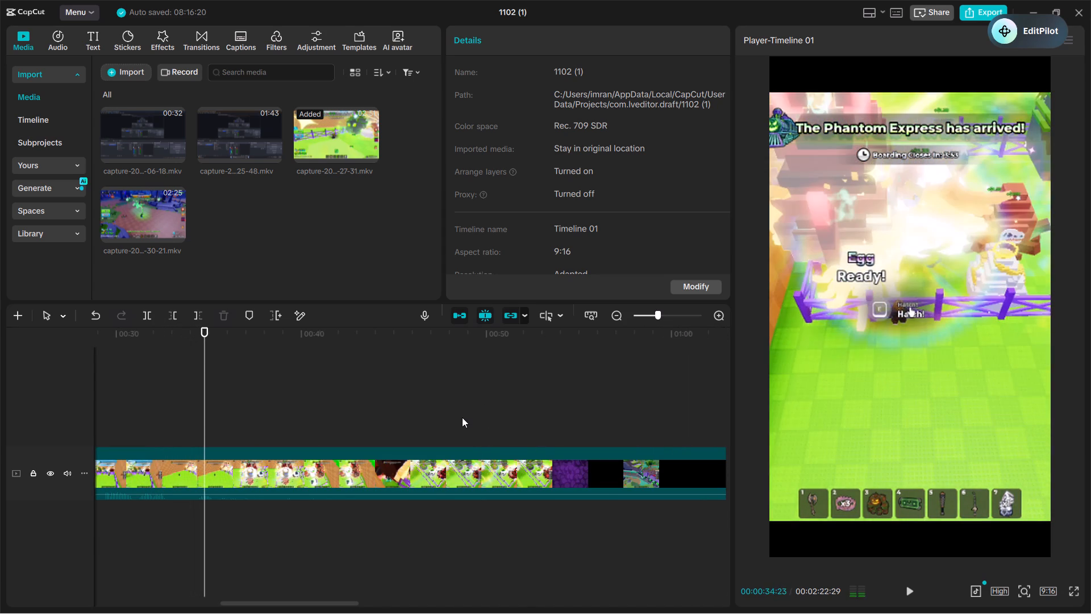
click(166, 422)
drag(166, 422, 91, 452)
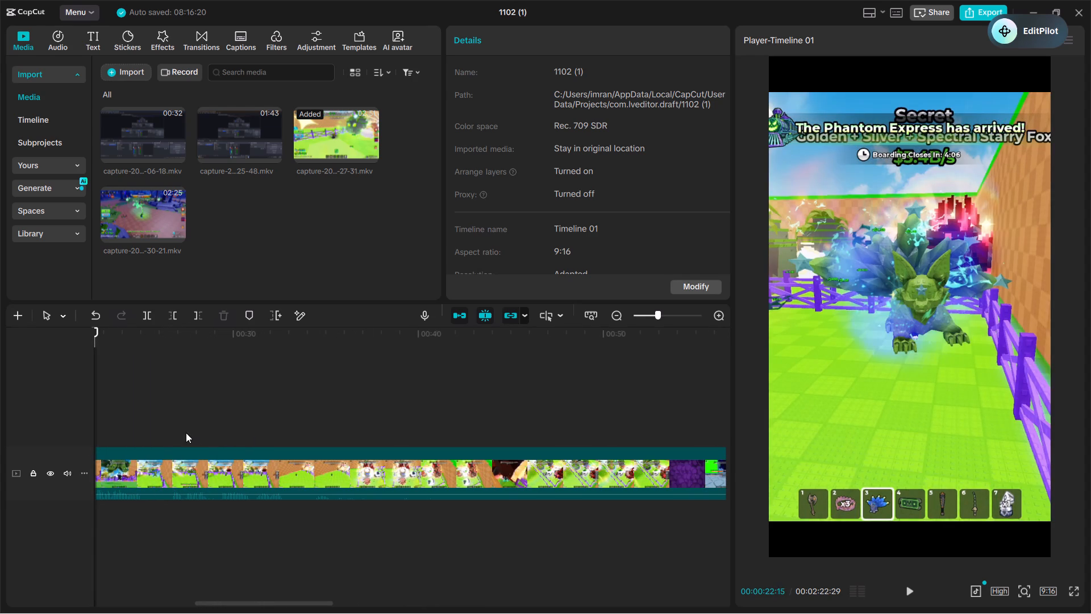
click(181, 433)
key(space)
key(space)
double_click(208, 433)
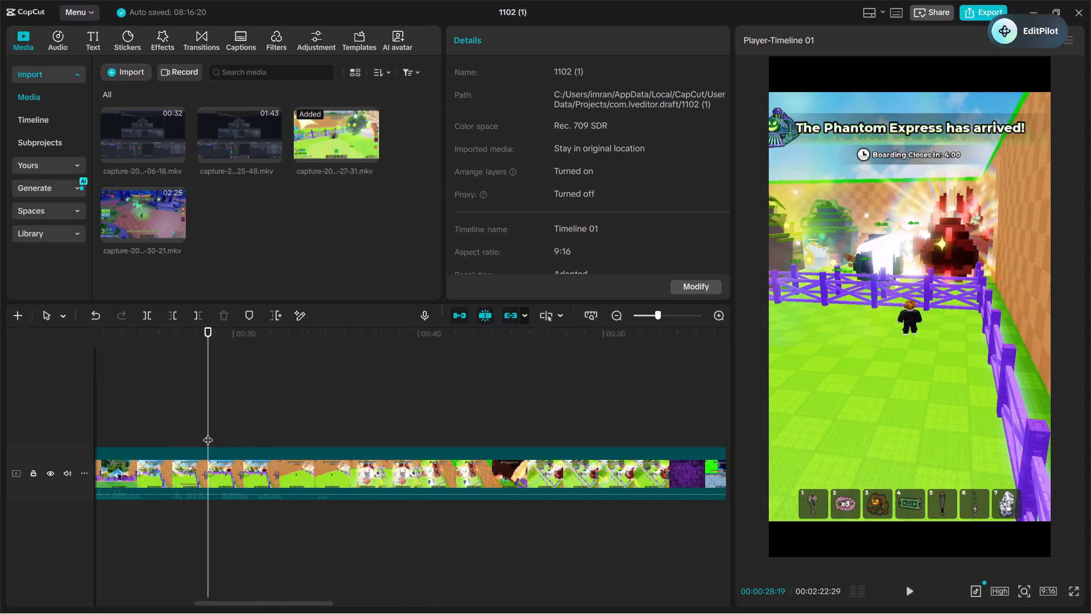
Split the third segment at 00:00:17:03 and cut out the gameplay after it up to 00:00:18:26.
drag(208, 433, 464, 470)
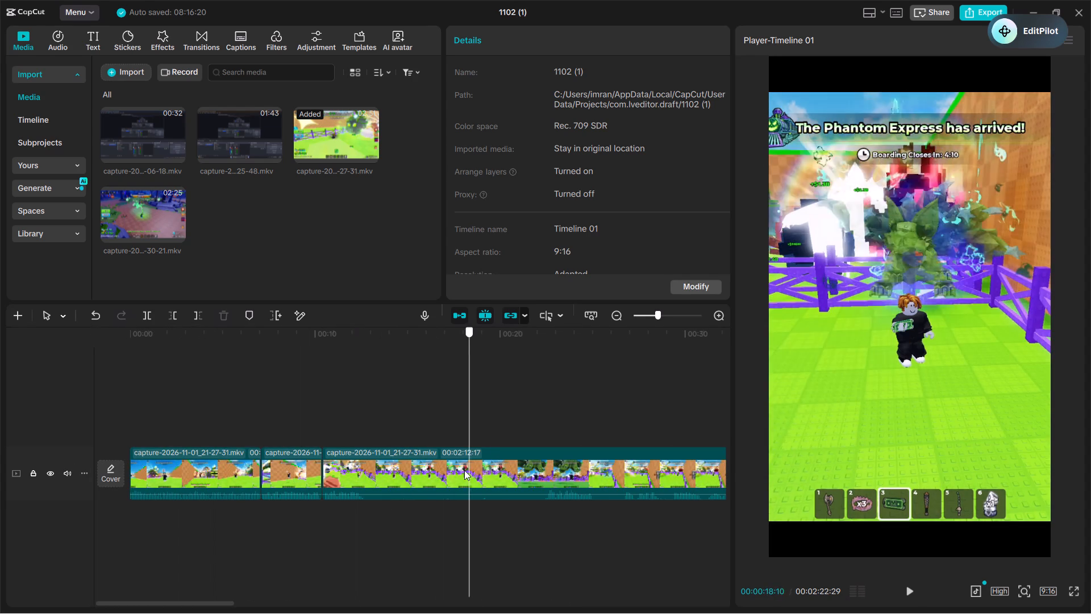
drag(464, 470, 447, 474)
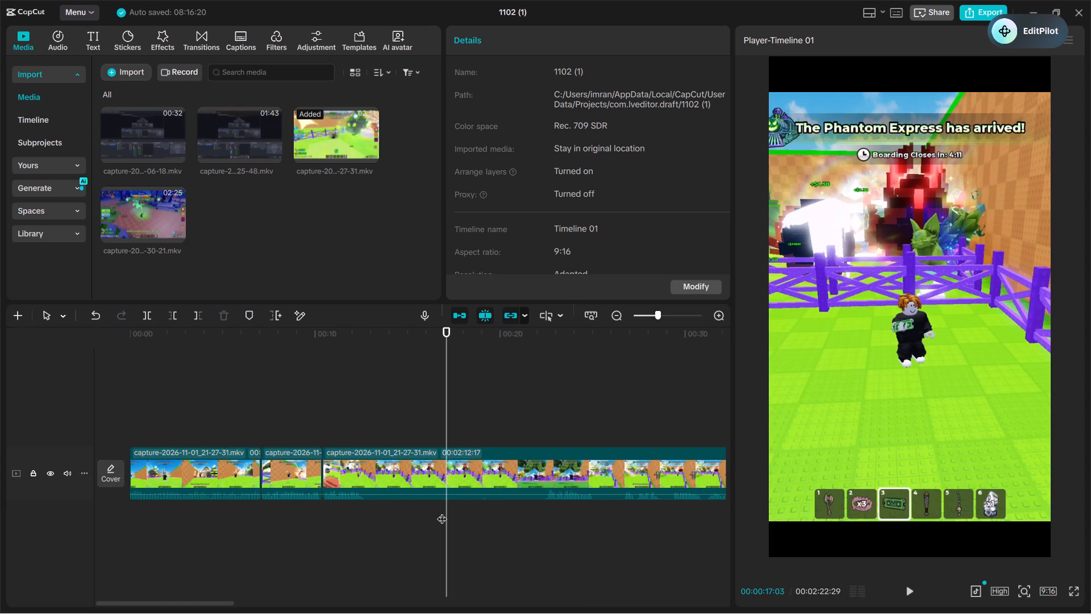
click(449, 472)
click(144, 313)
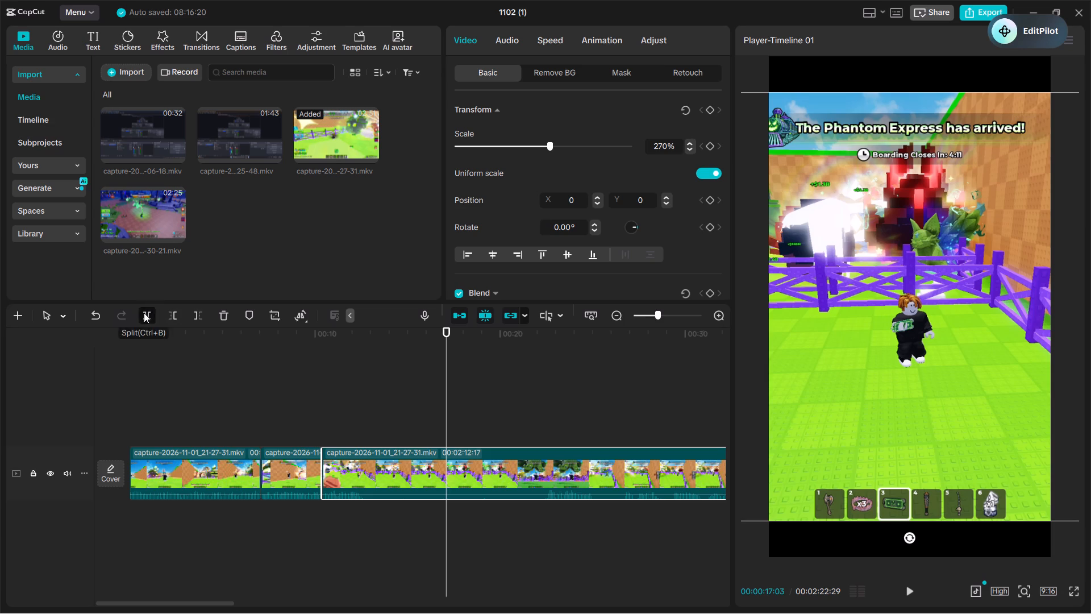
click(479, 412)
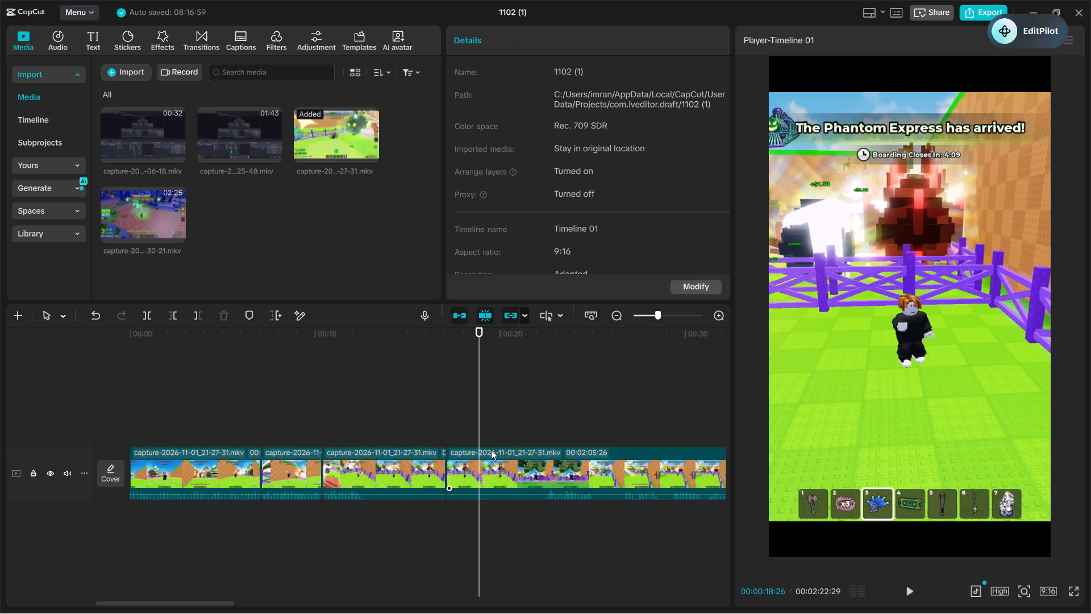
click(492, 467)
click(170, 321)
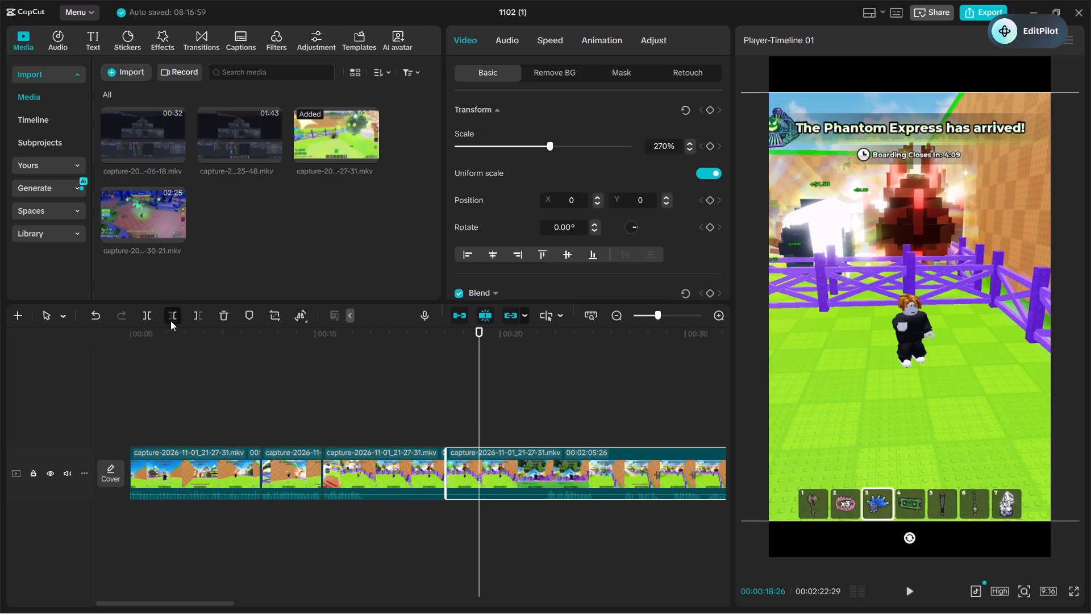
Play across the new cut, split the fourth segment at 00:00:18:06 and remove the gameplay after it up to 00:00:20:06.
click(339, 430)
key(space)
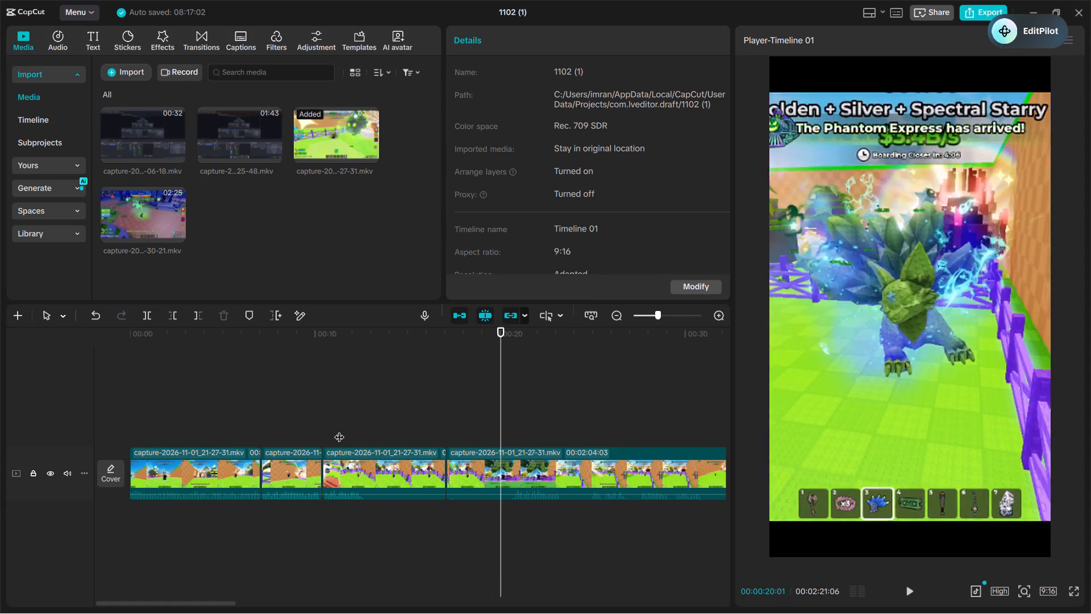
key(space)
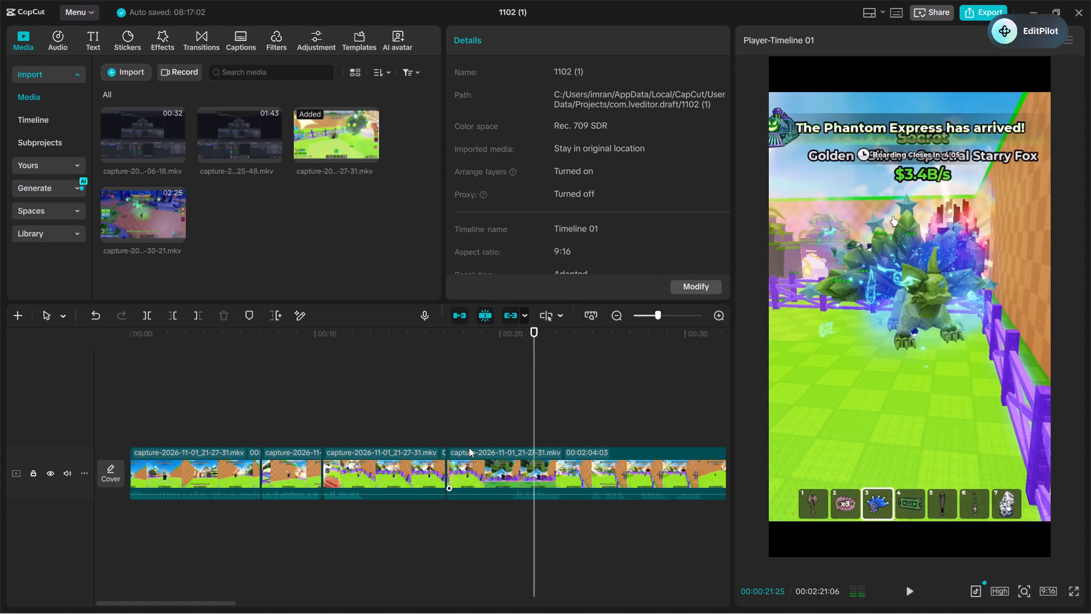
click(467, 433)
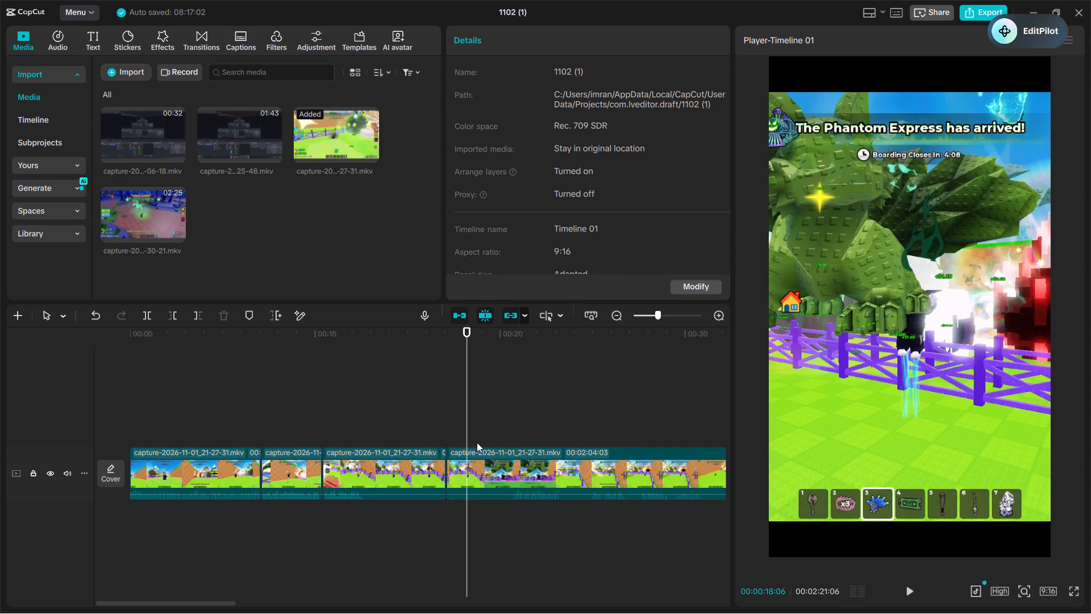
click(148, 311)
click(504, 425)
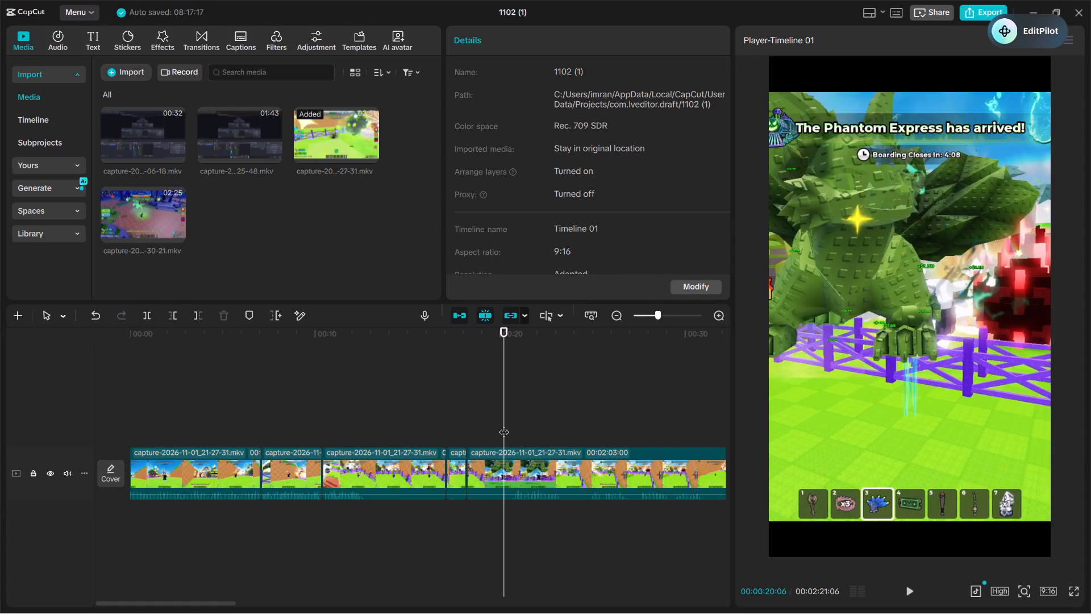
click(170, 313)
Play the fifth segment and split it at 00:00:21:06, while the Spectral Starry Fox is shown close up.
key(space)
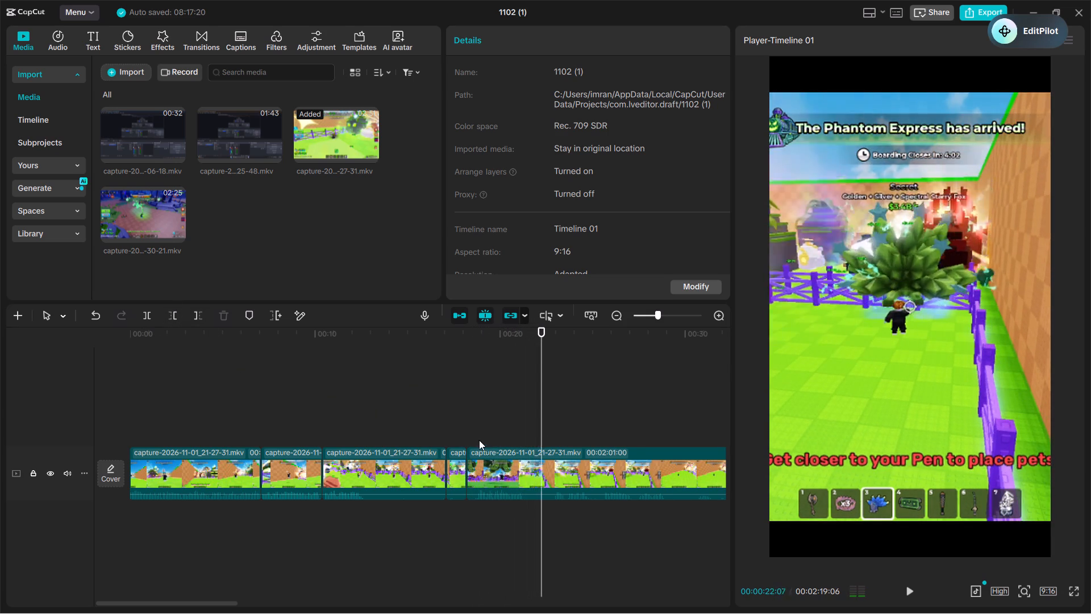
key(space)
click(518, 428)
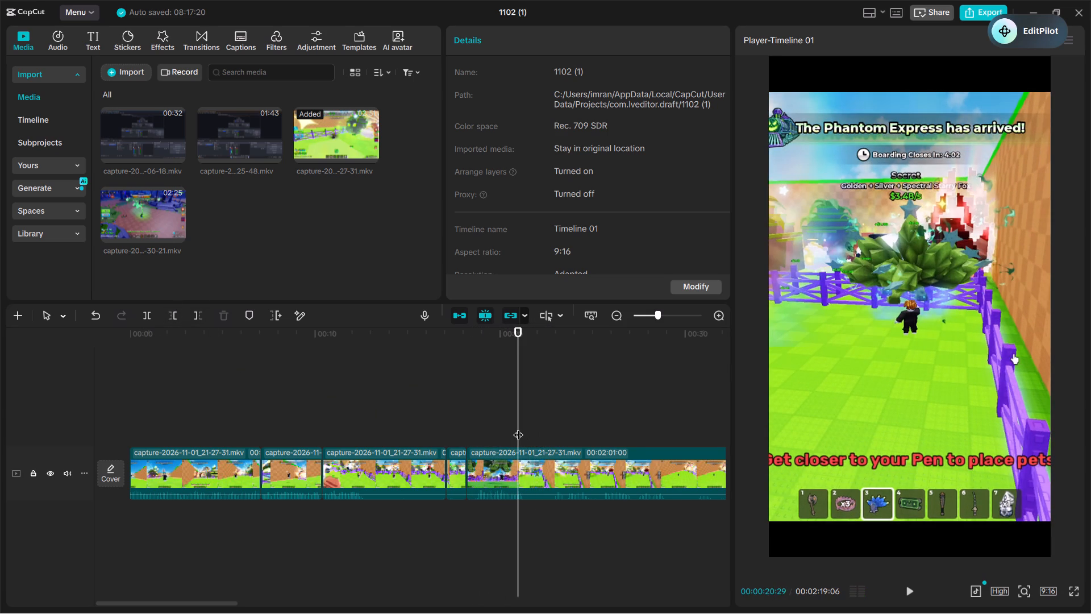
key(ctrl+plus)
key(ctrl+plus)
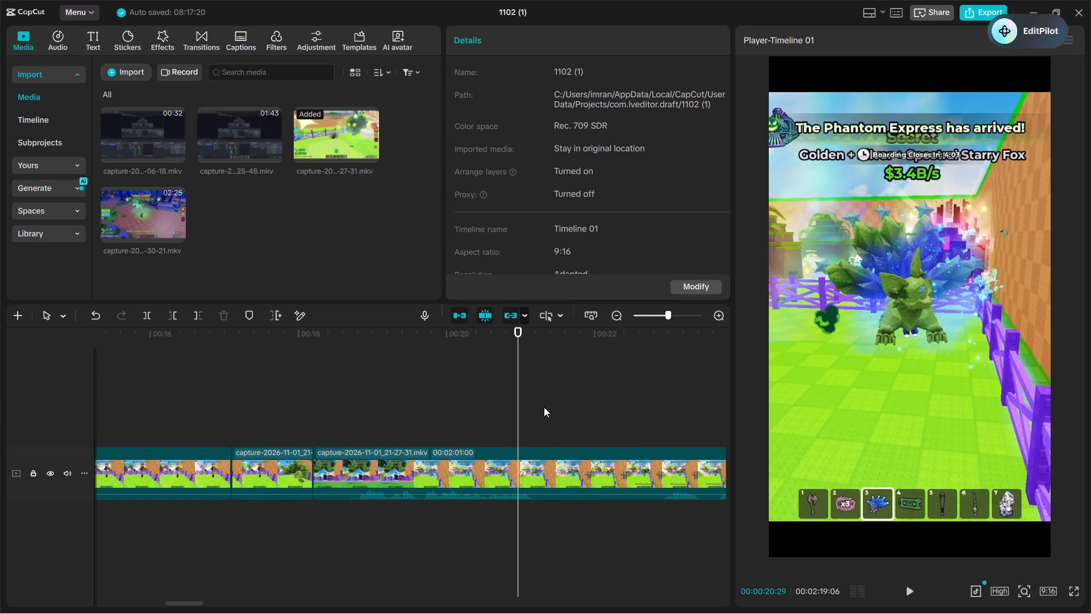
click(544, 407)
click(543, 484)
click(529, 413)
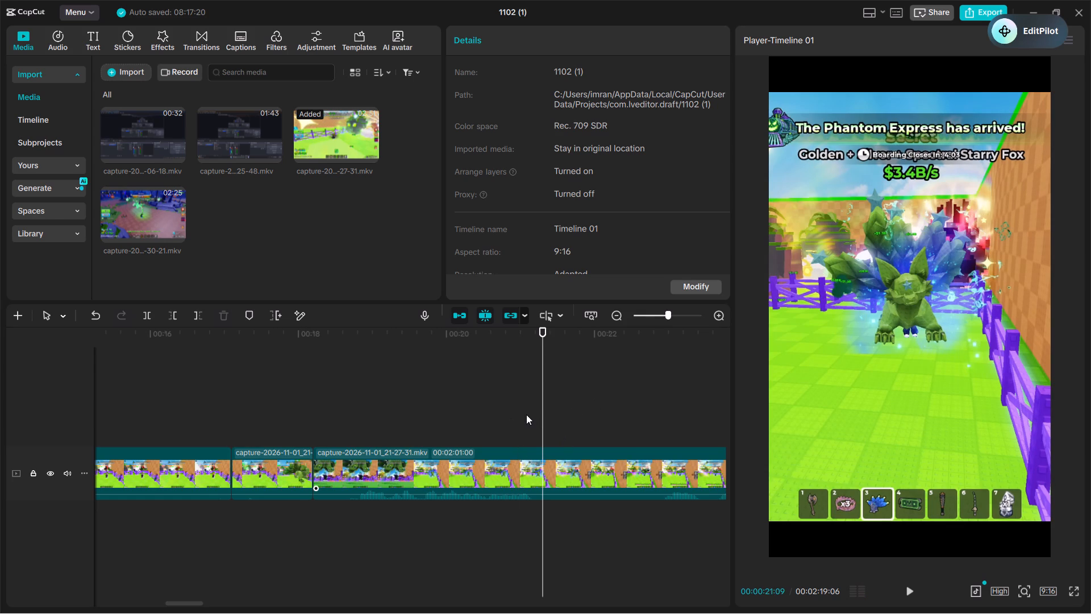
click(536, 425)
click(536, 452)
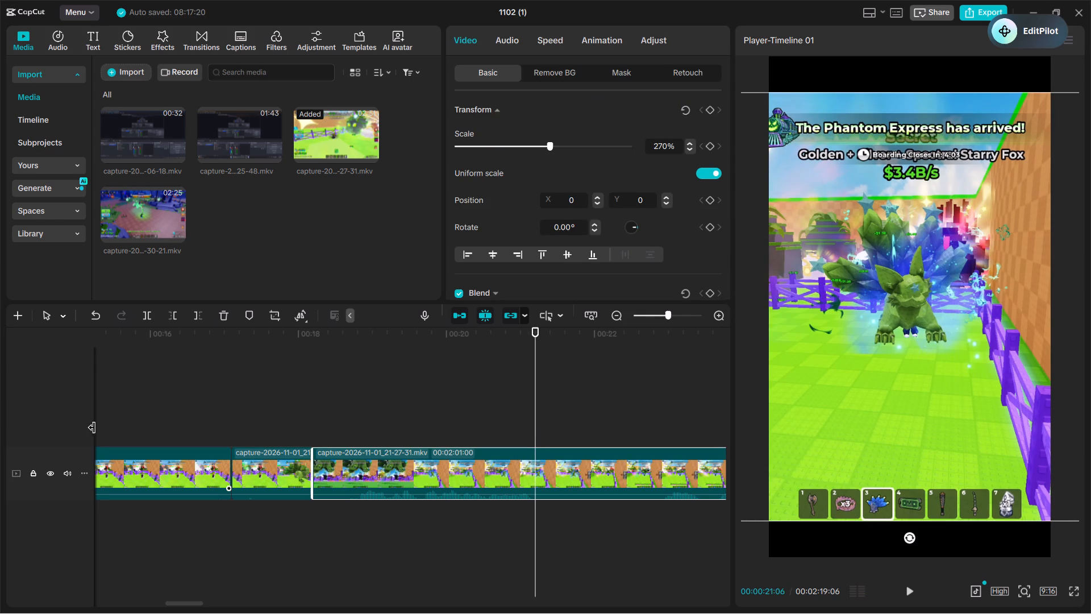
click(141, 320)
Cut away the beginning of the sixth segment up to 00:00:22:28.
click(615, 385)
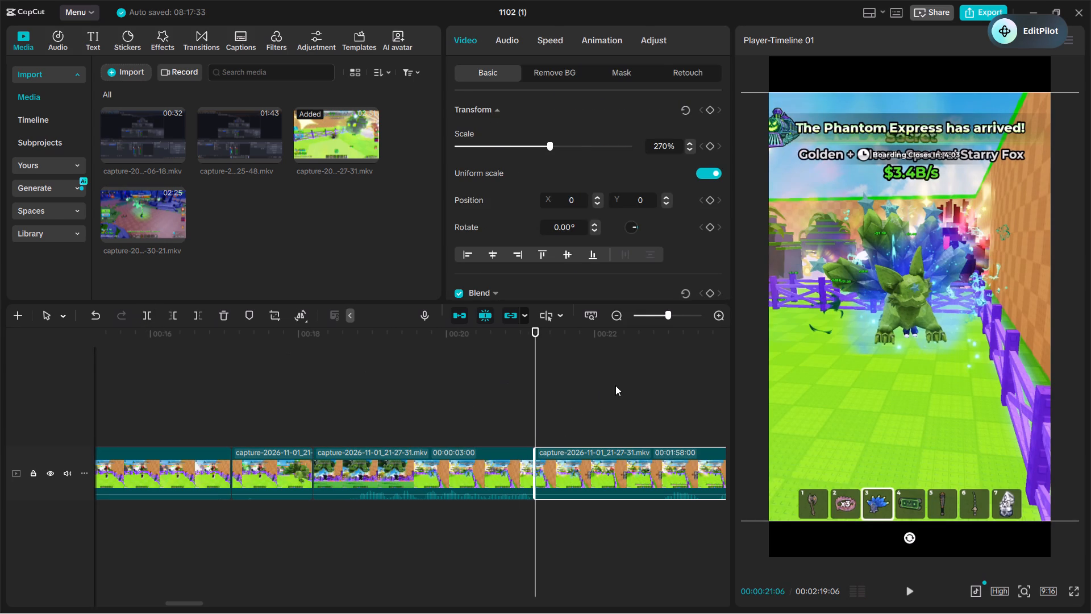
click(660, 390)
click(641, 442)
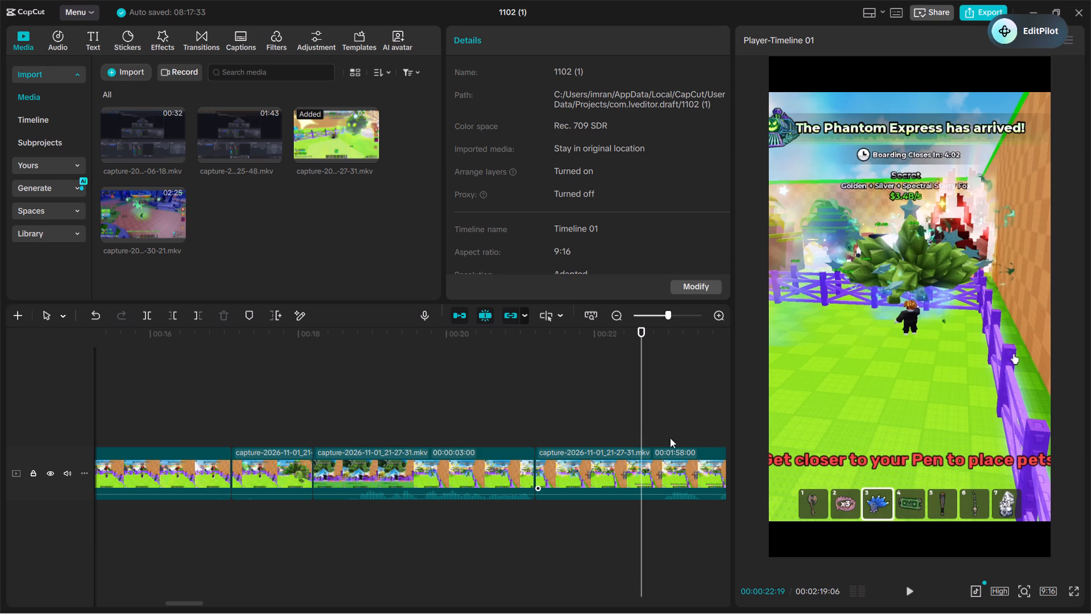
click(673, 410)
click(663, 428)
click(665, 454)
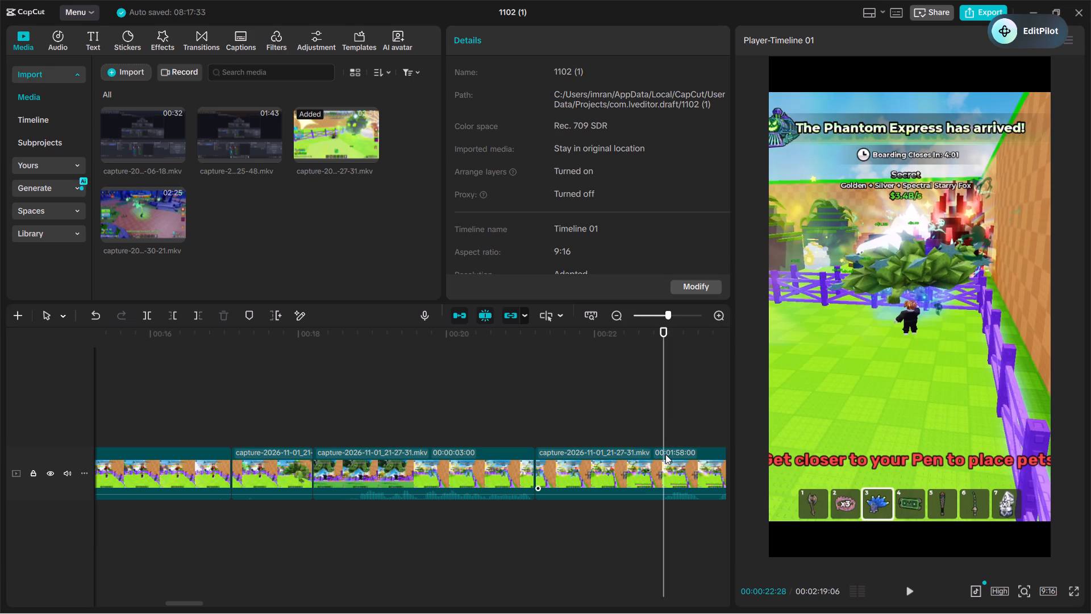
click(173, 321)
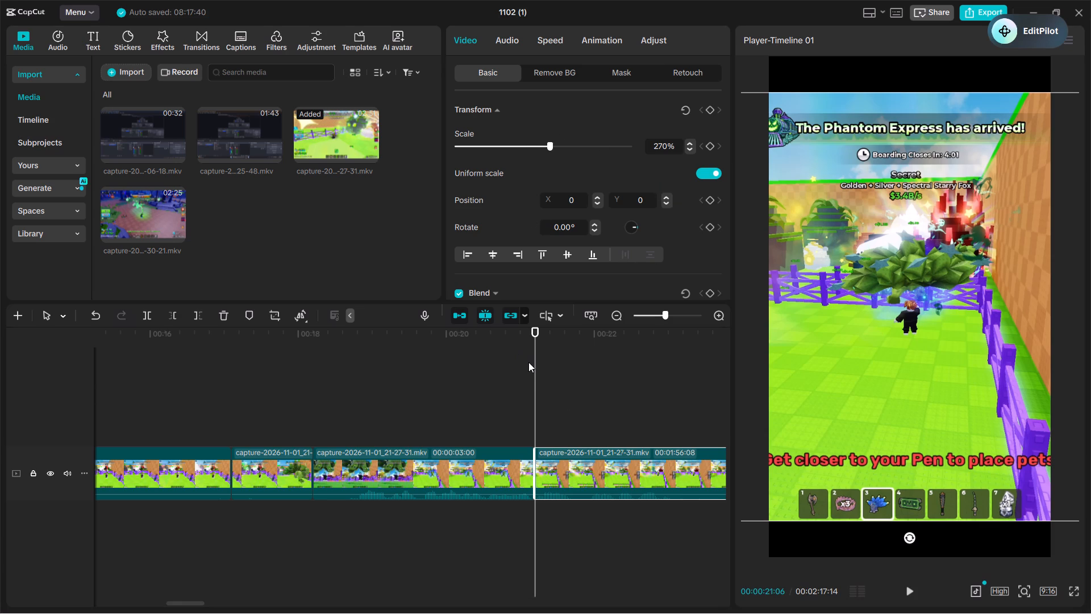
Replay the start of the sixth segment to find a tighter cut and trim its beginning up to 00:00:22:00.
click(536, 384)
key(space)
key(space)
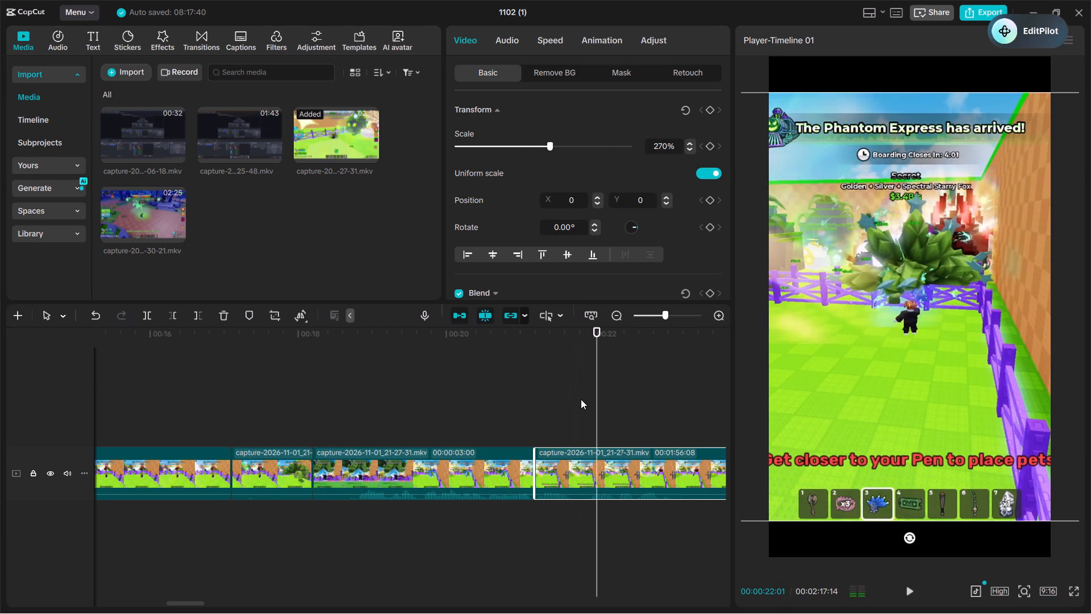
key(space)
key(space)
click(603, 424)
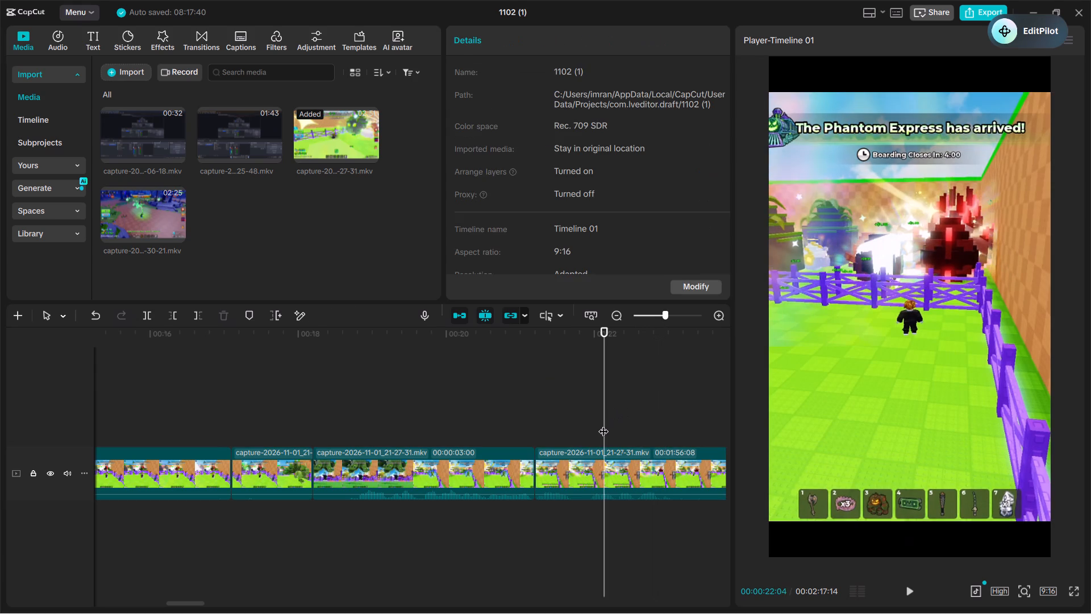
key(space)
key(space)
click(596, 424)
key(space)
key(space)
click(571, 434)
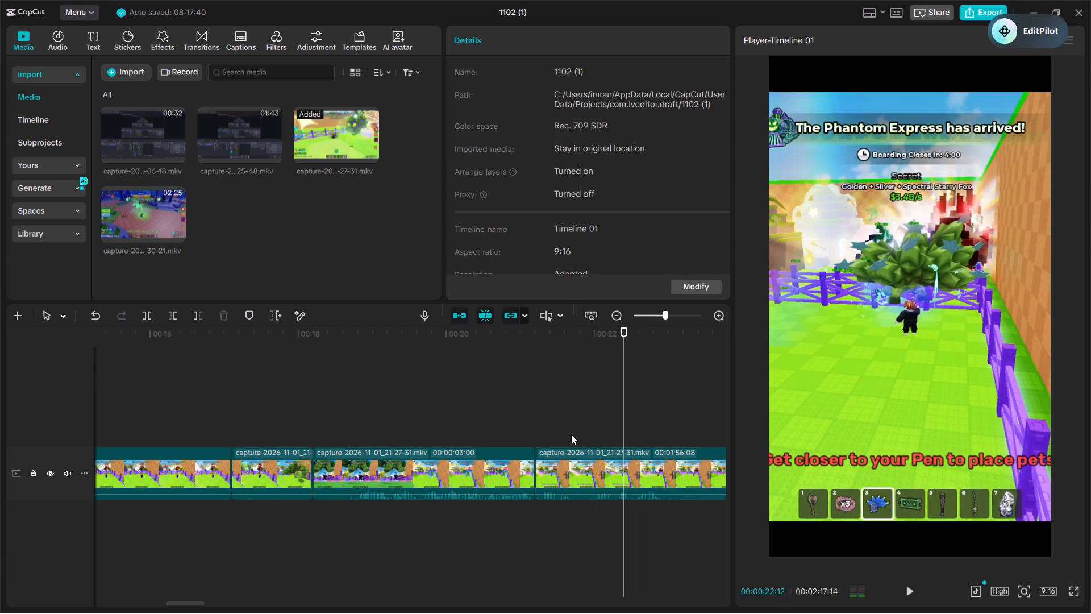
key(space)
key(space)
click(596, 425)
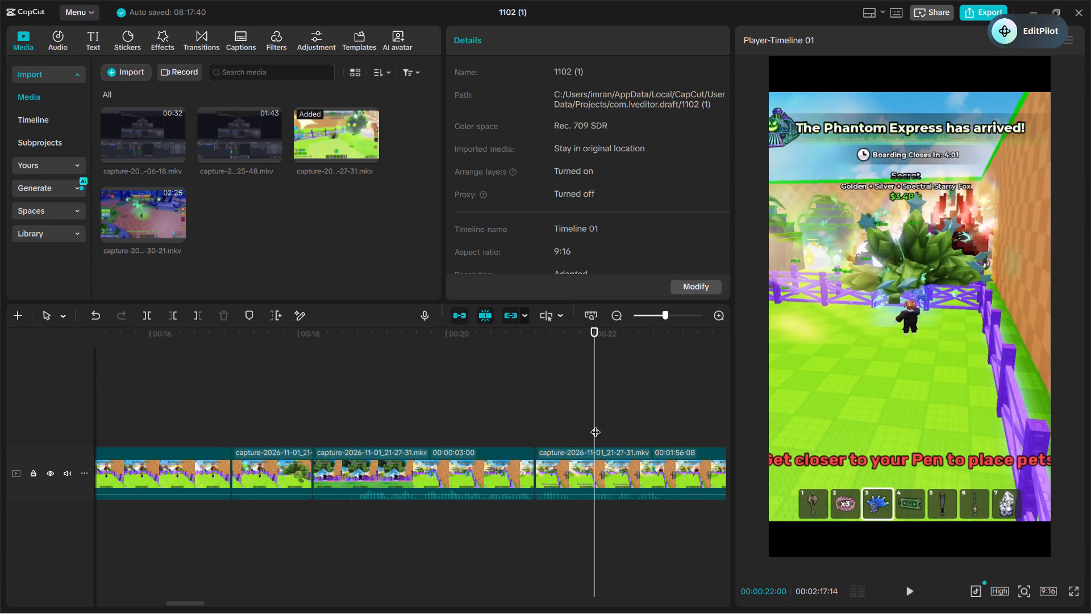
click(591, 457)
click(173, 317)
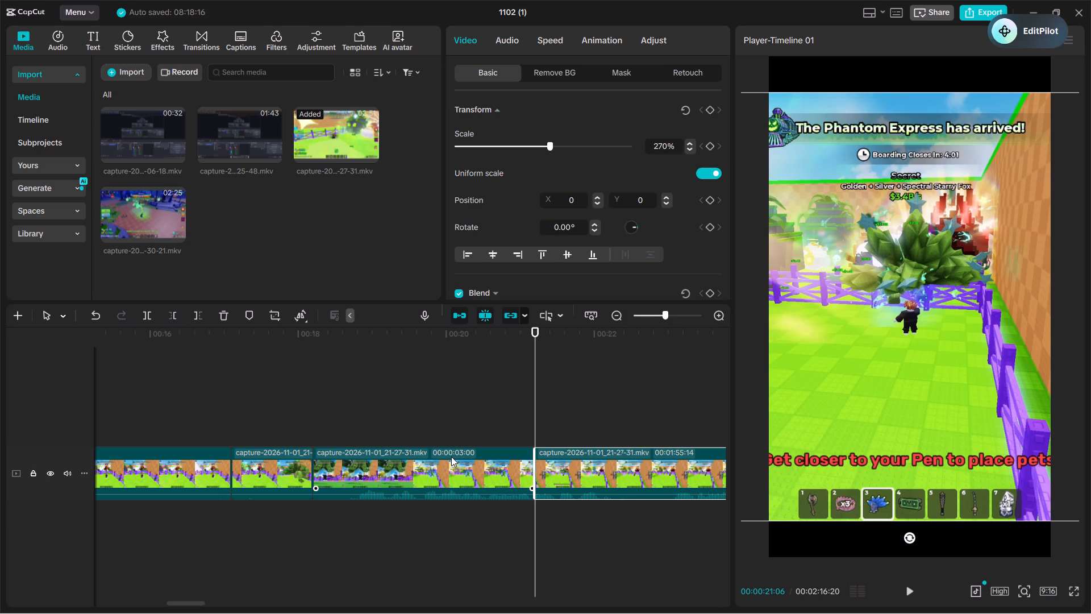
Play the sixth segment and split it at 00:00:22:03.
key(space)
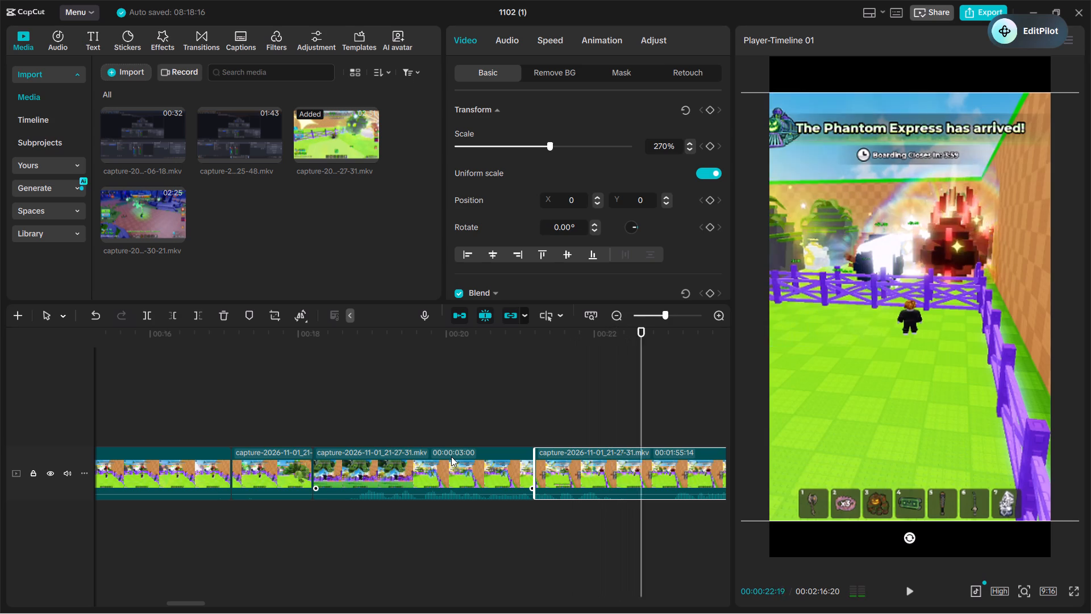
key(space)
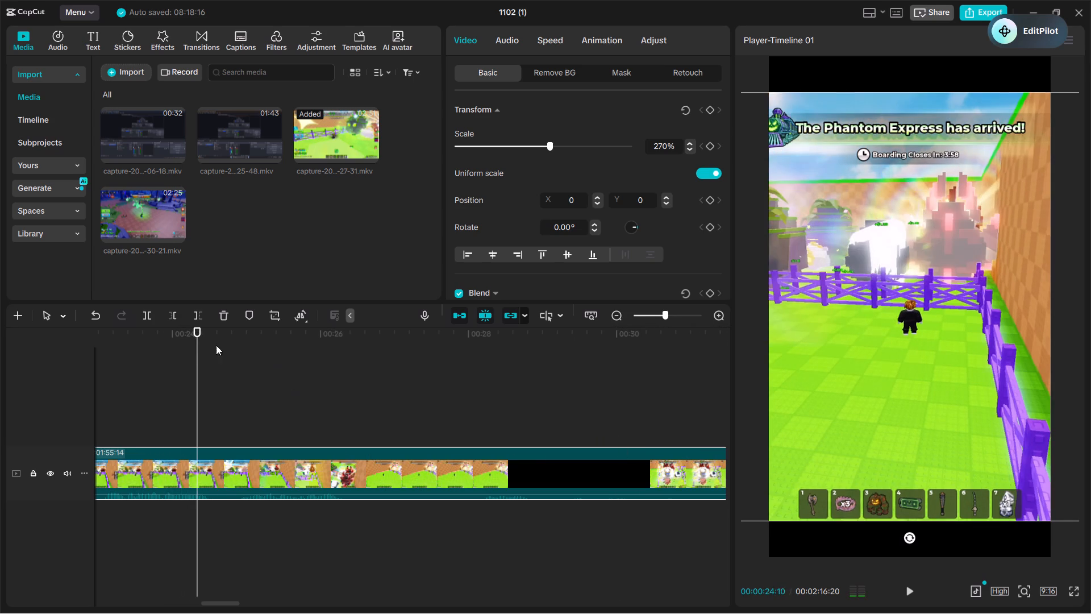
click(161, 357)
drag(161, 357, 320, 432)
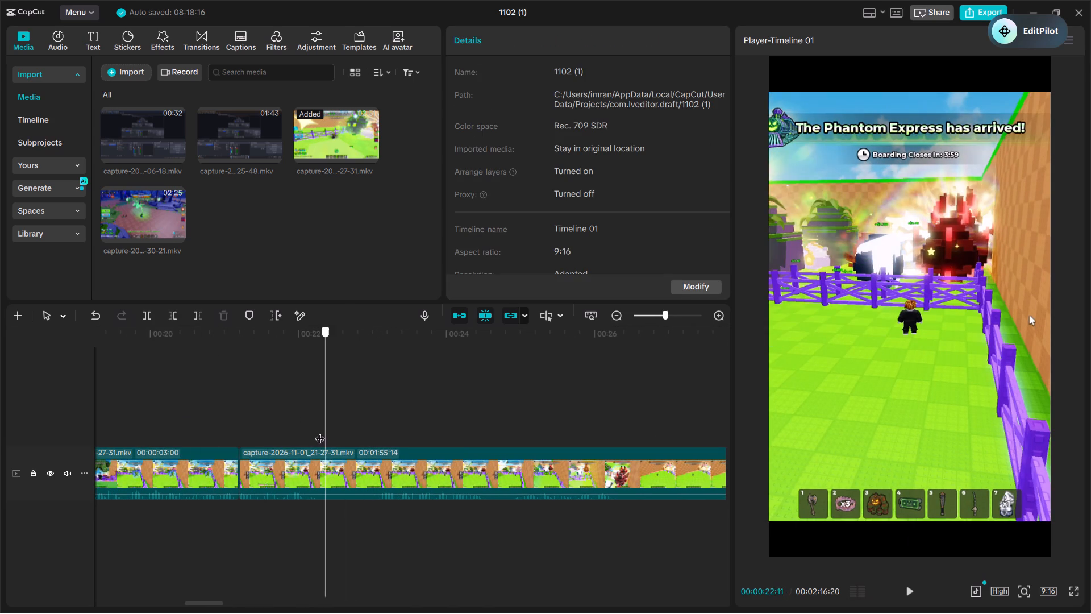
drag(320, 432, 305, 444)
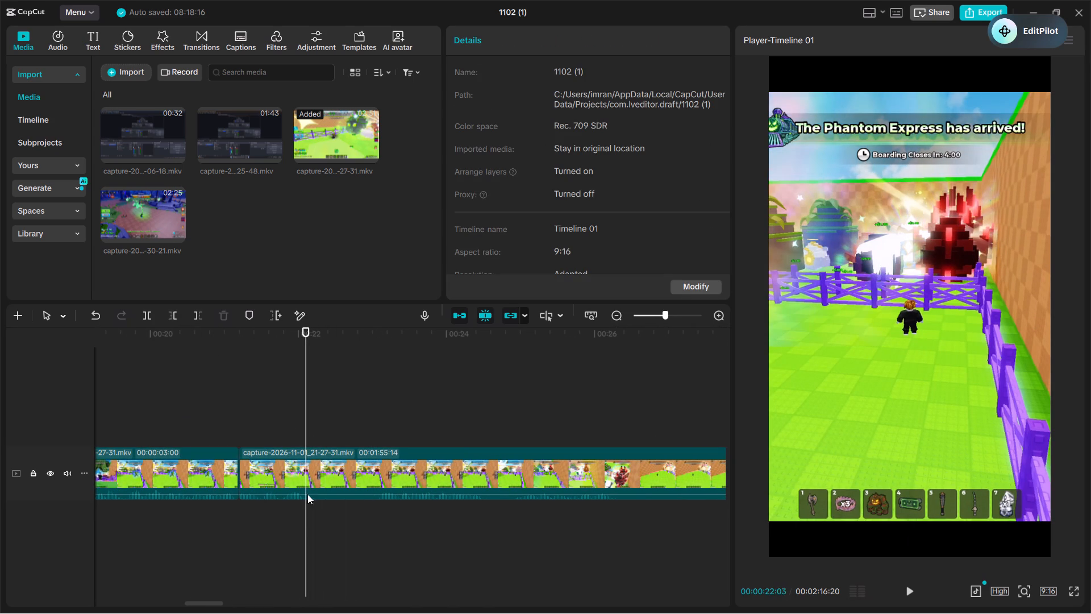
click(312, 477)
click(146, 310)
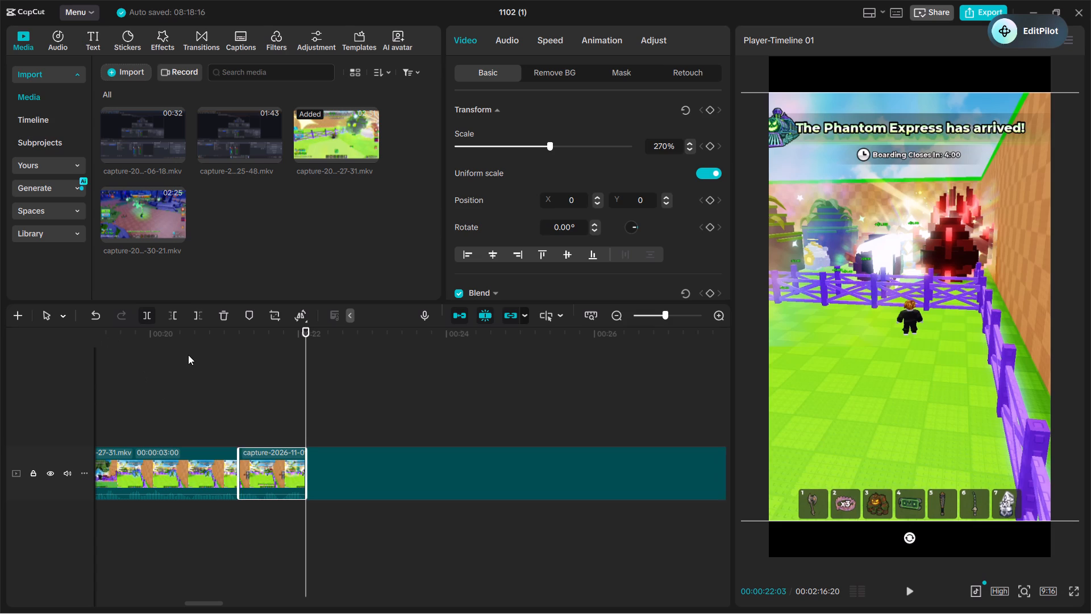
Cut away the beginning of the seventh segment up to 00:00:23:03.
click(382, 417)
drag(382, 417, 380, 422)
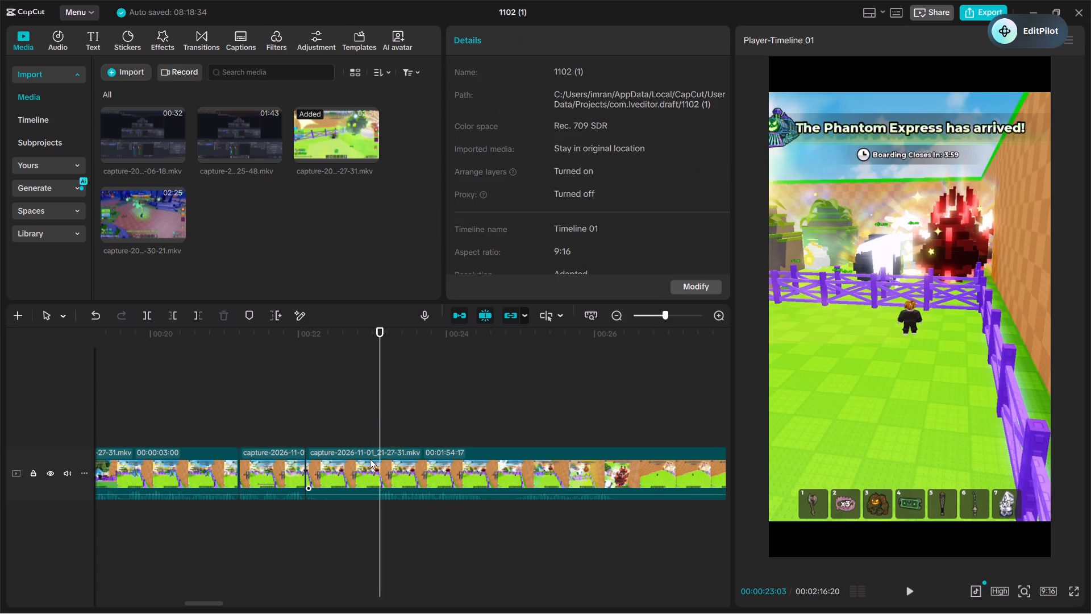
click(370, 459)
click(173, 318)
Play across the new cut and split the seventh segment at 00:00:23:15.
click(273, 395)
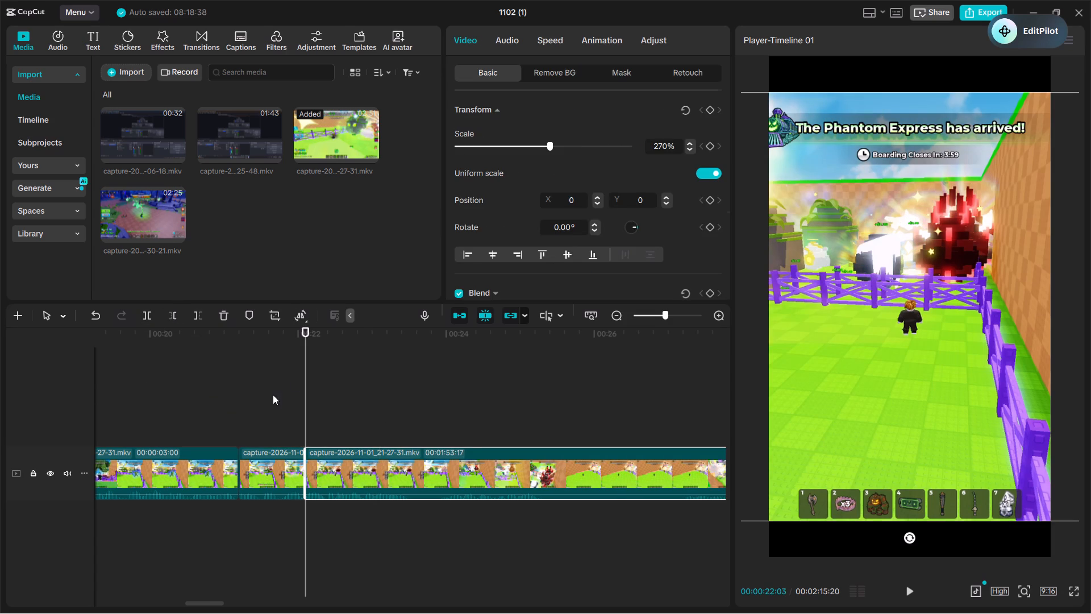
key(space)
key(ctrl+minus)
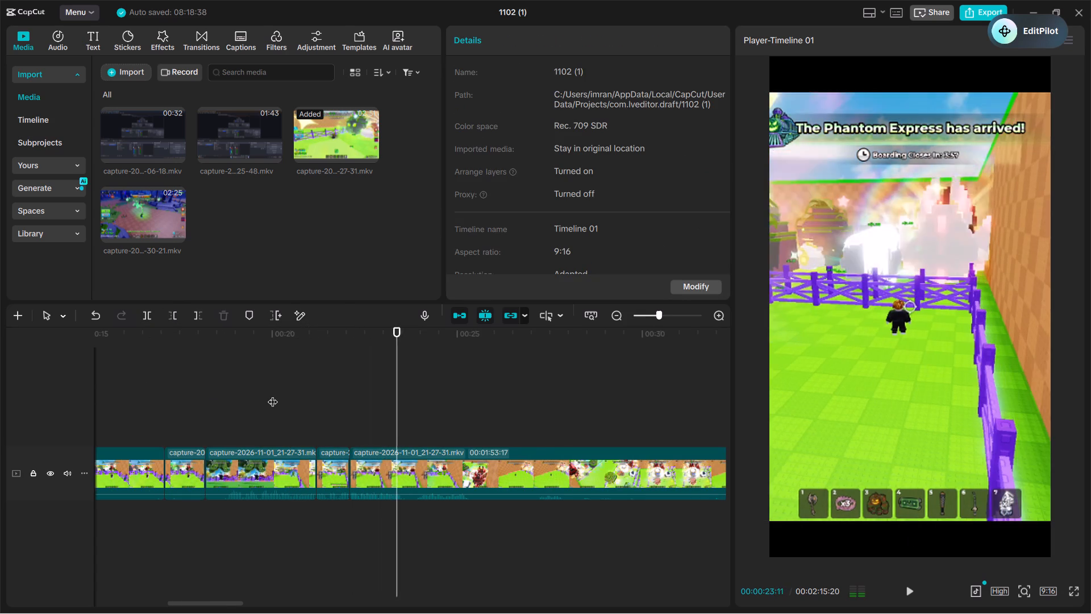
key(space)
key(ctrl+plus)
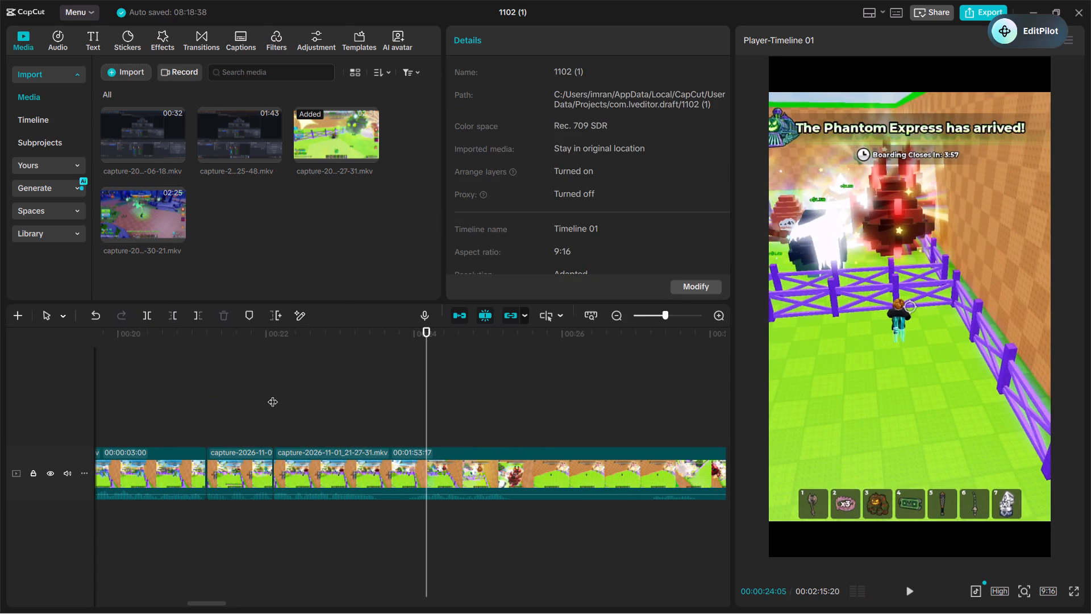
click(377, 424)
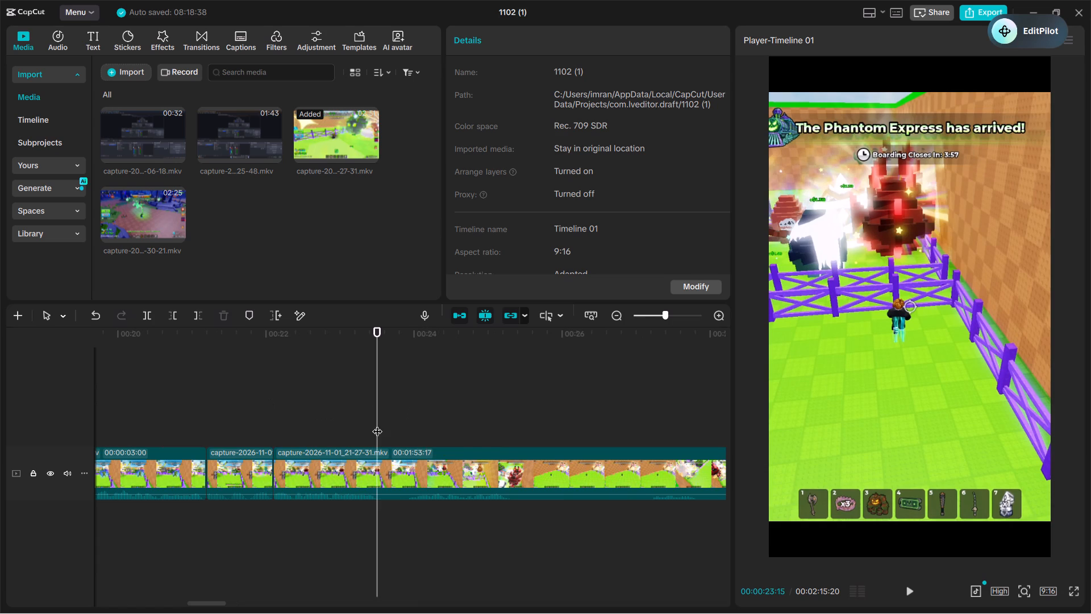
click(377, 479)
click(144, 320)
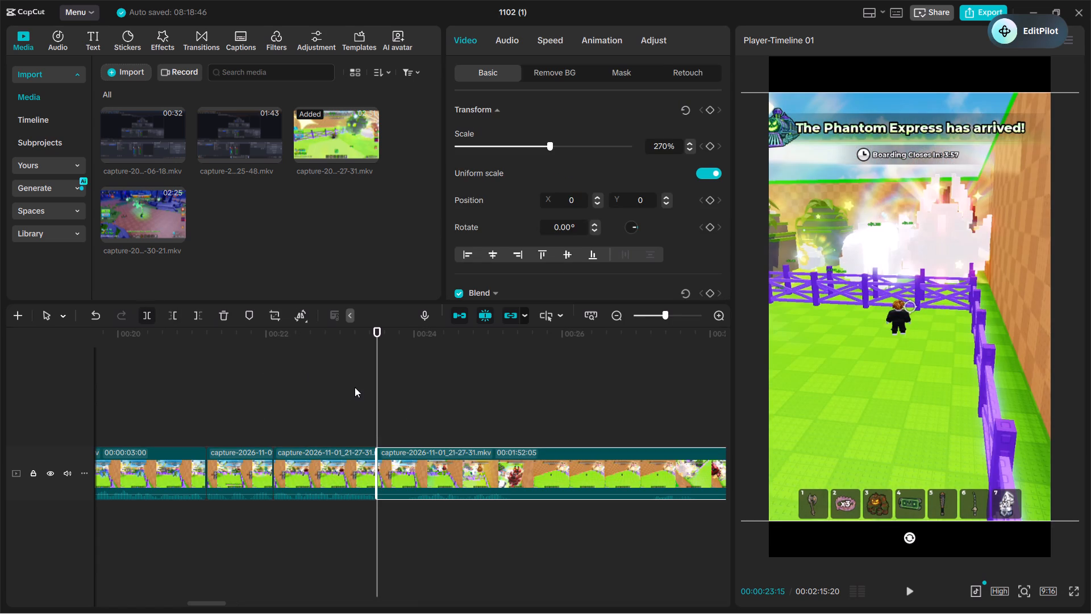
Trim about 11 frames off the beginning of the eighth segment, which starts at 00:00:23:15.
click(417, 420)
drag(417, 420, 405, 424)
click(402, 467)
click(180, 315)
Play on from the latest cut and skim the remaining gameplay in the last segment for footage worth keeping.
key(space)
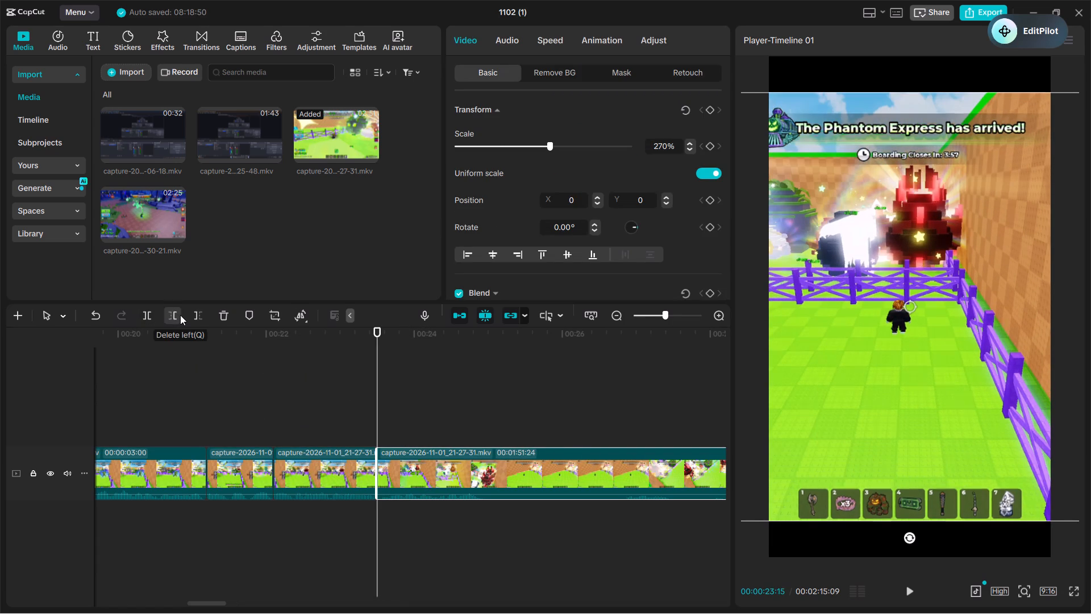
key(ctrl+minus)
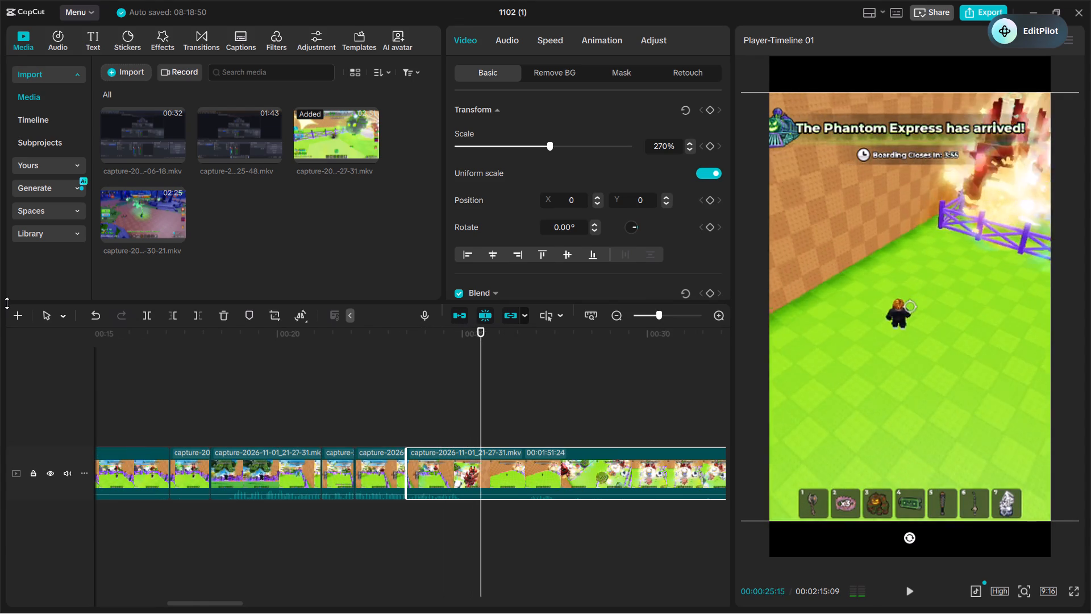
key(ctrl+minus)
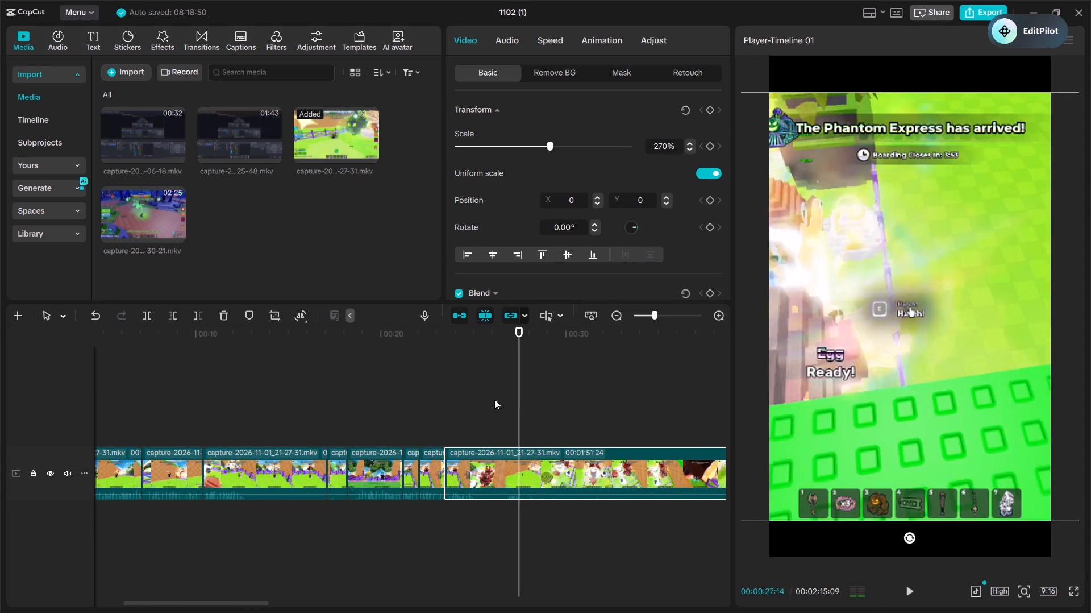
drag(546, 419, 685, 420)
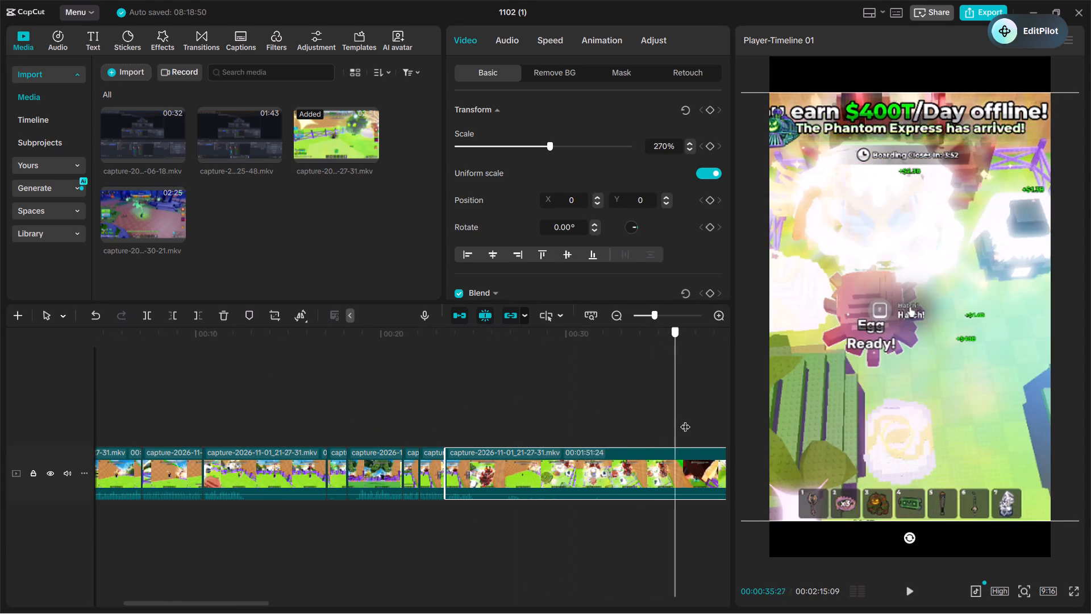
drag(685, 420, 676, 417)
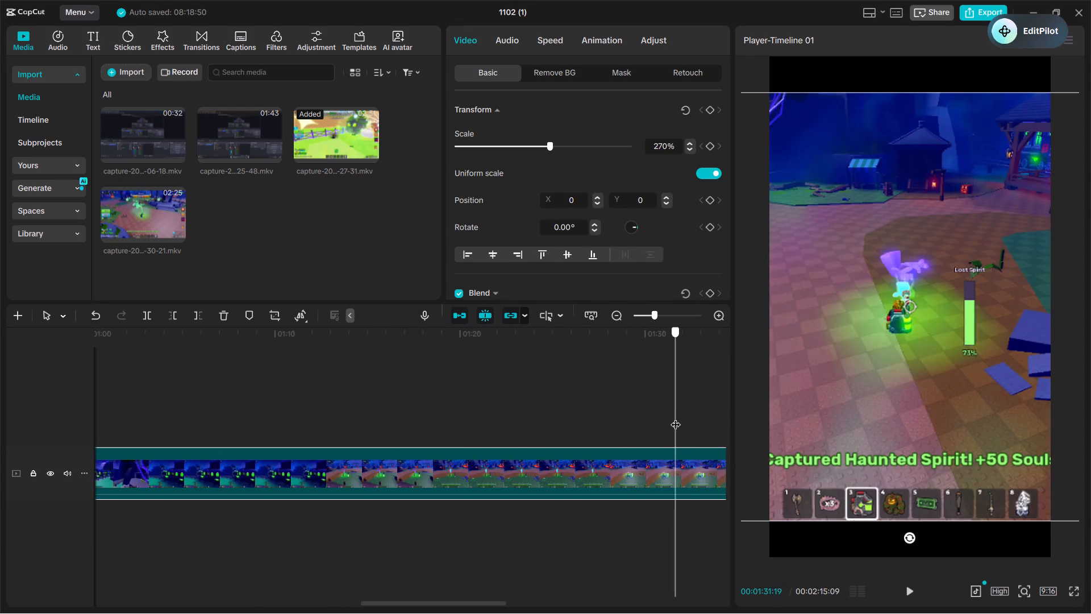
drag(676, 417, 24, 511)
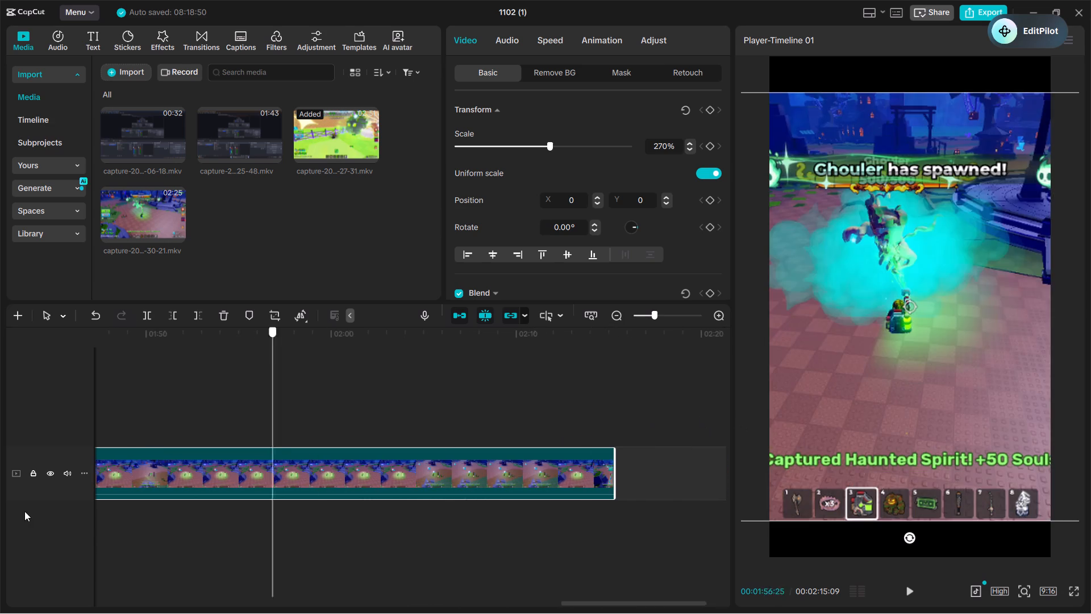
drag(24, 511, 571, 502)
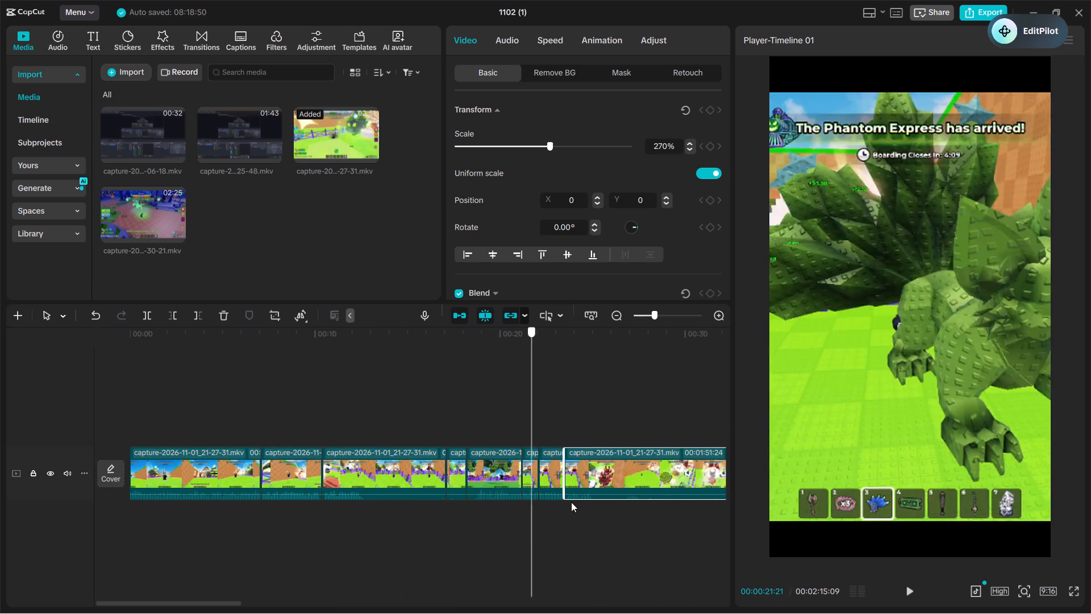
drag(571, 502, 562, 502)
Check the start of the last segment and delete the whole segment after 00:00:23:15.
key(space)
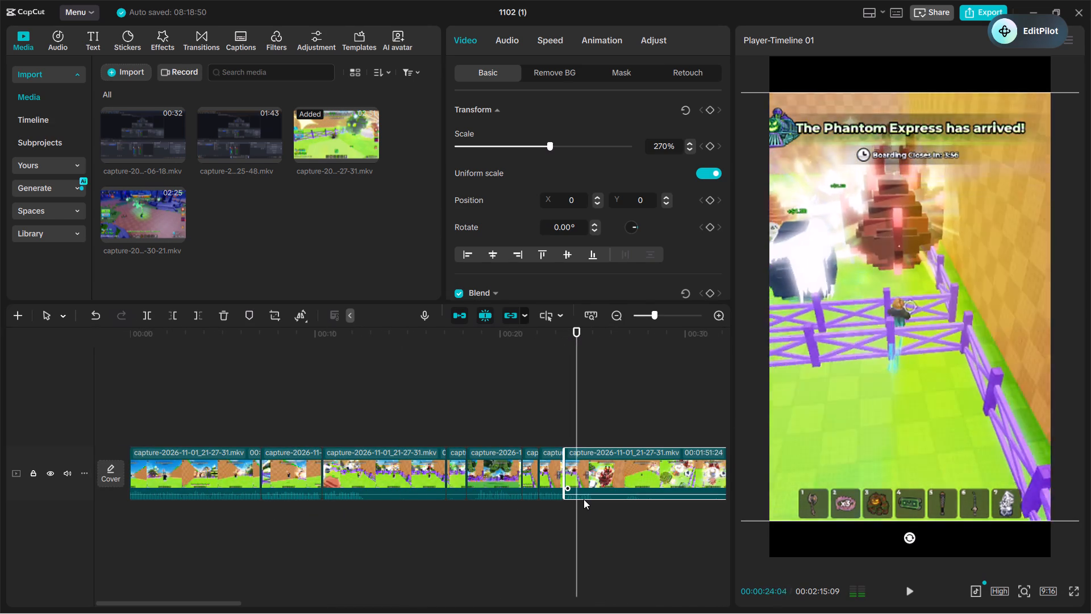
key(space)
click(621, 447)
click(609, 471)
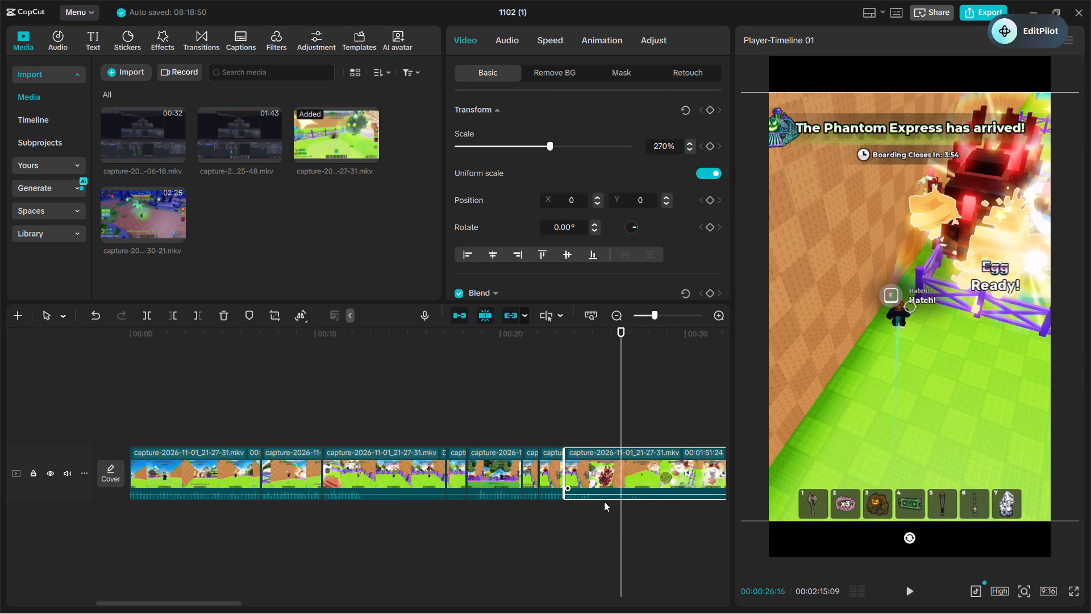
key(BackSpace)
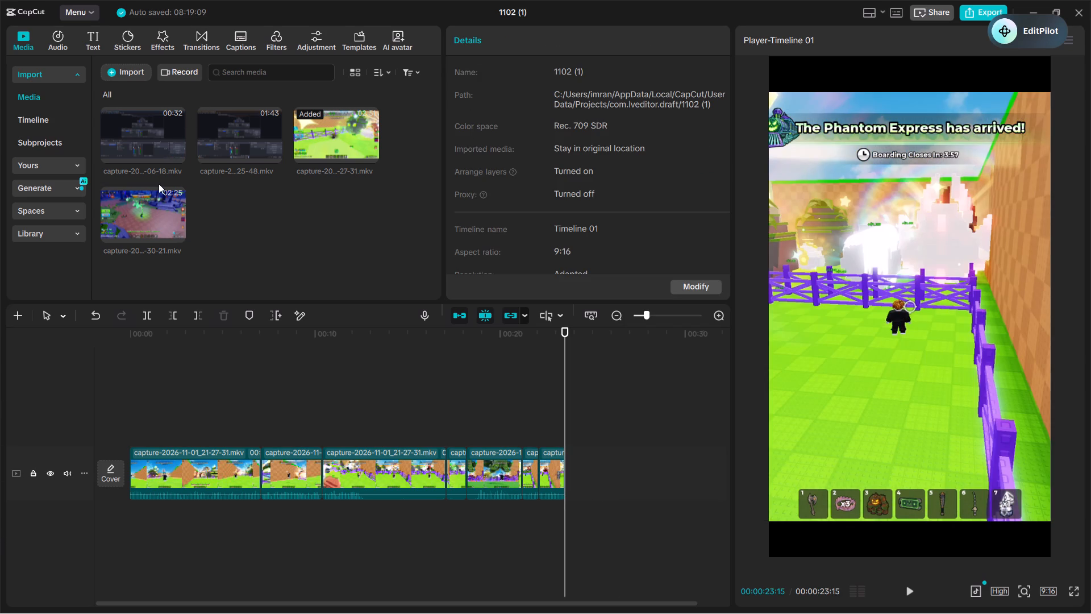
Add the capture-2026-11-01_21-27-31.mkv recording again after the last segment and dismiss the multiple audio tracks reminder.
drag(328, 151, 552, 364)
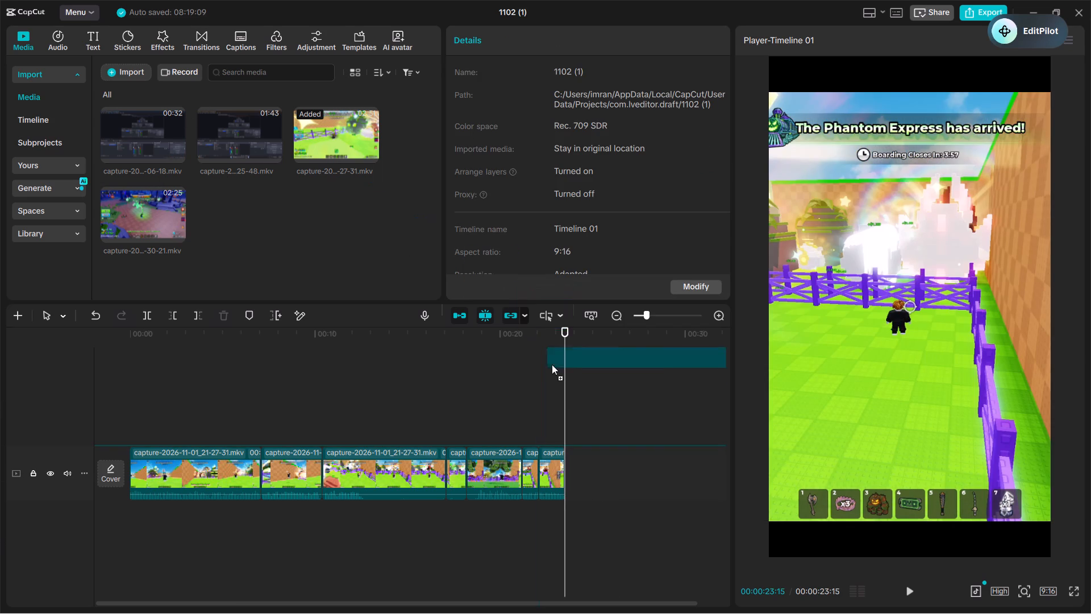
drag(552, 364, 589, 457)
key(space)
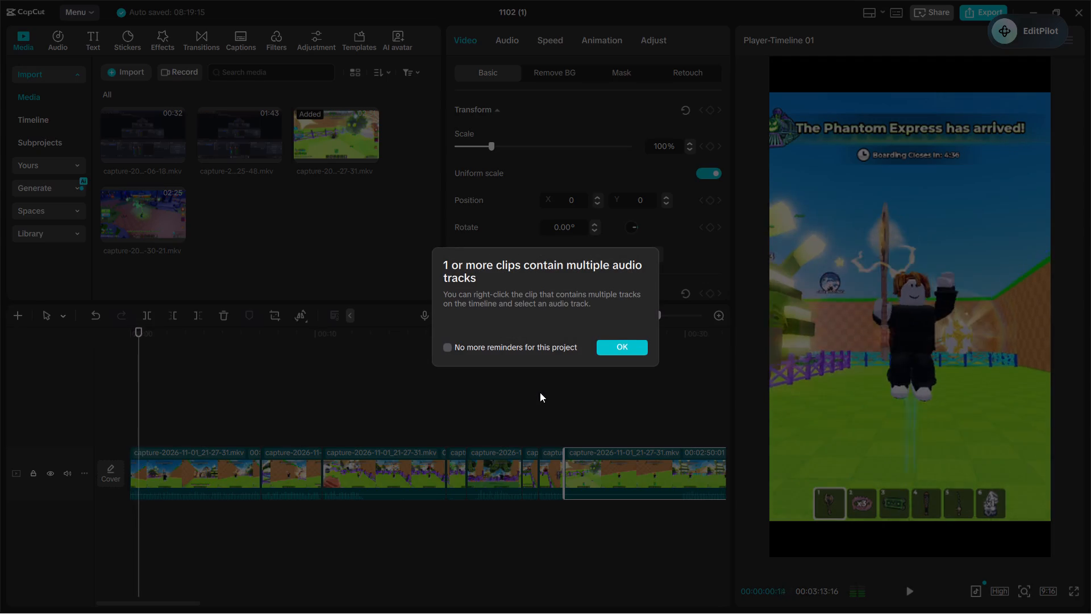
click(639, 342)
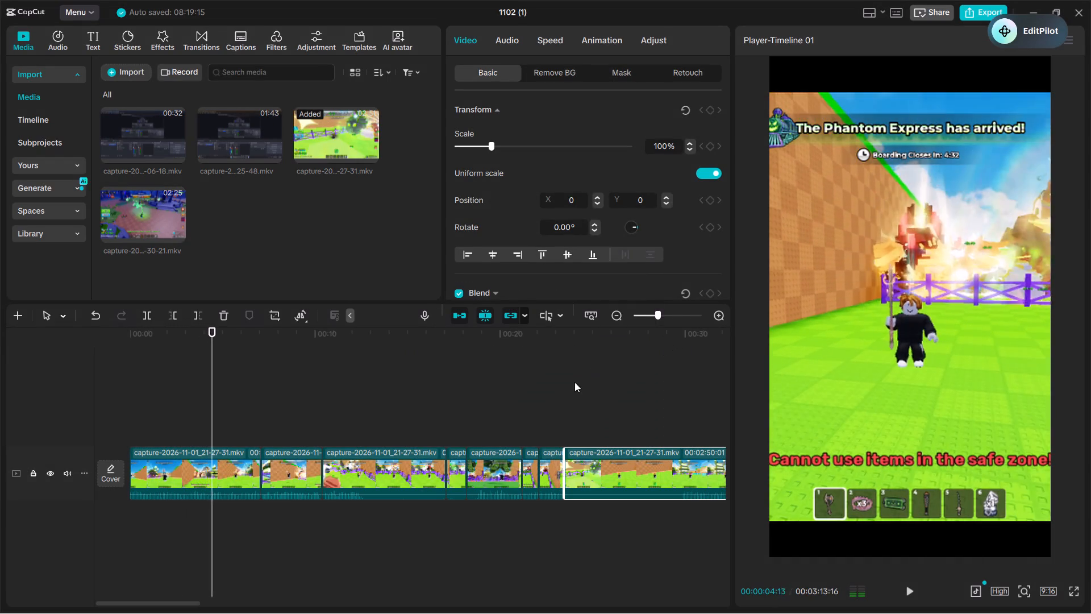
Play and skim the re-added recording up to about 00:01:01 to examine its gameplay, including the egg hatching area.
click(562, 392)
key(space)
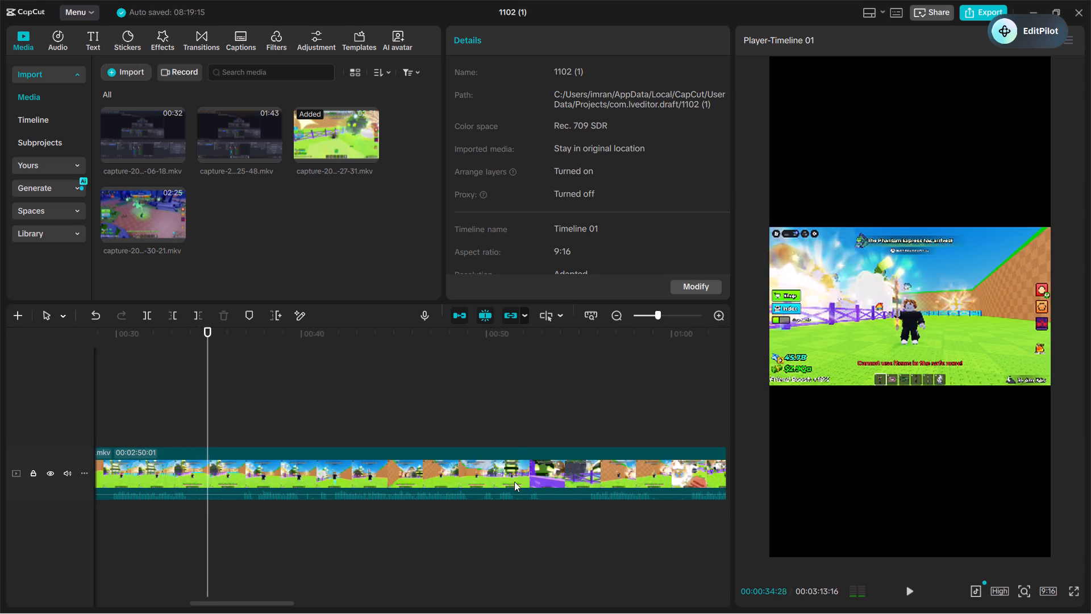
click(505, 424)
key(space)
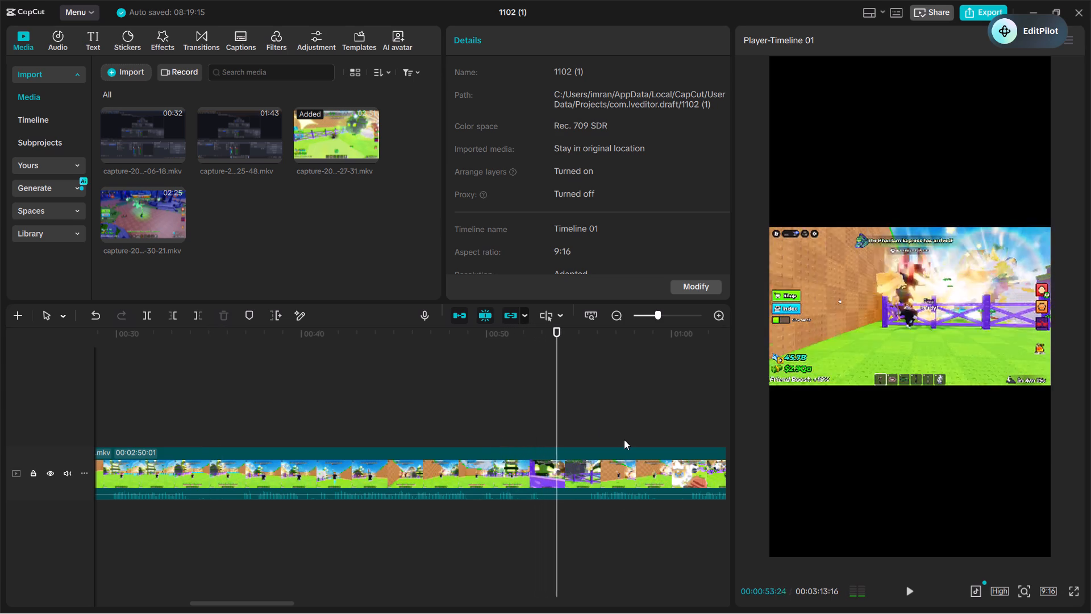
click(619, 417)
drag(628, 417, 646, 424)
key(space)
click(666, 422)
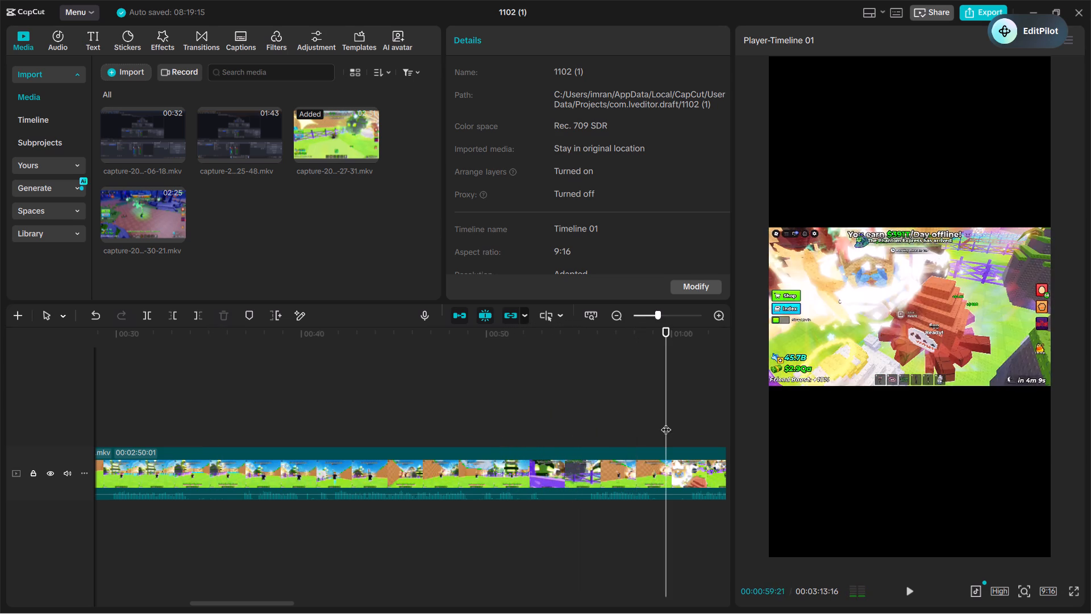
key(space)
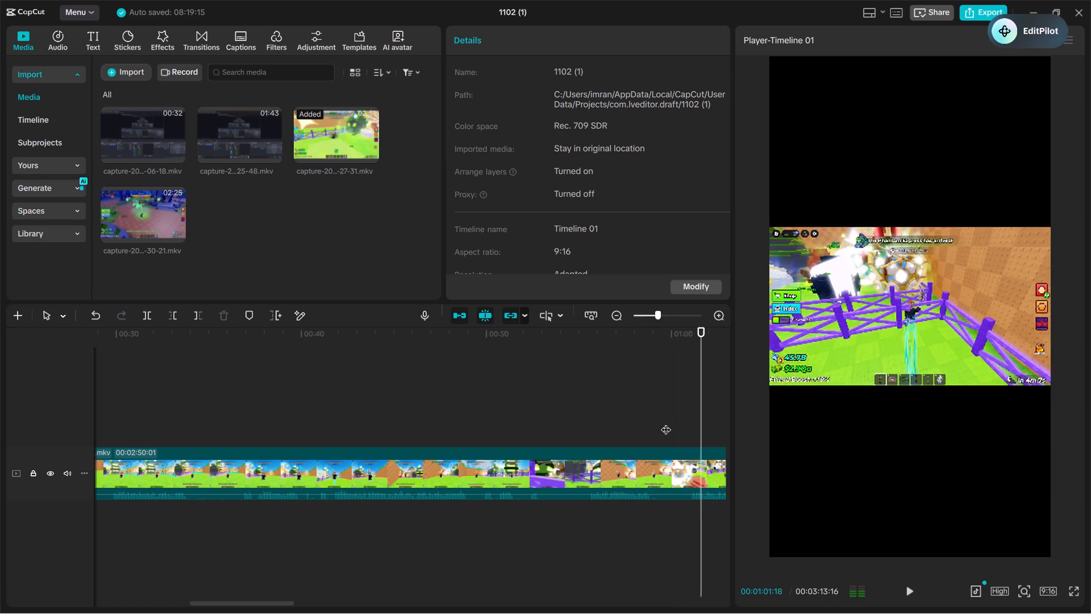
key(space)
click(674, 434)
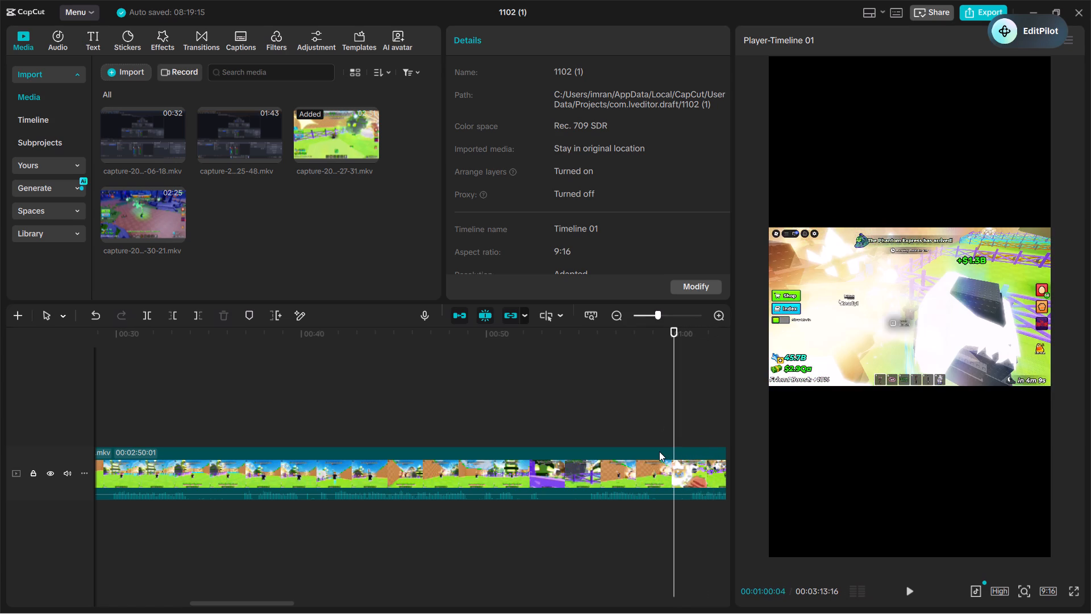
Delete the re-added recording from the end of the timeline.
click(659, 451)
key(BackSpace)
Add the capture-2026-11-01_21-30-21.mkv recording after the last segment and dismiss the audio tracks reminder.
drag(164, 196, 536, 484)
key(space)
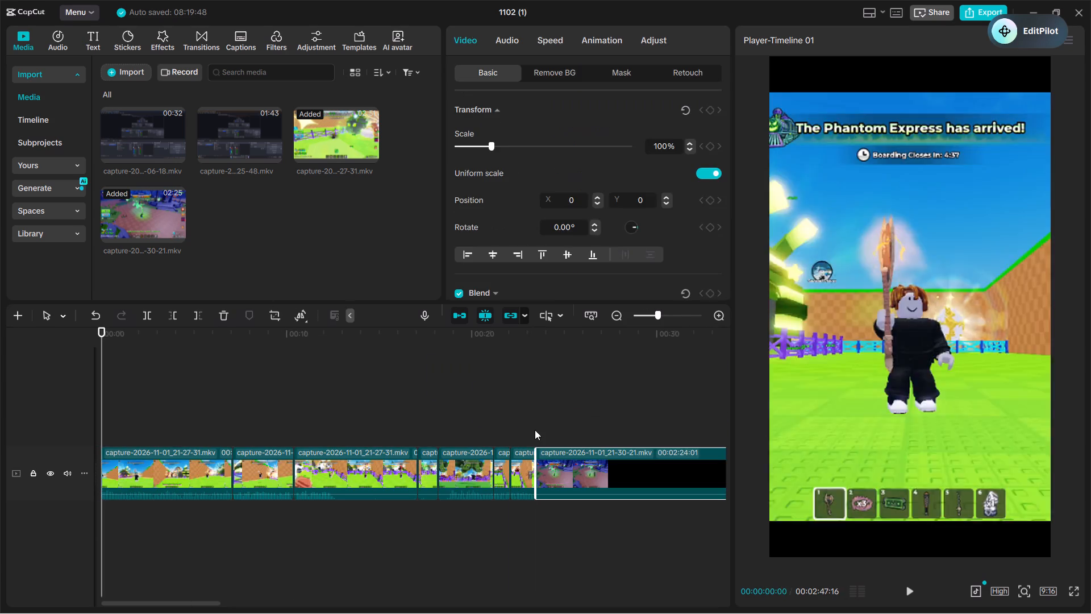
click(639, 345)
Skim the added capture-2026-11-01_21-30-21.mkv recording through to its end at 00:02:47 to examine its gameplay.
click(639, 382)
drag(639, 382, 719, 437)
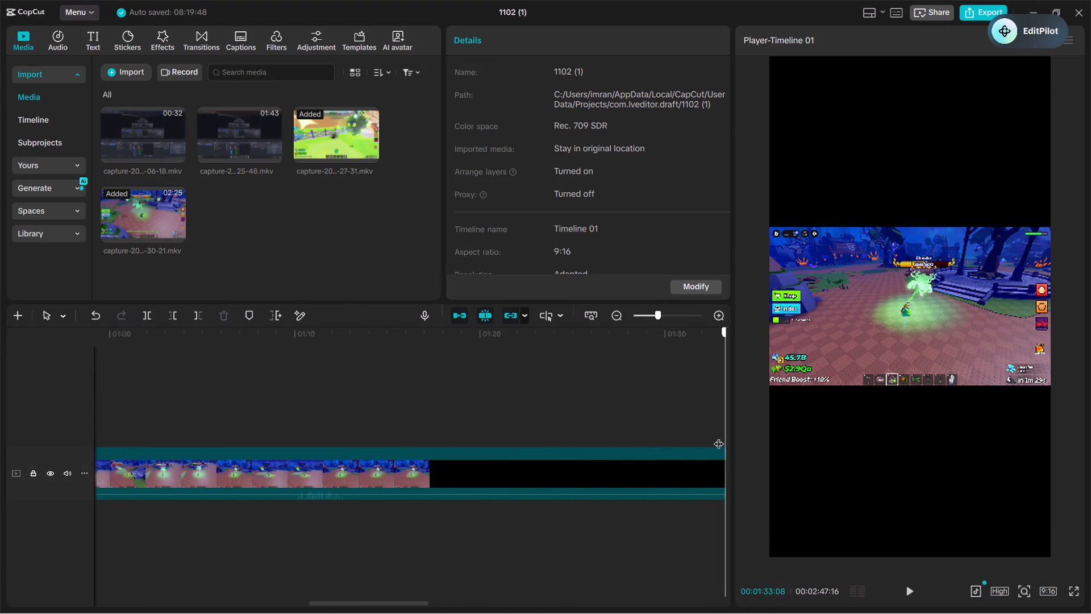
drag(719, 437, 619, 444)
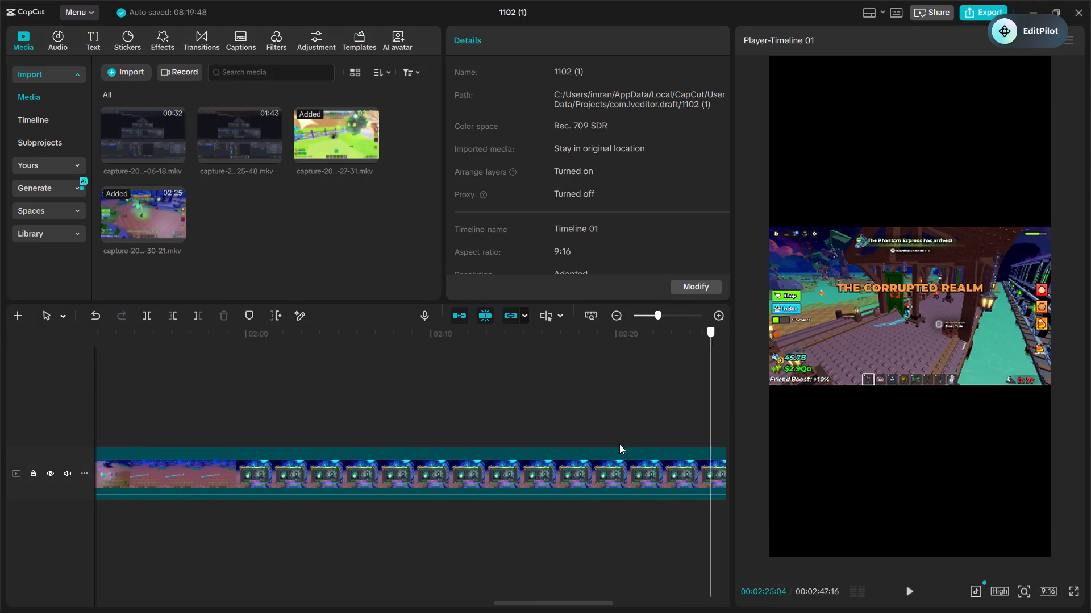
drag(619, 444, 549, 432)
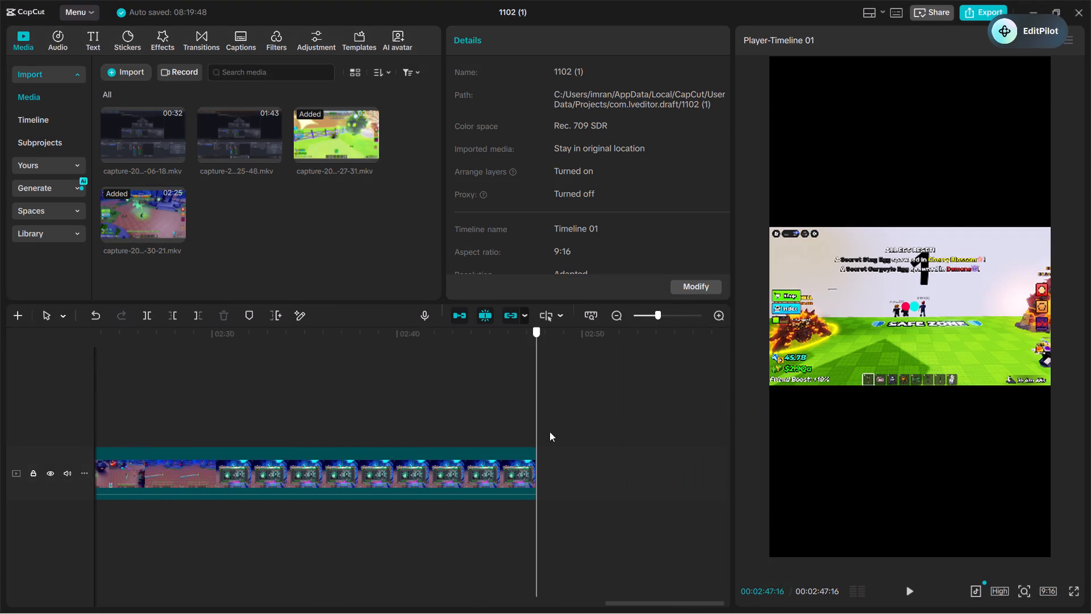
drag(549, 432, 495, 434)
key(space)
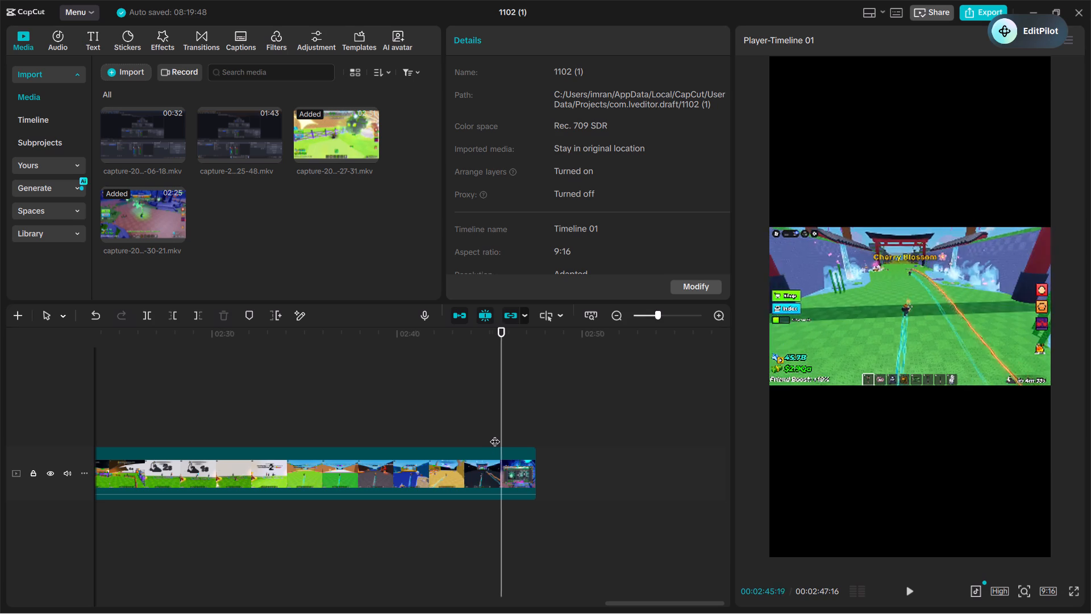
key(space)
Delete the capture-2026-11-01_21-30-21.mkv recording from the end of the timeline.
click(438, 459)
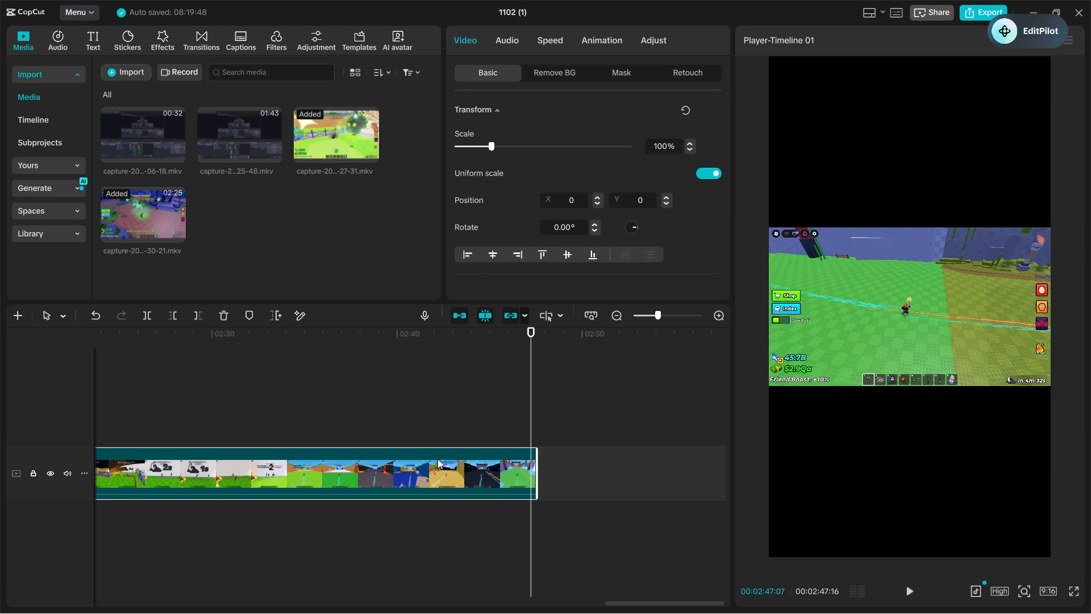
key(BackSpace)
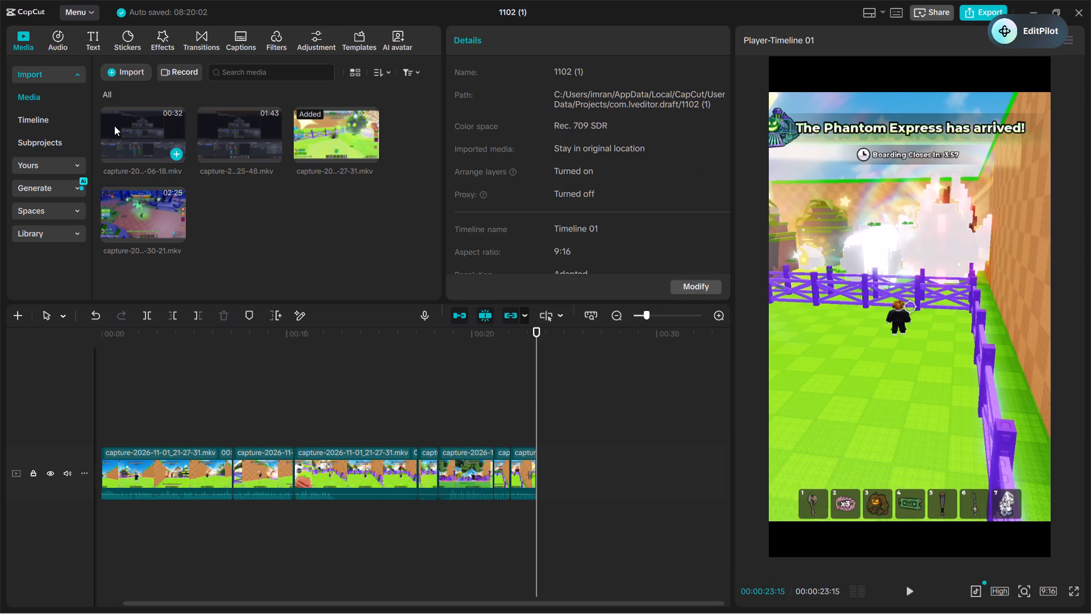
Import the Videos folder recordings from capture-2026-11-01_21-25-48 through capture-2026-11-01_21-38-45 into the project media.
click(147, 79)
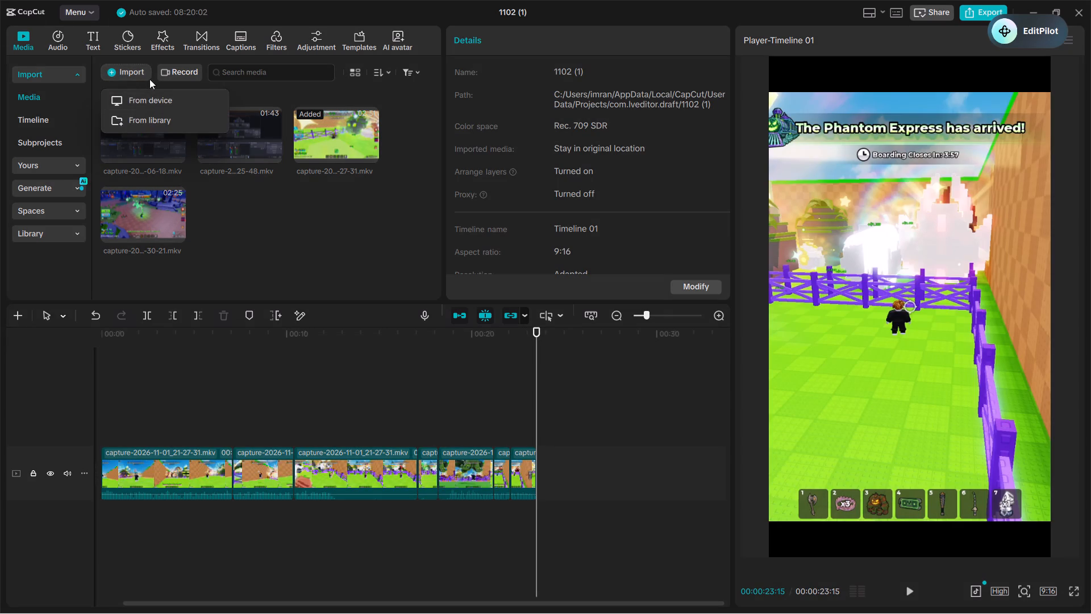
click(139, 106)
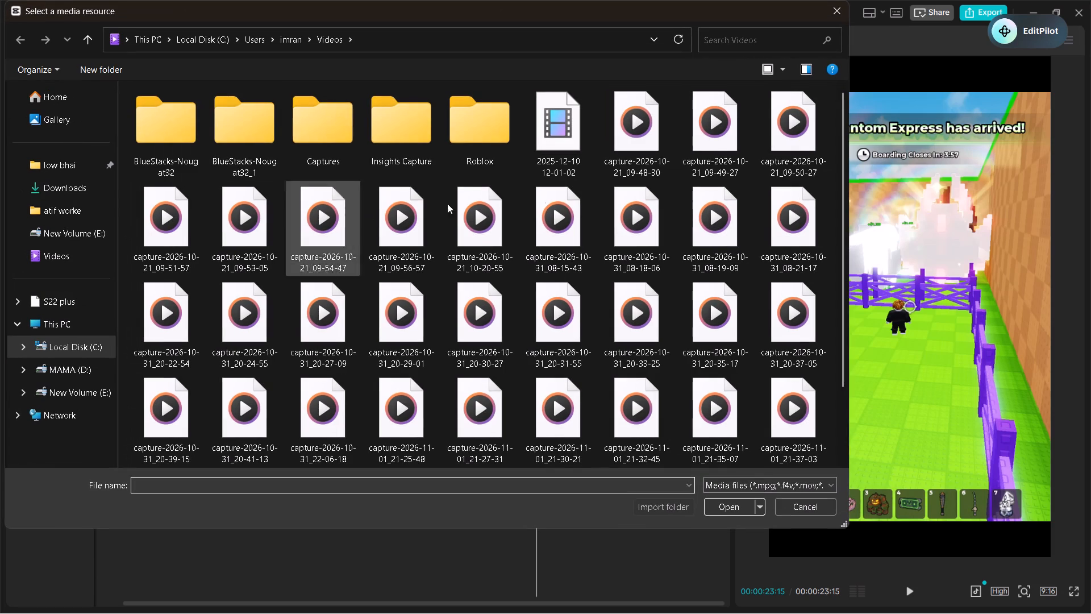
scroll(622, 339, down, 10)
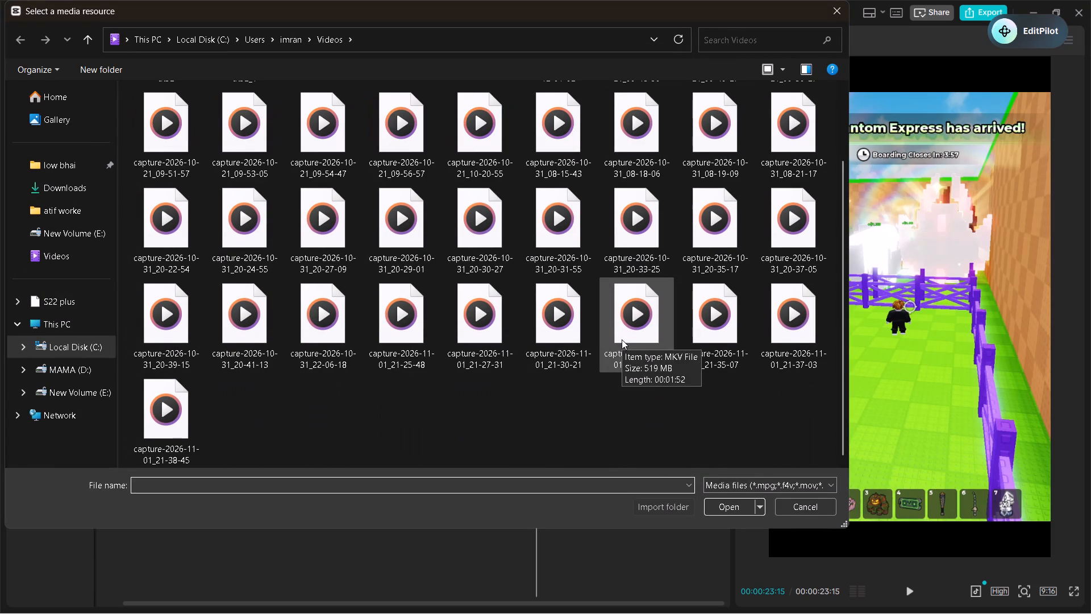
click(390, 325)
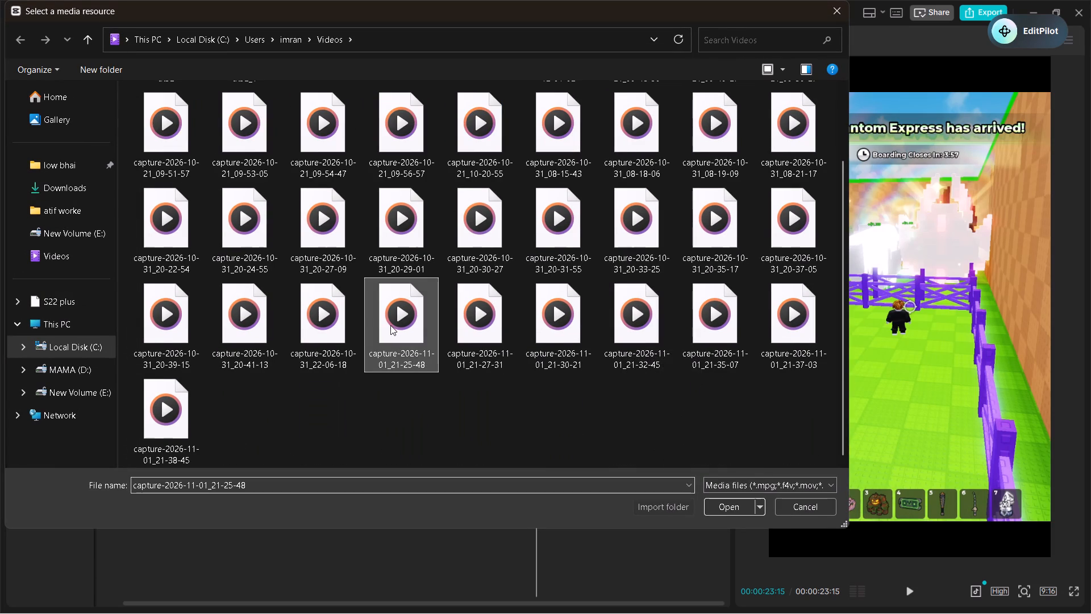
key(shift+Right)
key(shift+Right)
key(shift+Right)
key(shift+Right)
key(shift+Right)
key(shift+Right)
key(shift+Right)
key(shift+Right)
key(shift+Right)
key(shift+Right)
key(shift+Right)
key(shift+Right)
key(shift+Right)
key(shift+Right)
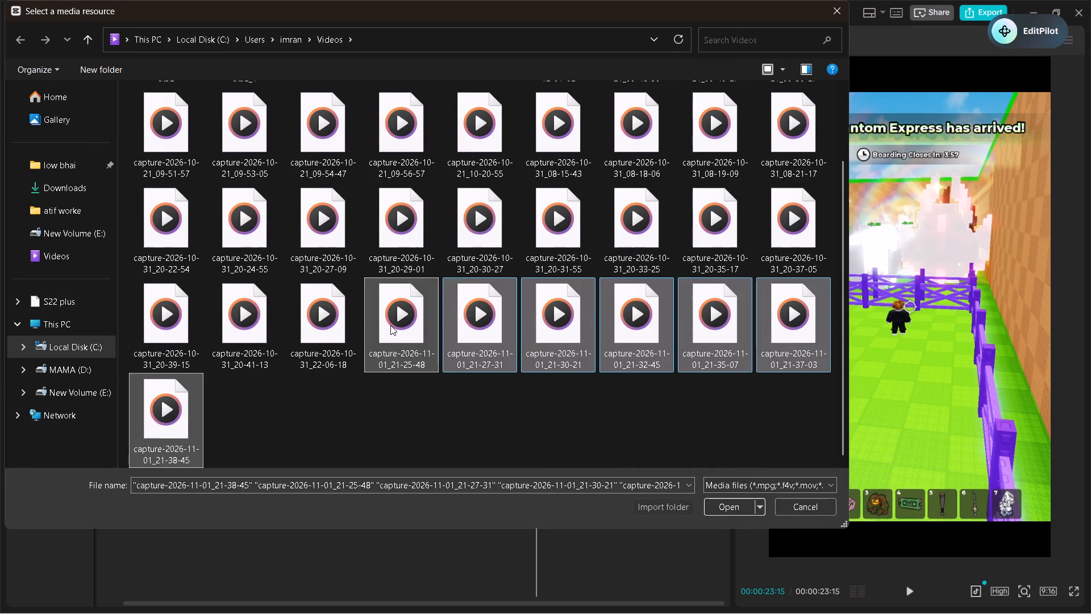
key(Return)
click(308, 250)
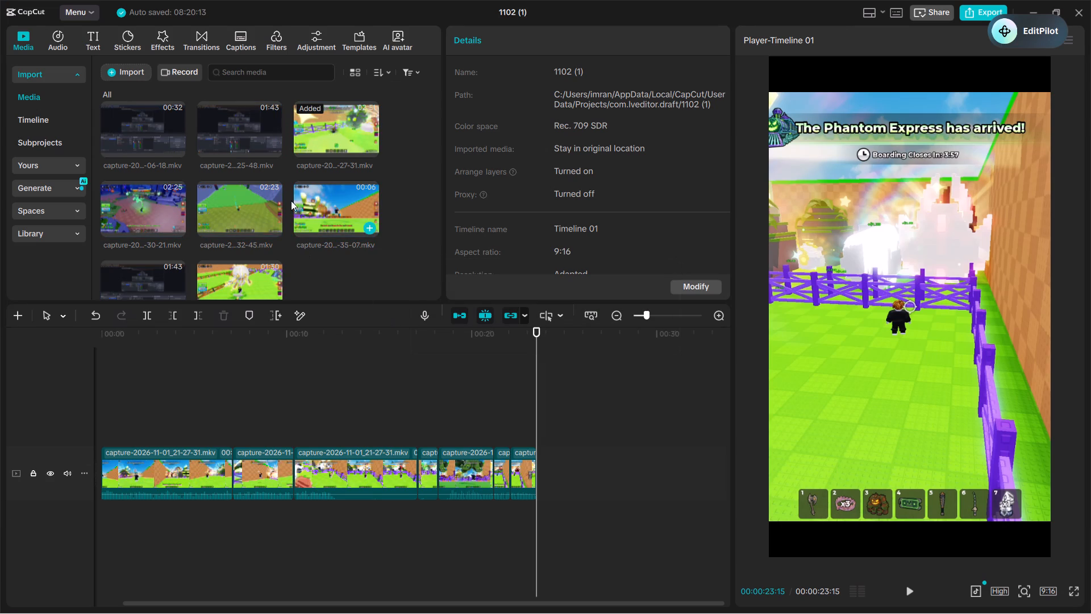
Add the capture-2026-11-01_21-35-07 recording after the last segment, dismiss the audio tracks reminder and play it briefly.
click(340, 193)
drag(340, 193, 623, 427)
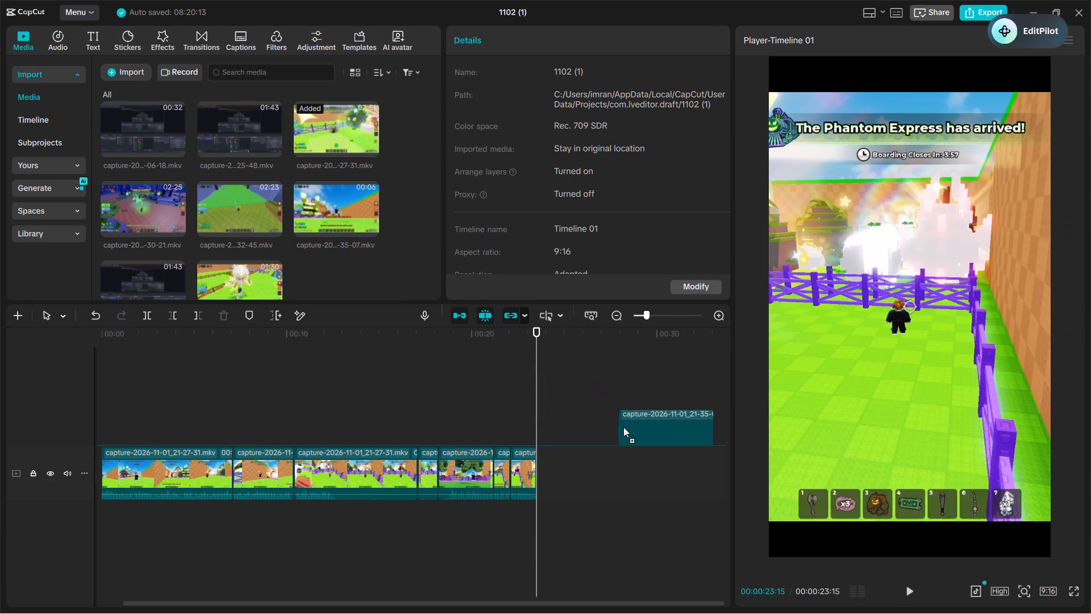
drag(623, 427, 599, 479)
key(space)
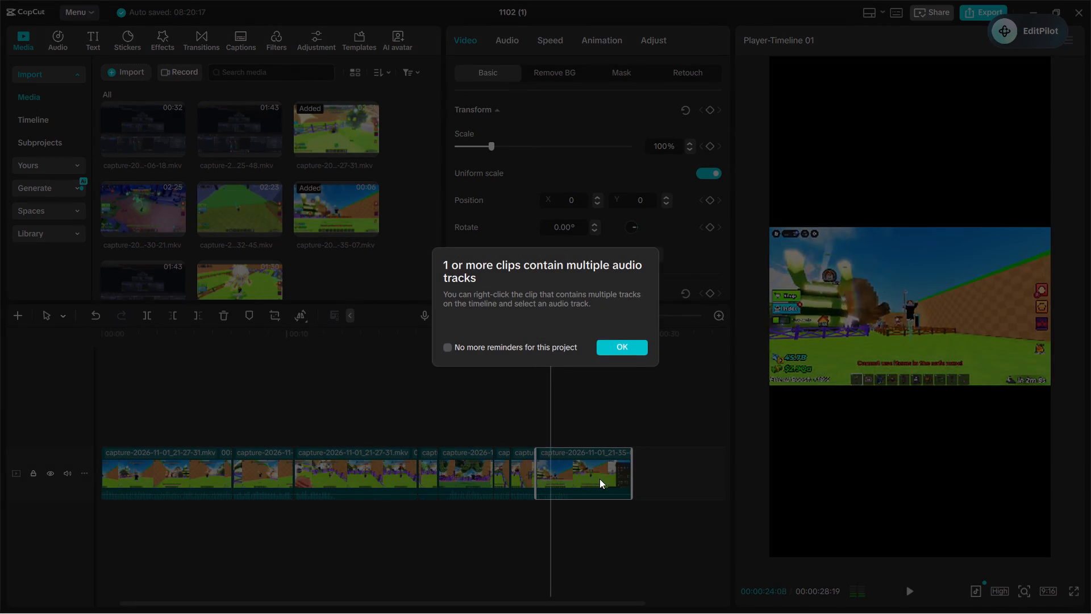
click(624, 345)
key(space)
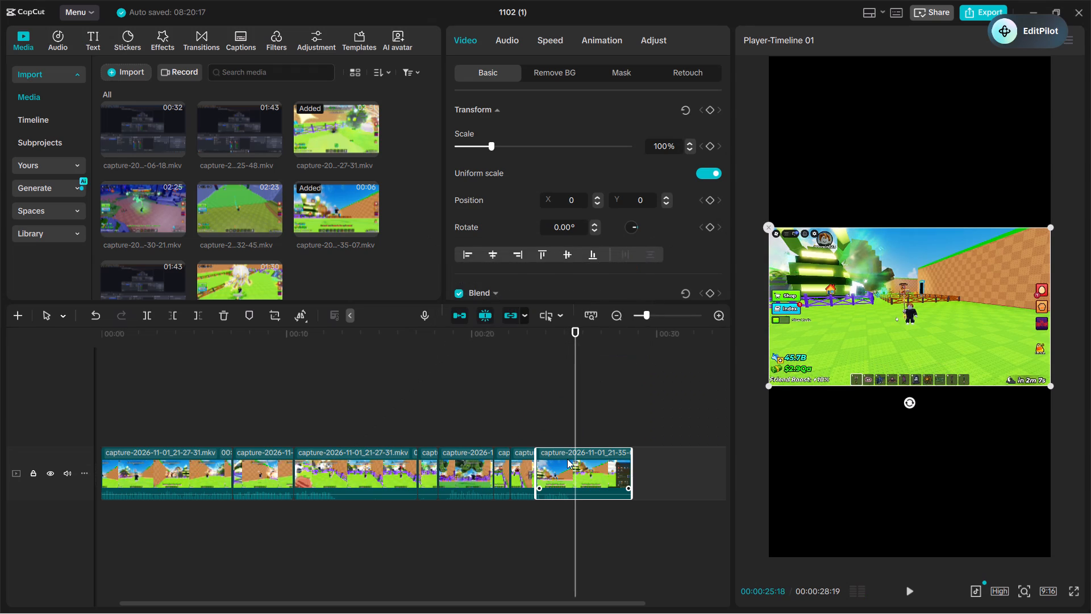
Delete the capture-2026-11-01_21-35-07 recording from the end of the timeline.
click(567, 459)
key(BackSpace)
Add the capture-2026-11-01_21-32-45.mkv recording after the last segment and dismiss the audio tracks reminder.
click(238, 193)
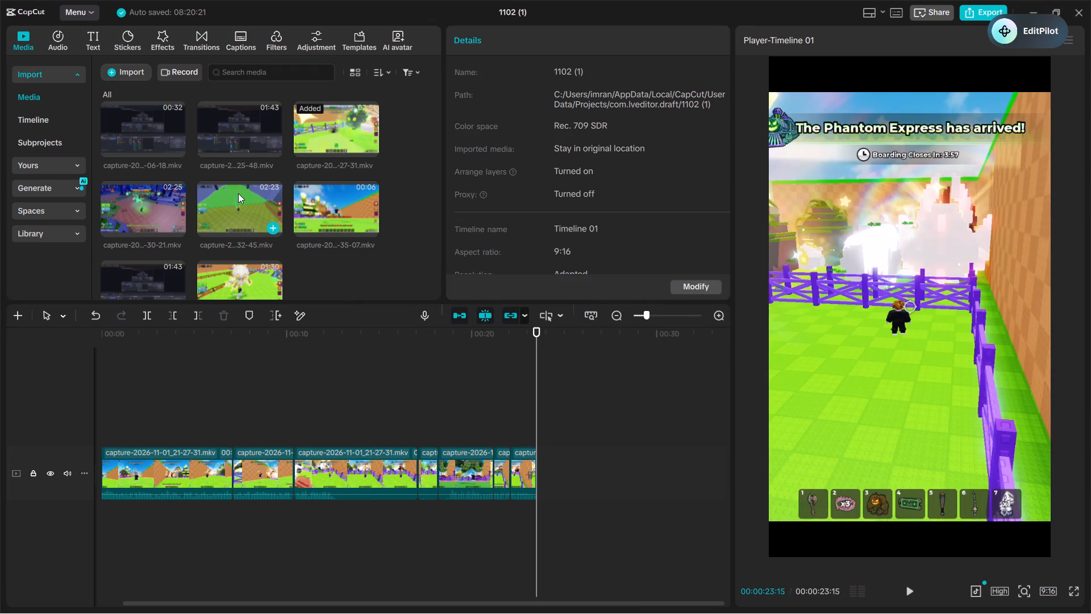
drag(238, 193, 594, 491)
key(space)
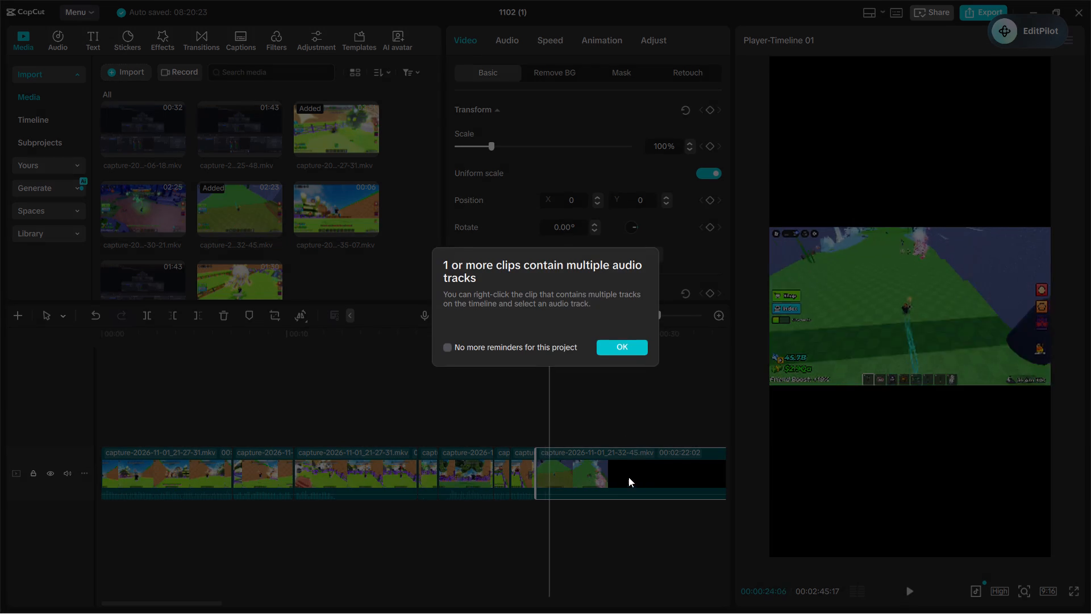
click(631, 345)
key(space)
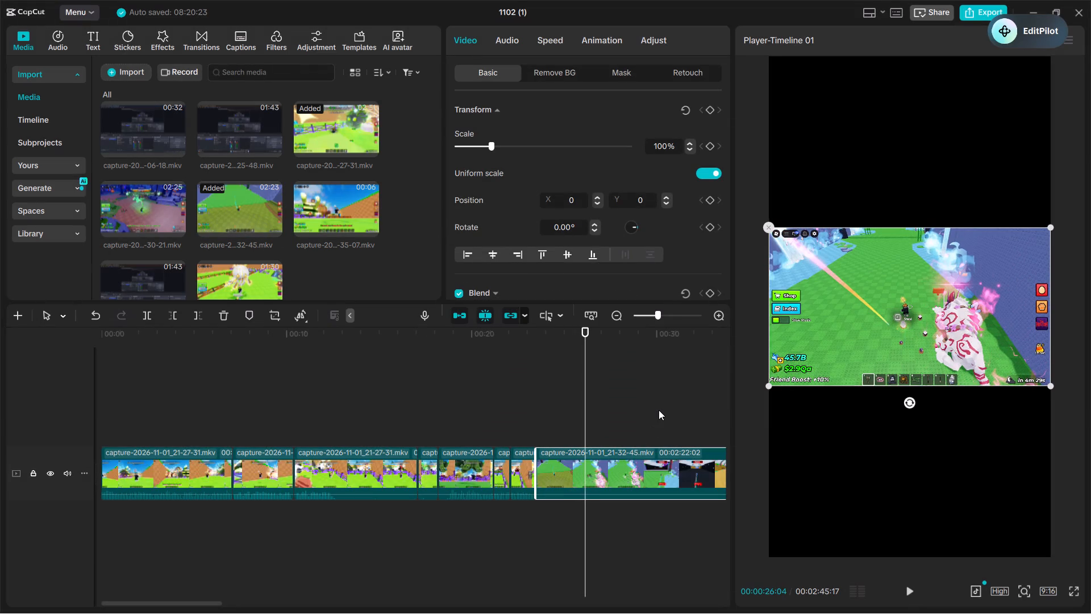
Skim the added recording to about 00:01:11 and play it from about 00:00:58 to 00:01:17 to examine the gameplay.
click(504, 383)
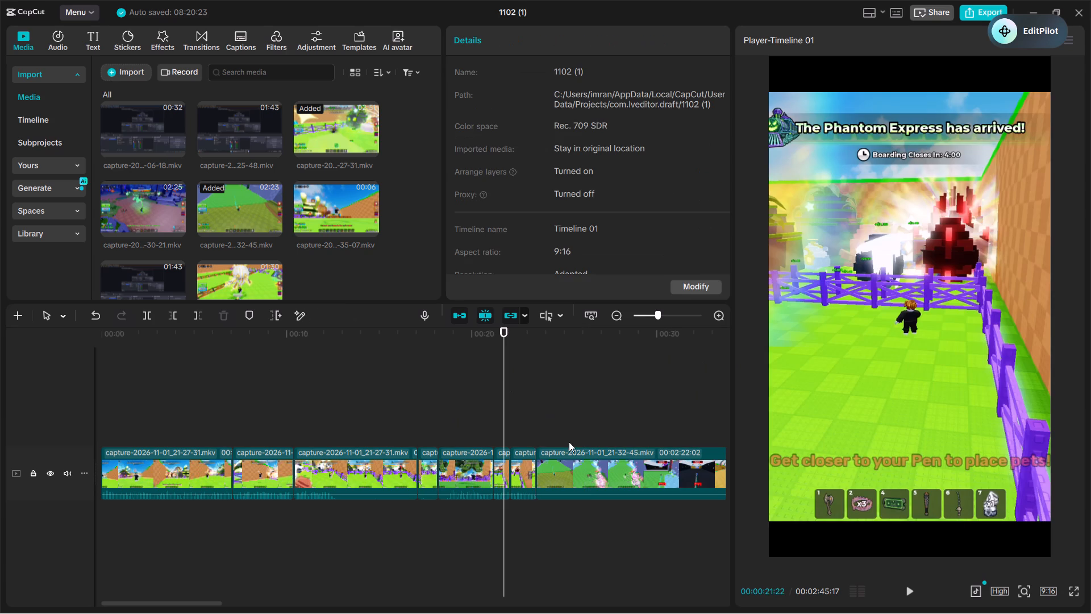
click(457, 475)
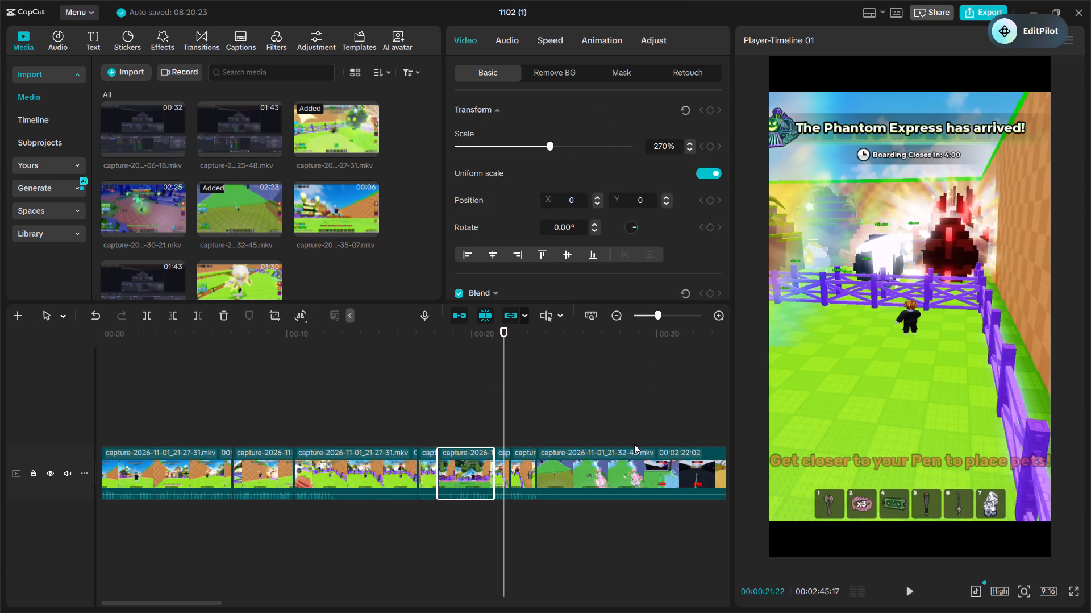
click(631, 447)
click(627, 476)
click(656, 380)
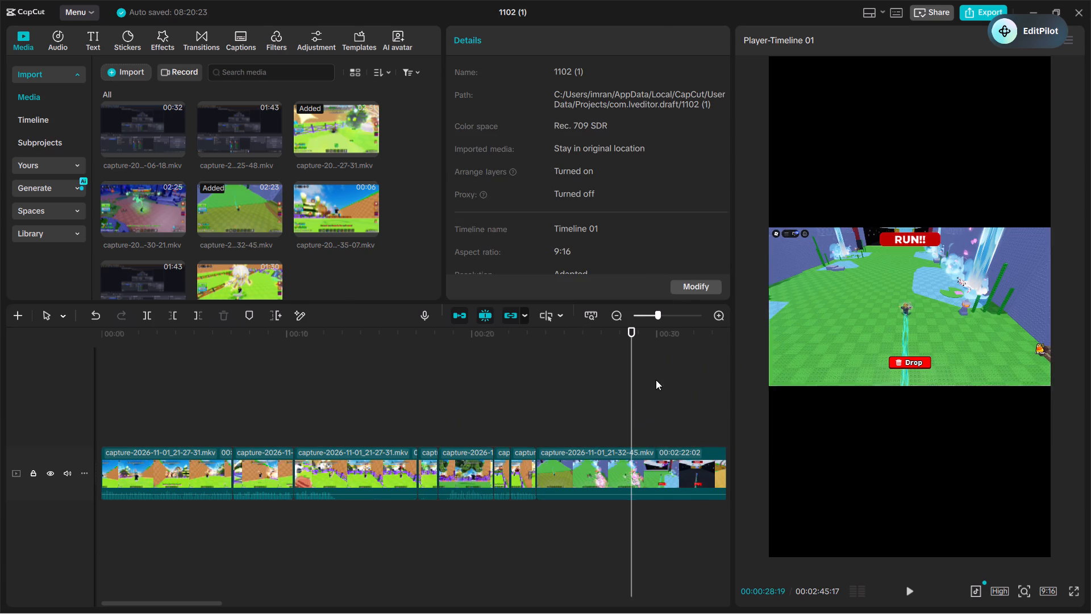
drag(656, 380, 760, 403)
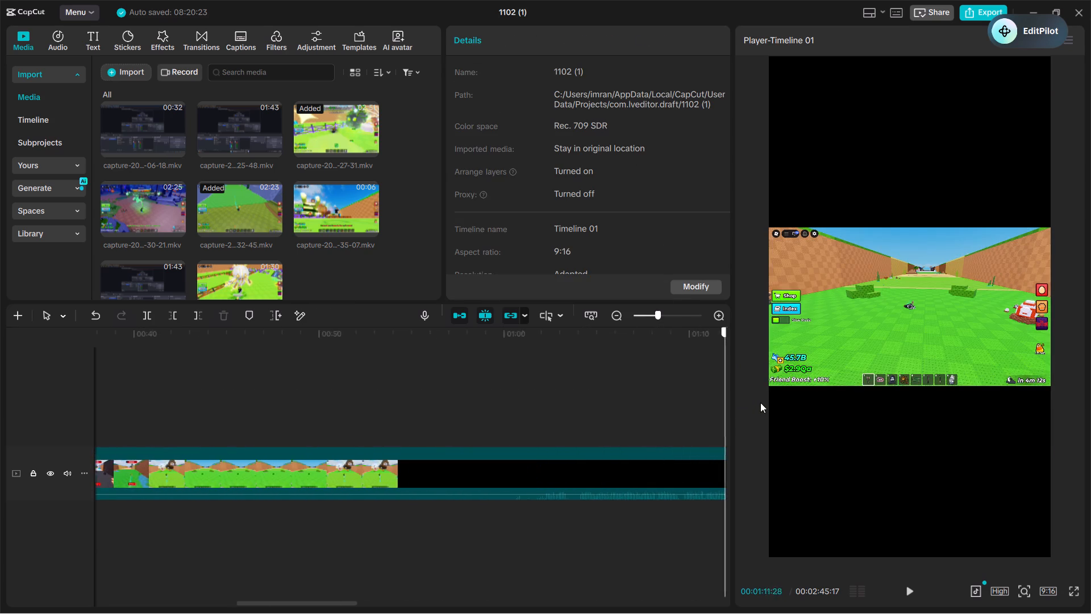
drag(760, 403, 298, 459)
key(space)
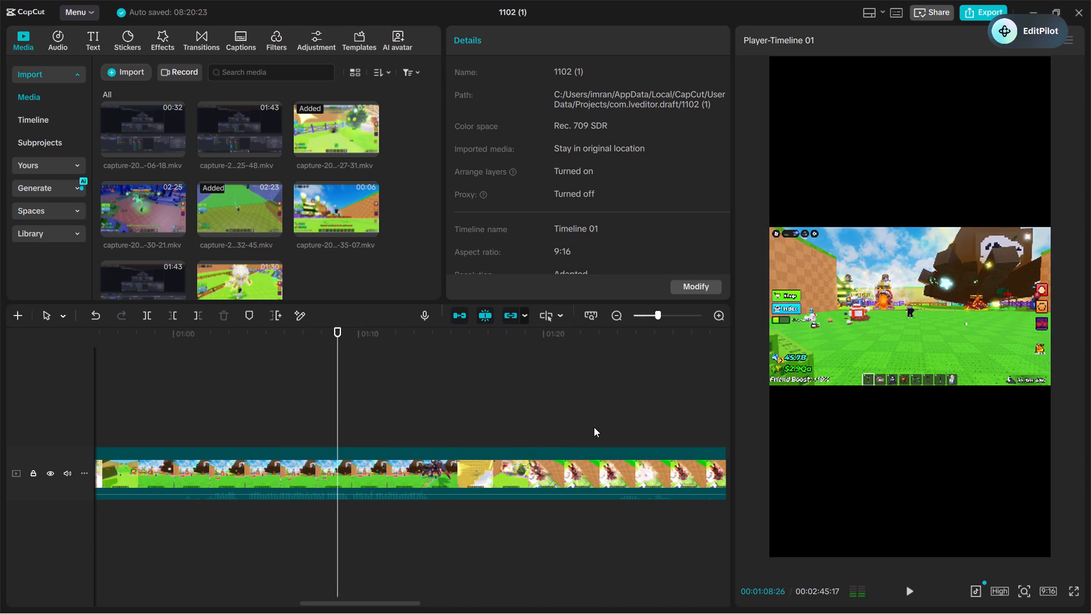
key(space)
click(204, 420)
key(space)
key(space)
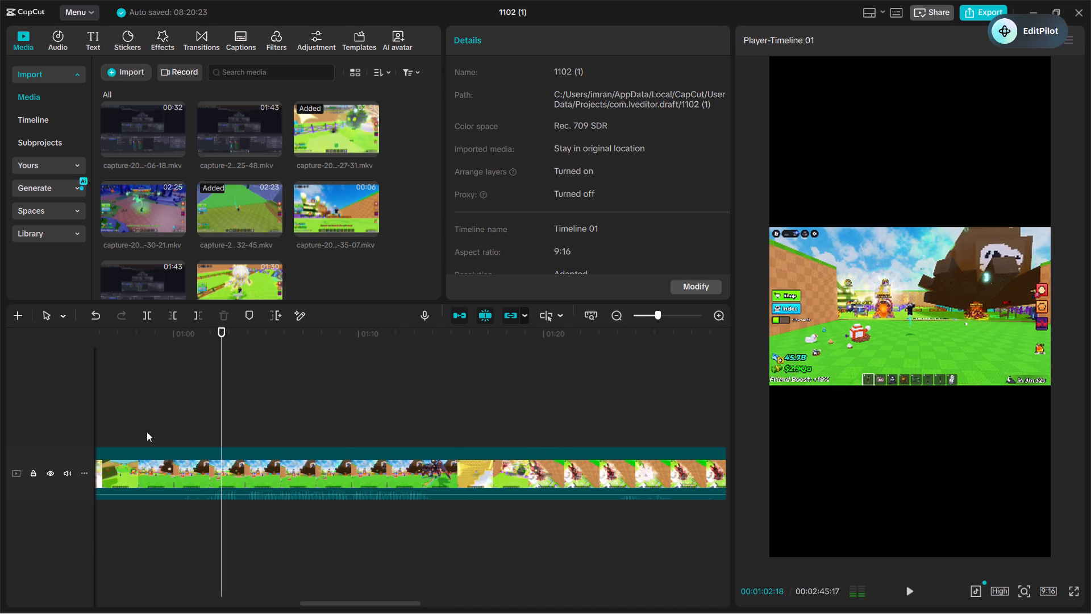
click(147, 432)
key(space)
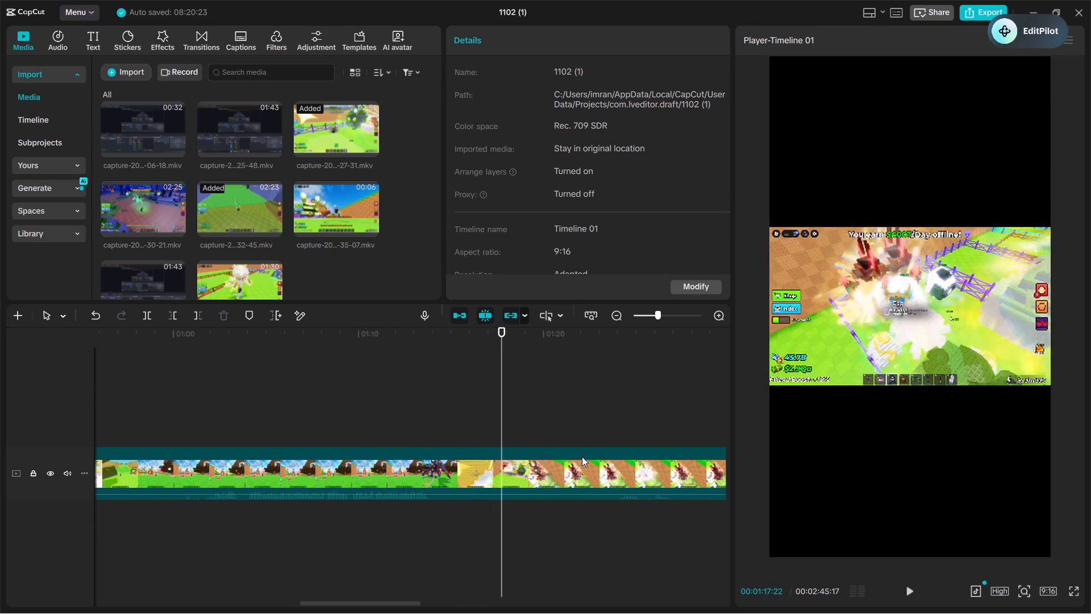
Skim the recording from about 00:01:24 to 00:01:51 to examine the egg mutation attempts.
key(space)
click(626, 420)
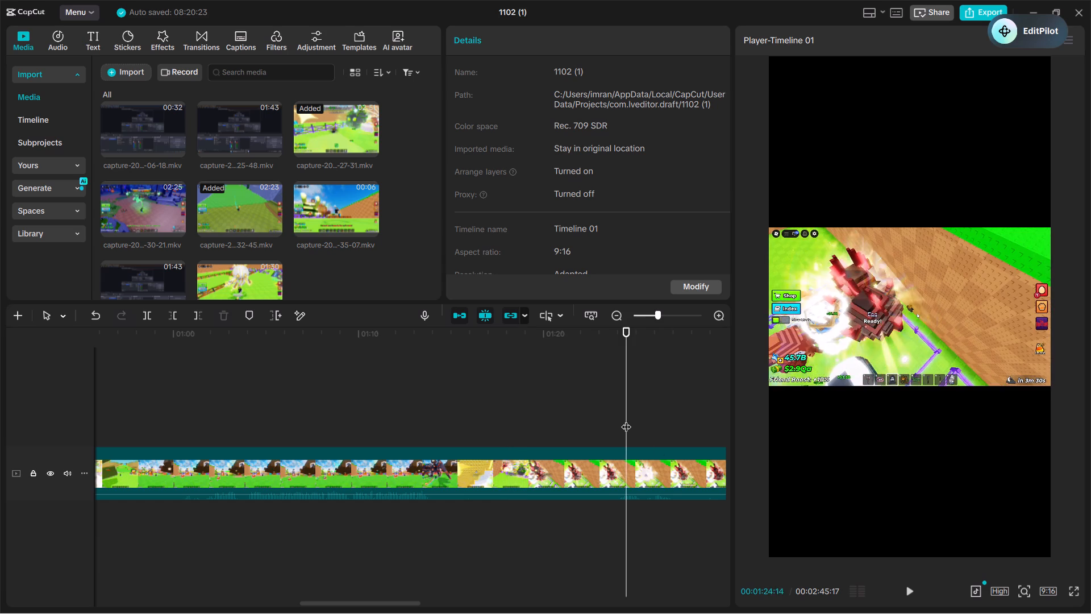
key(space)
key(space)
drag(626, 420, 696, 437)
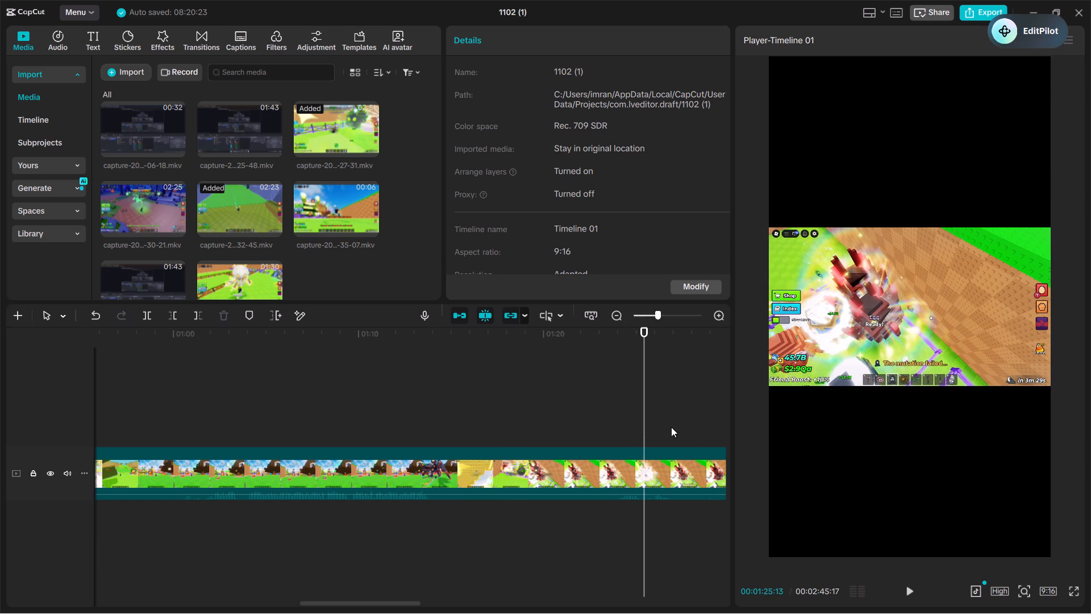
drag(649, 417, 718, 444)
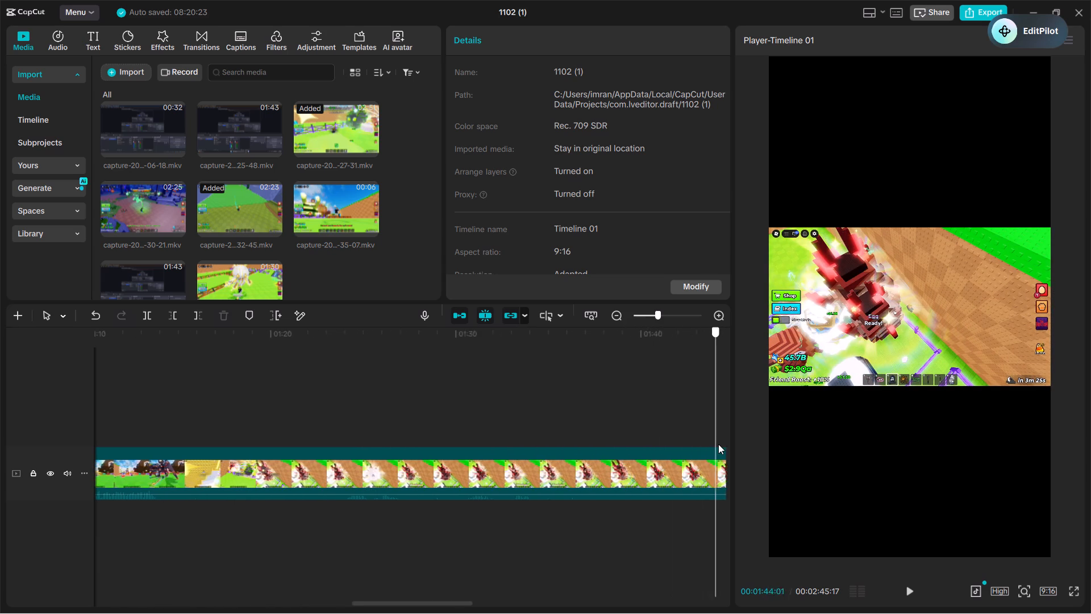
drag(718, 444, 619, 425)
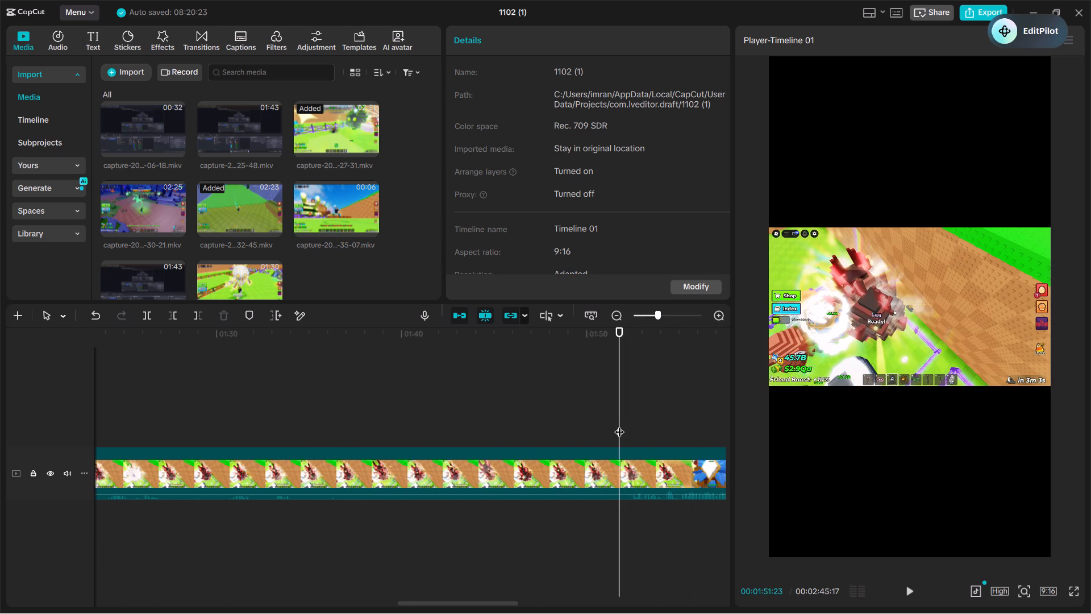
Play the capture-2026-11-01_21-32-45 recording from about 00:01:51 to 00:02:01 and replay around 00:01:57 to examine the egg mutation moments.
key(space)
key(space)
key(space)
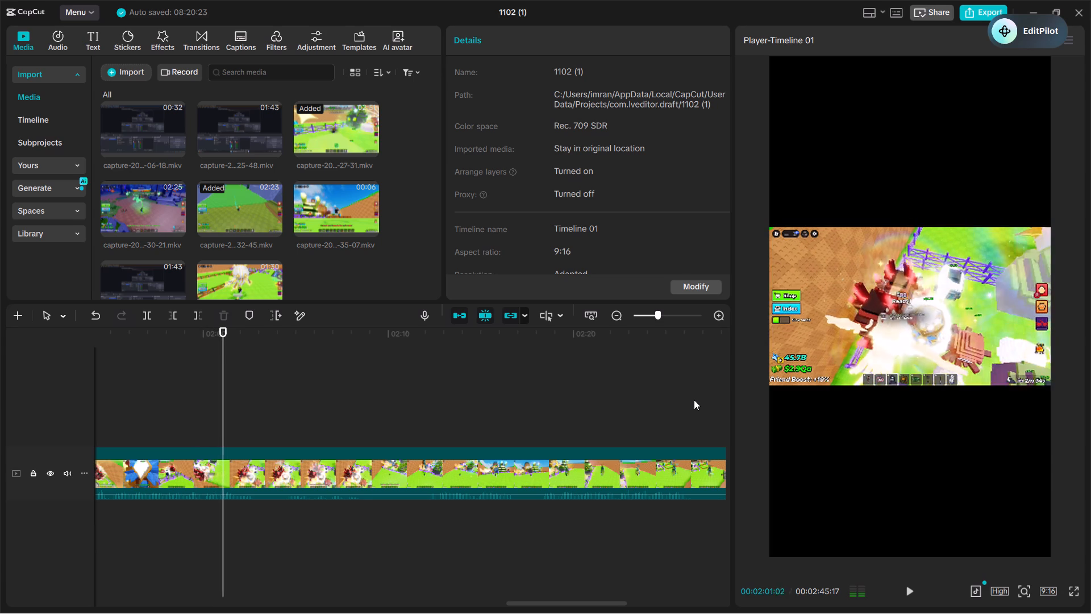
key(space)
click(159, 447)
key(space)
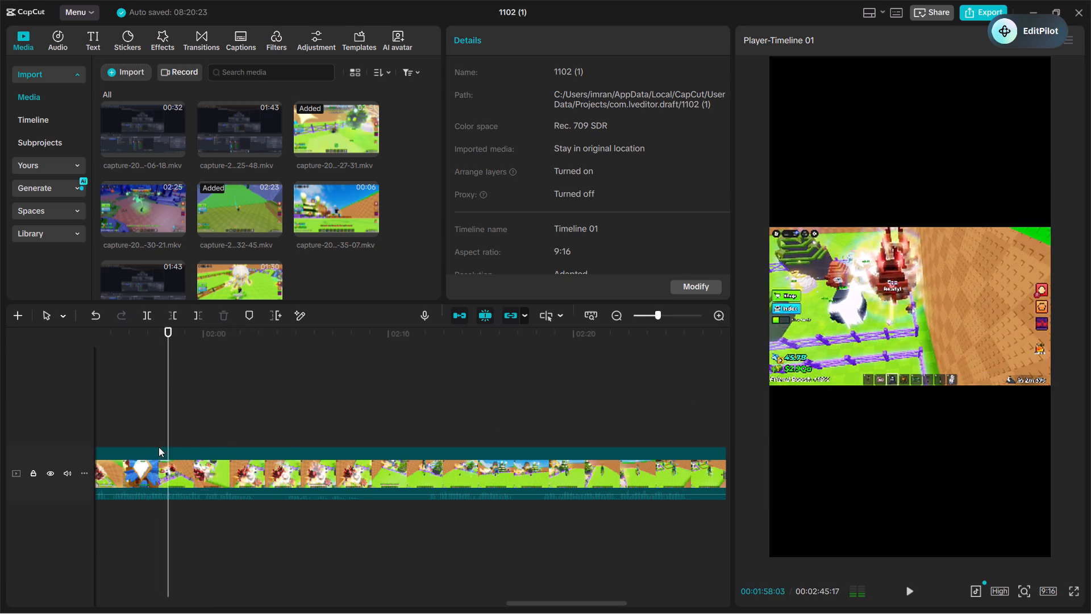
key(space)
click(147, 444)
key(space)
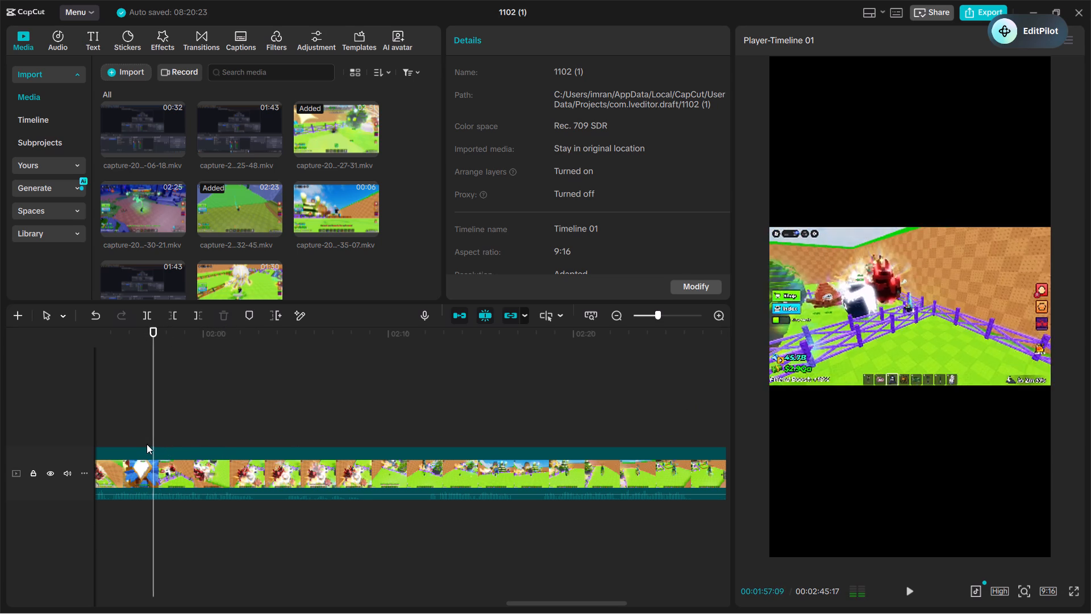
key(space)
key(space)
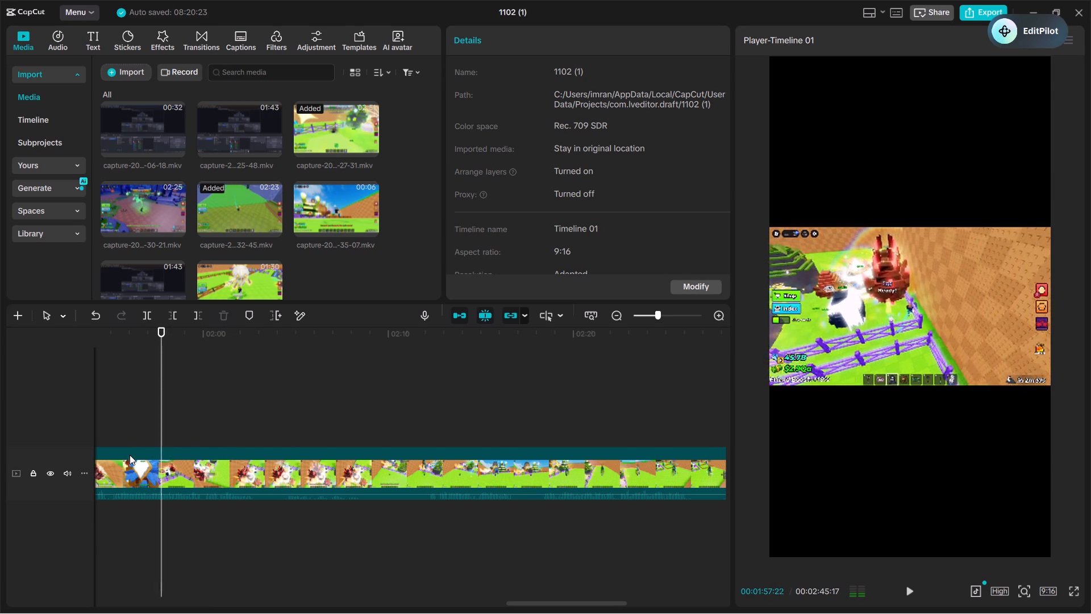
key(space)
click(134, 439)
key(space)
key(space)
Replay from about 00:01:55 and trim away the start of the last recording up to about 00:01:57:17.
click(117, 437)
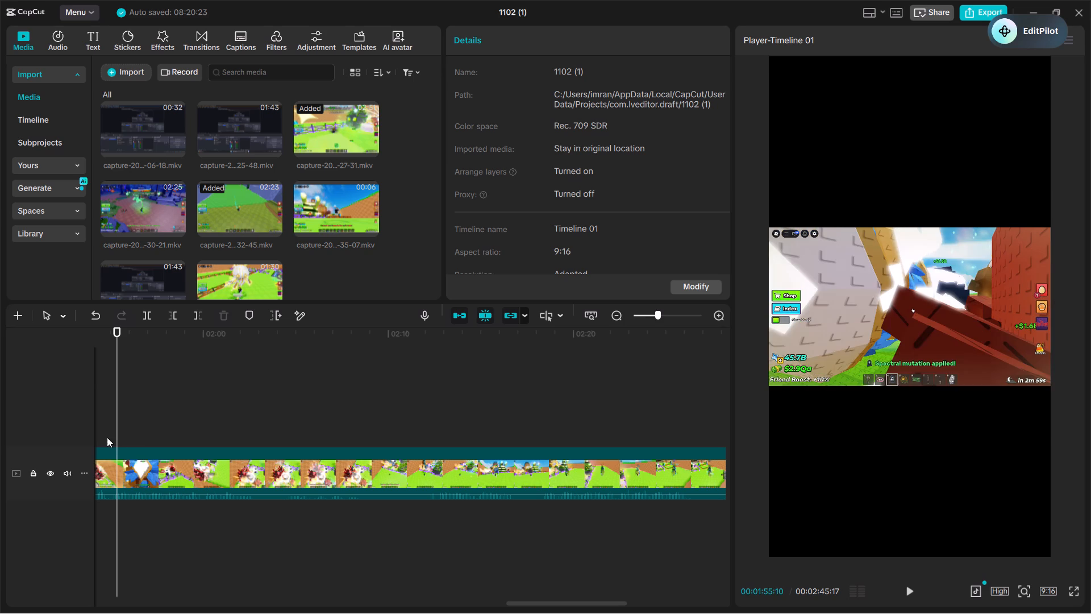
click(107, 437)
key(space)
key(space)
key(space)
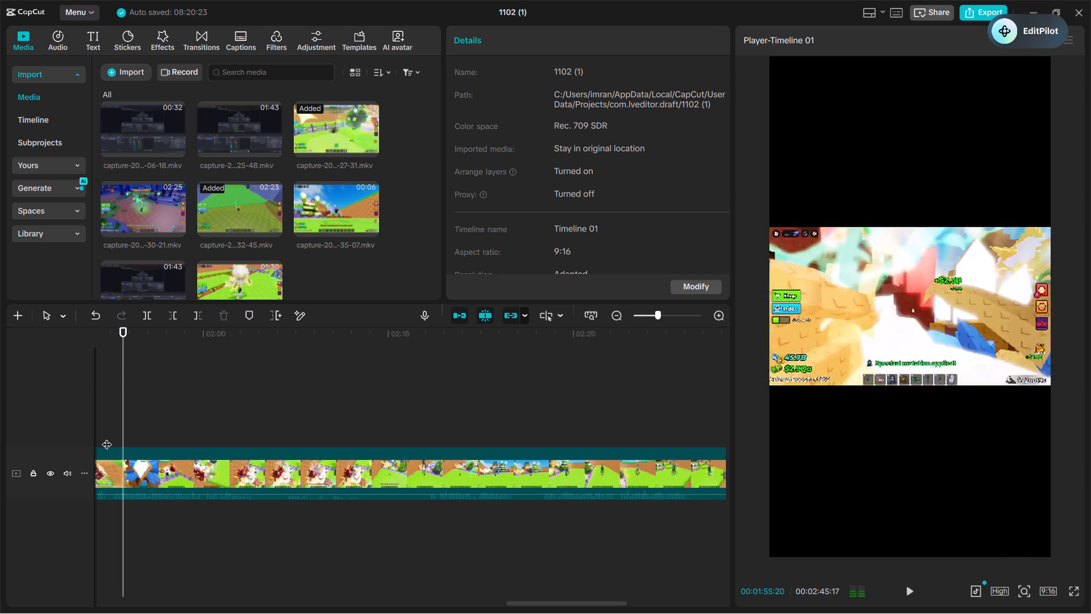
key(space)
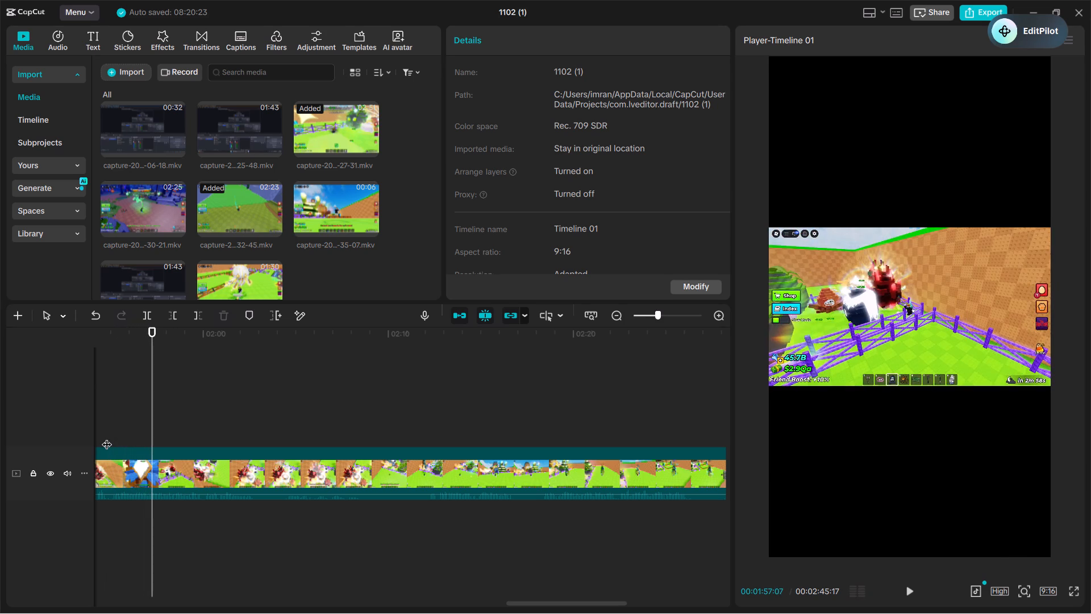
key(space)
key(space)
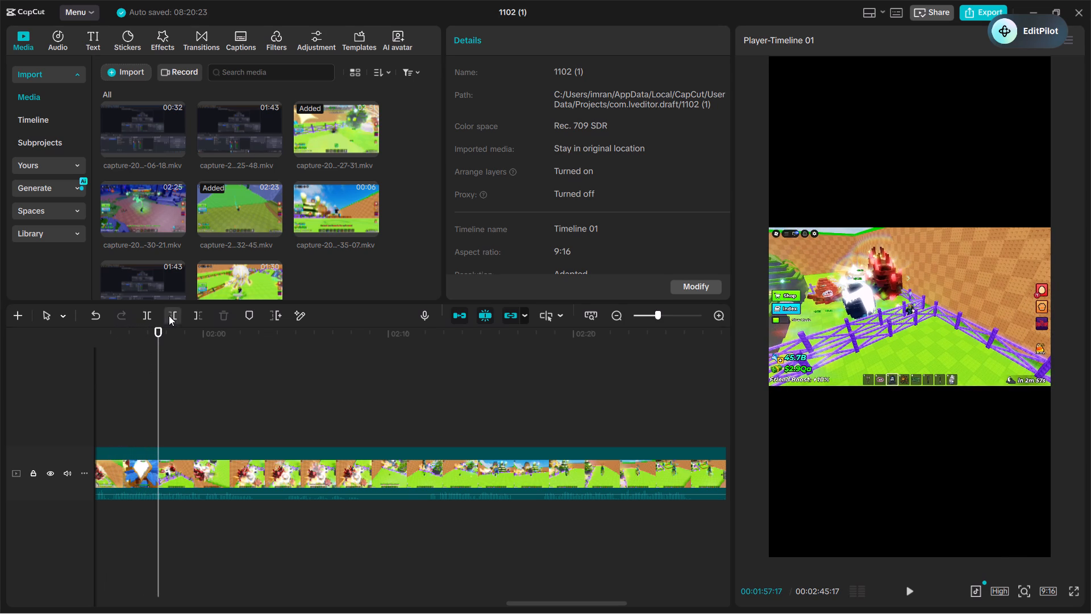
click(169, 316)
Play from about 00:00:19 to 00:00:26 to review the transition from the earlier segments into the trimmed recording.
click(149, 392)
drag(149, 392, 723, 288)
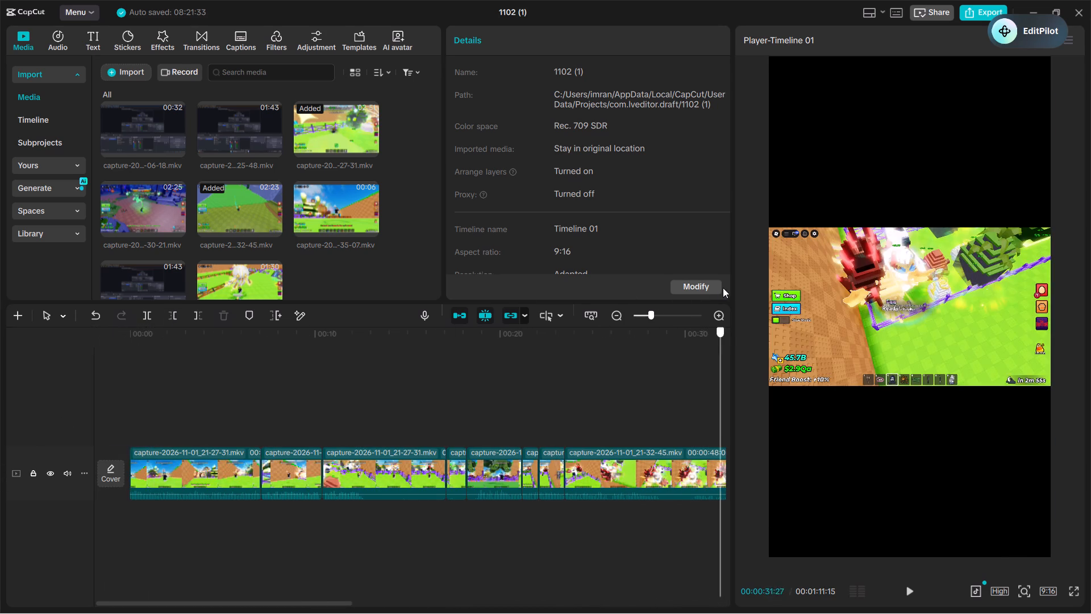
drag(723, 288, 258, 399)
key(space)
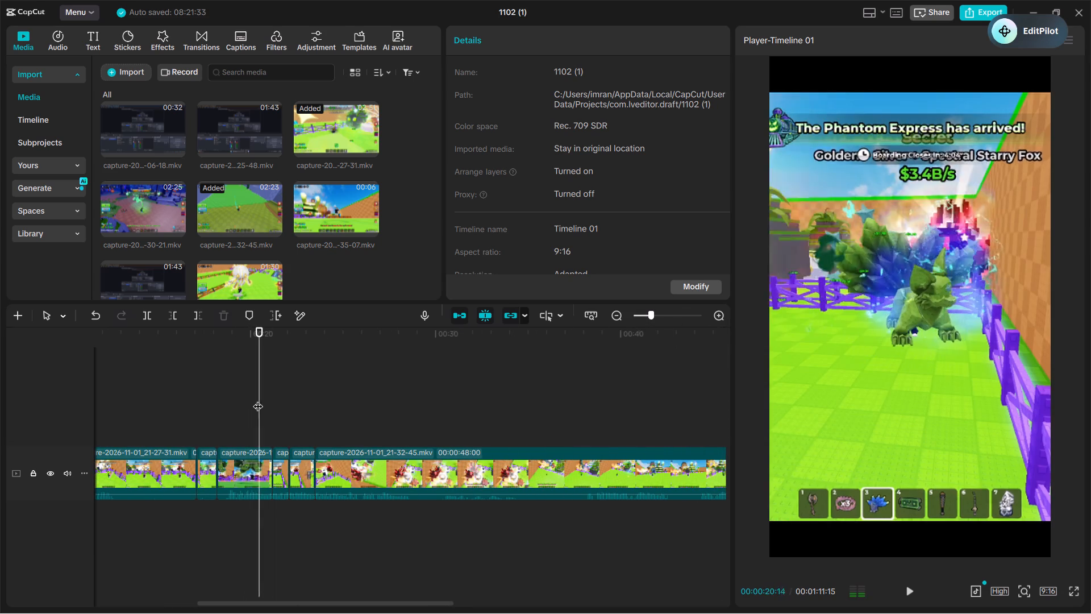
key(ctrl+minus)
key(ctrl+minus)
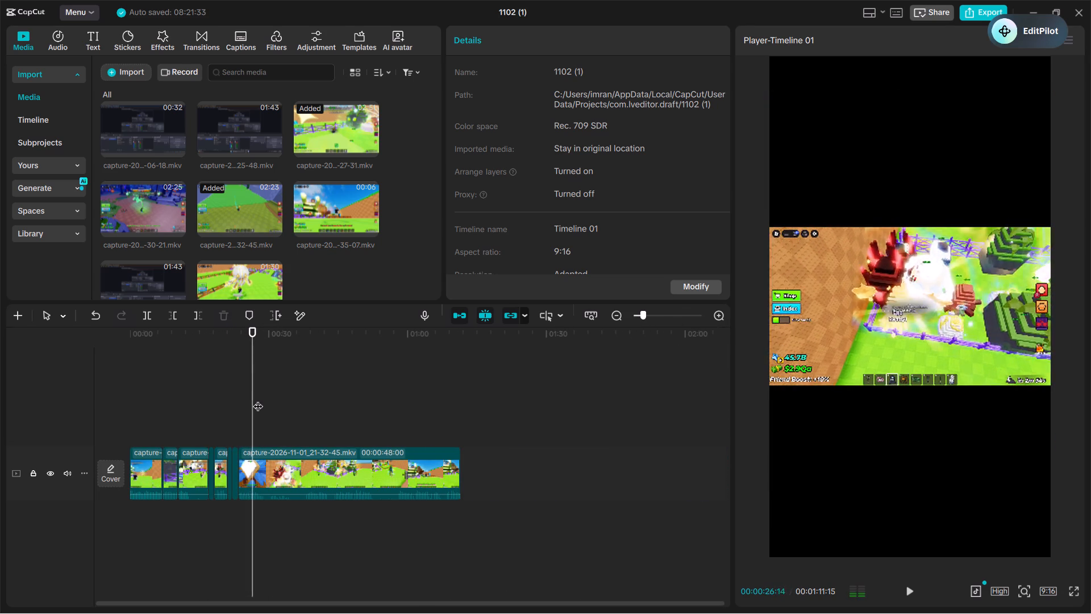
key(space)
Set the scale of the last capture-2026-11-01_21-32-45 segment to 270%.
click(315, 467)
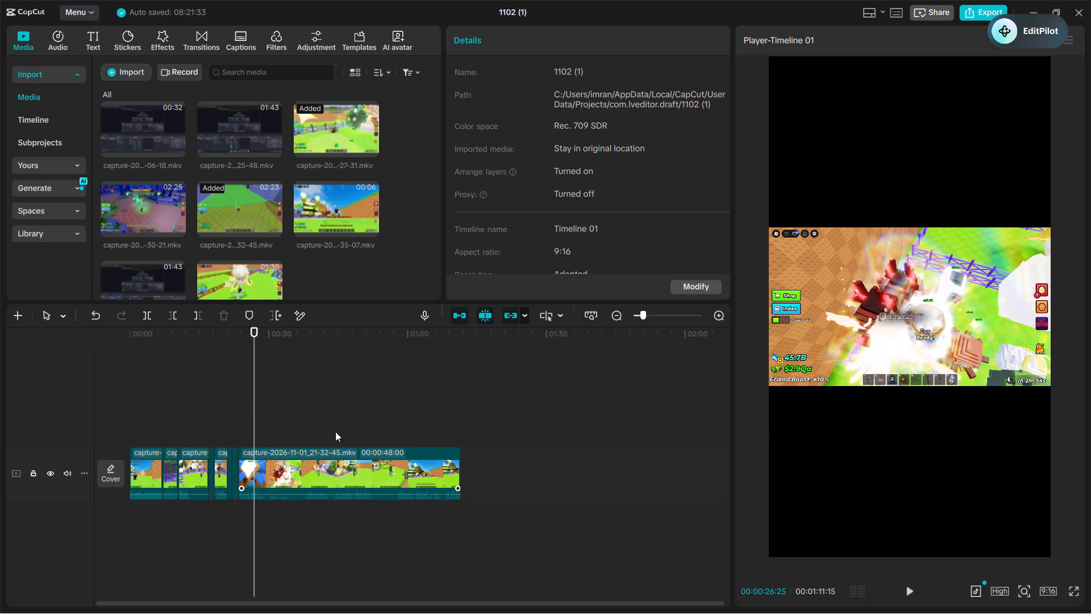
click(323, 467)
double_click(668, 151)
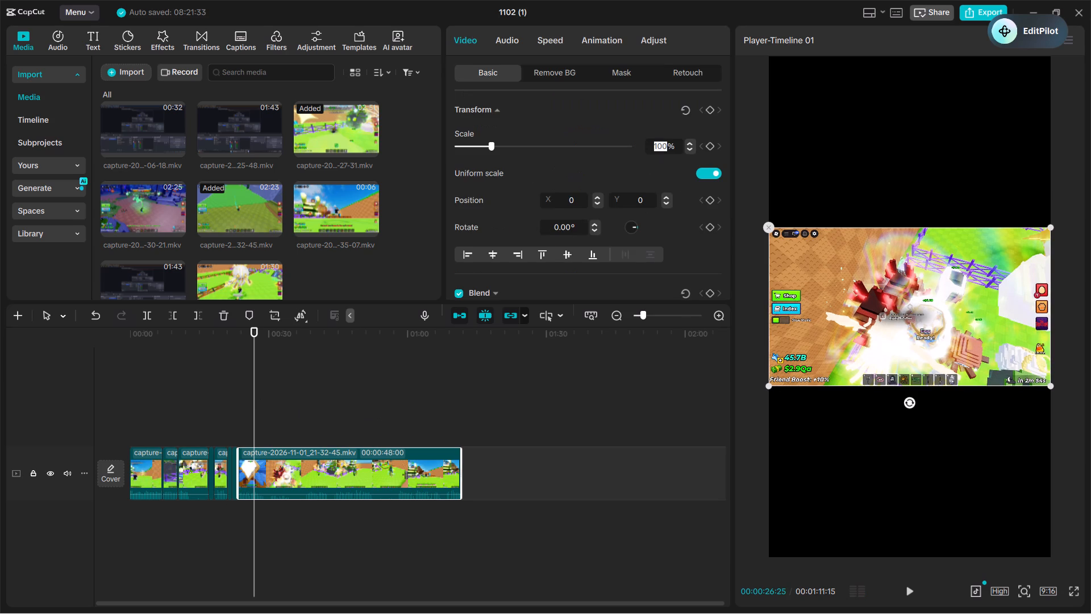
key(BackSpace)
key(2)
text(70)
key(Return)
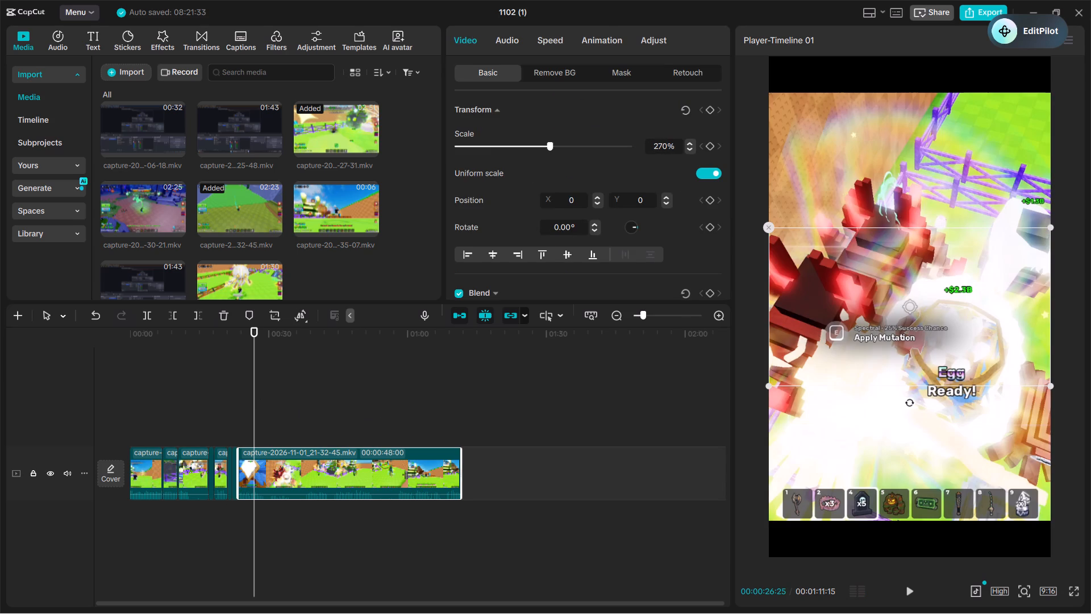
Play through to the Spectral Skeleton Horse footage and trim away the rest of the last segment after about 00:00:52:17.
click(221, 407)
key(space)
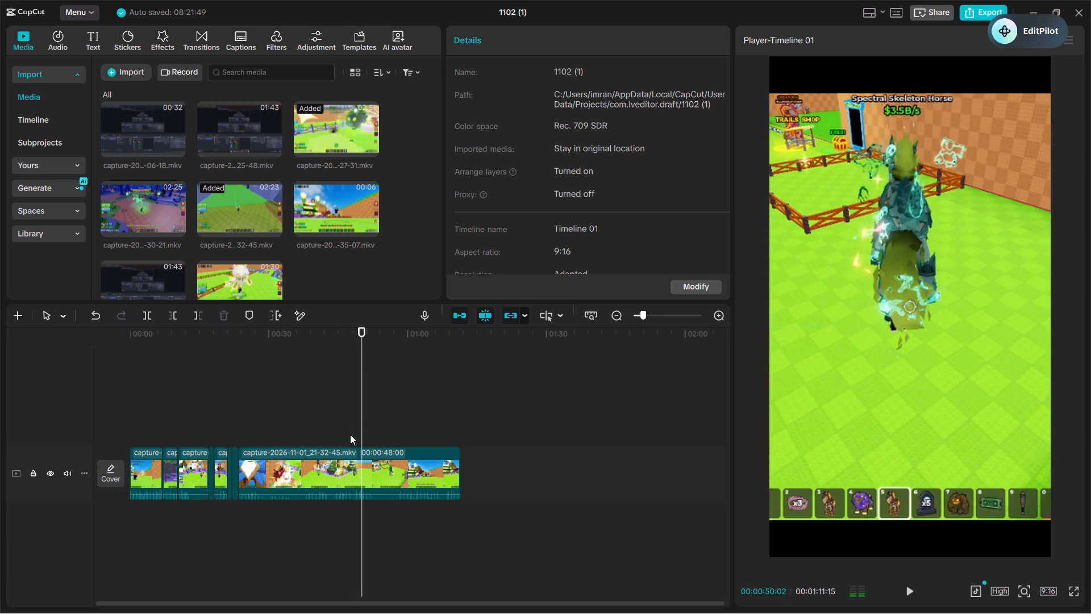
key(space)
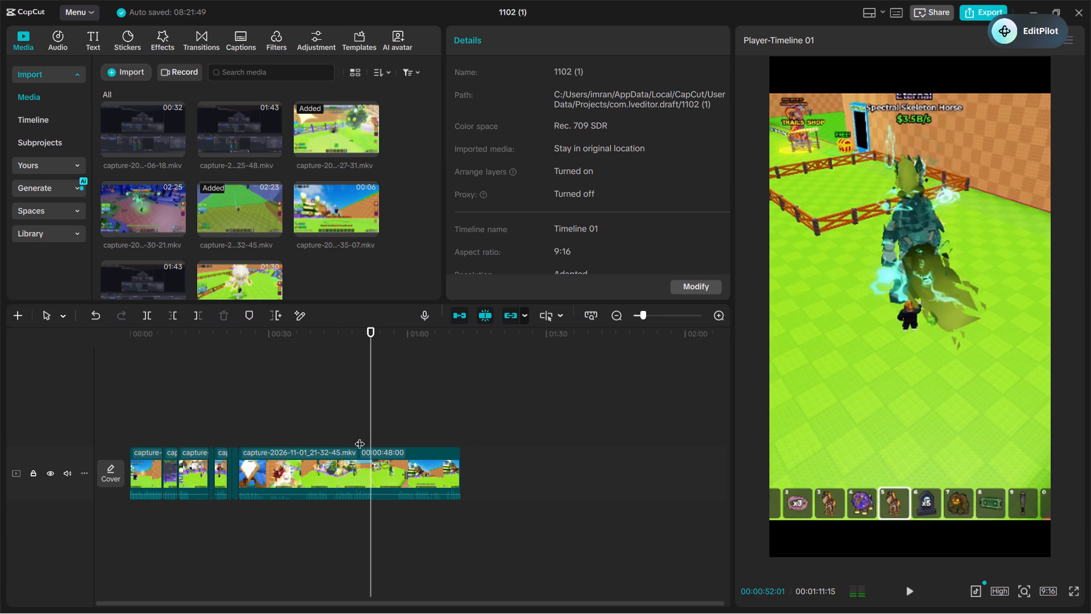
key(space)
key(space)
key(space)
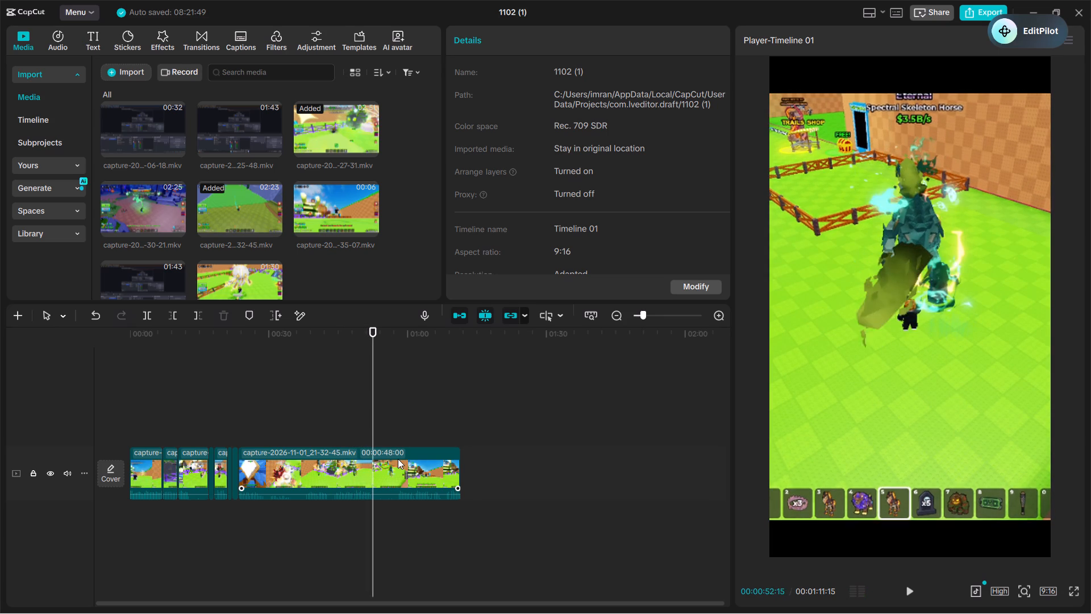
key(space)
click(385, 459)
click(198, 310)
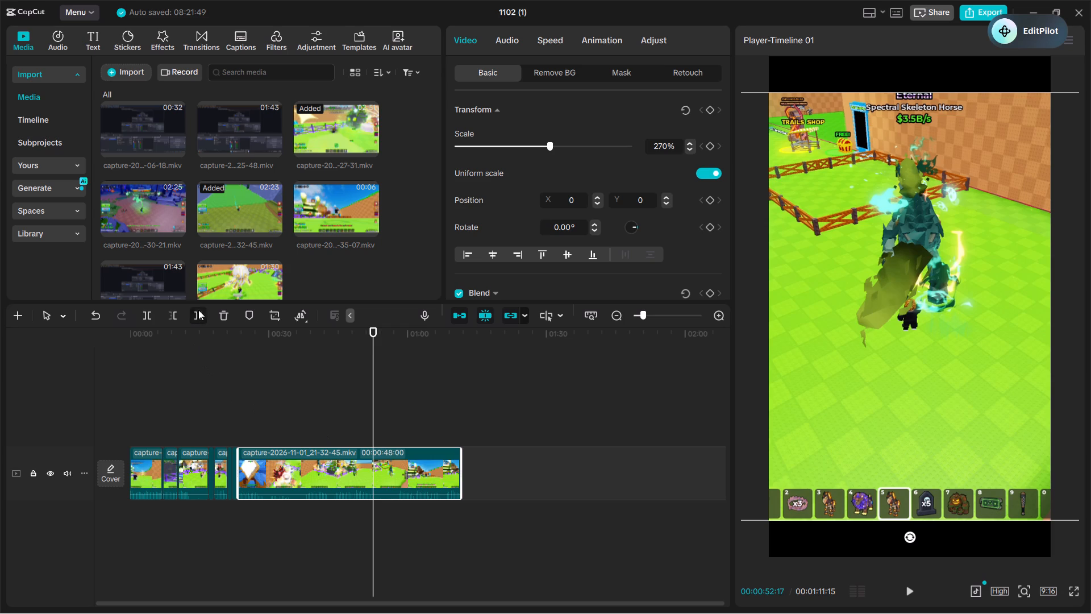
Play the timeline's opening and the part from about 00:00:32 to 00:00:35 to examine the egg mutation footage.
click(318, 417)
drag(318, 417, 0, 494)
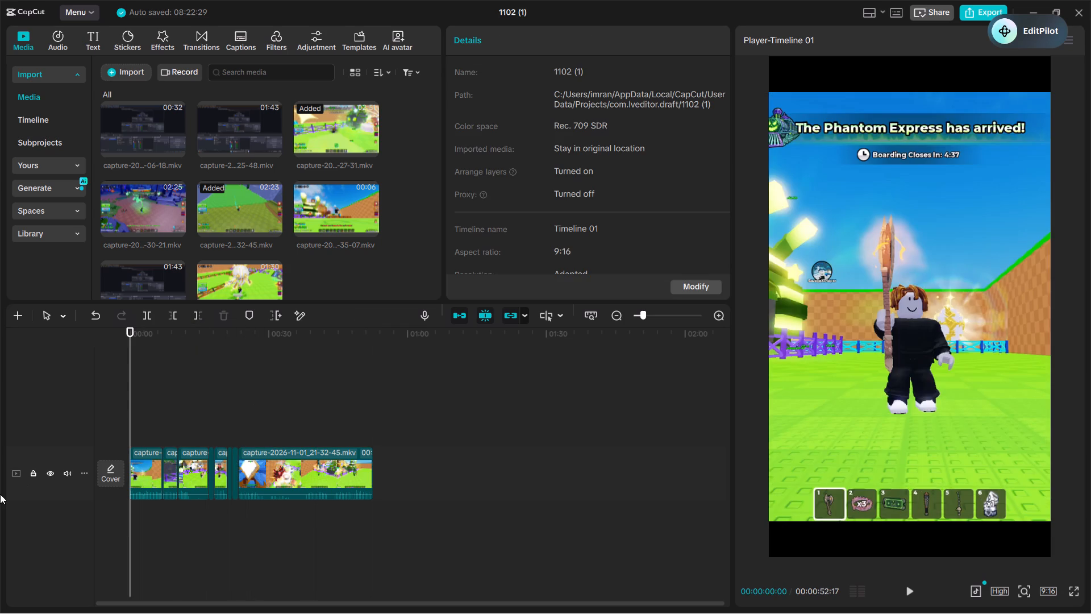
key(space)
key(space)
click(281, 430)
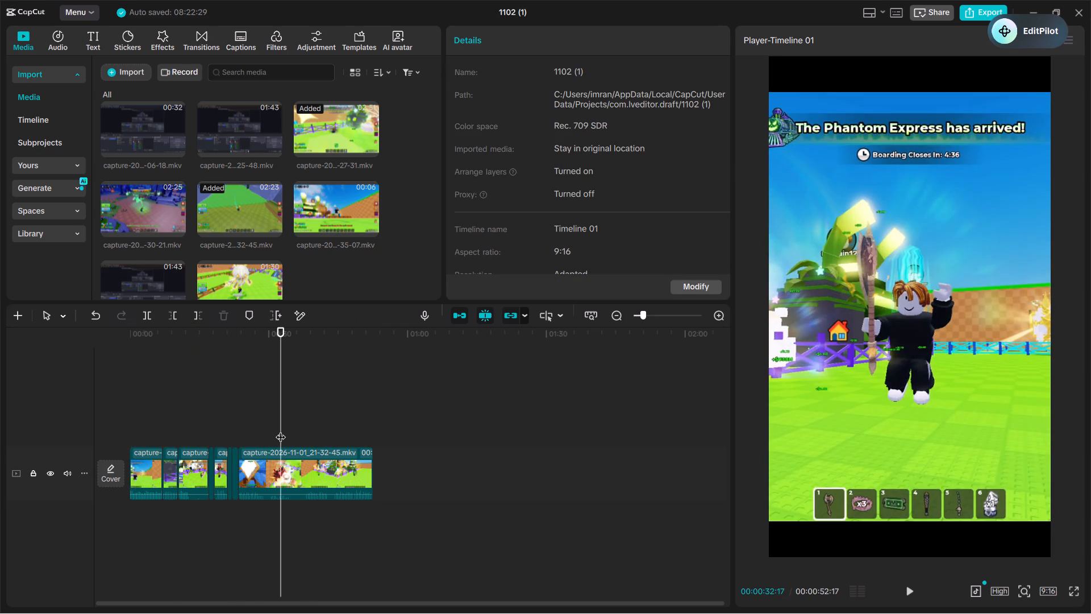
key(space)
key(ctrl+plus)
key(ctrl+space)
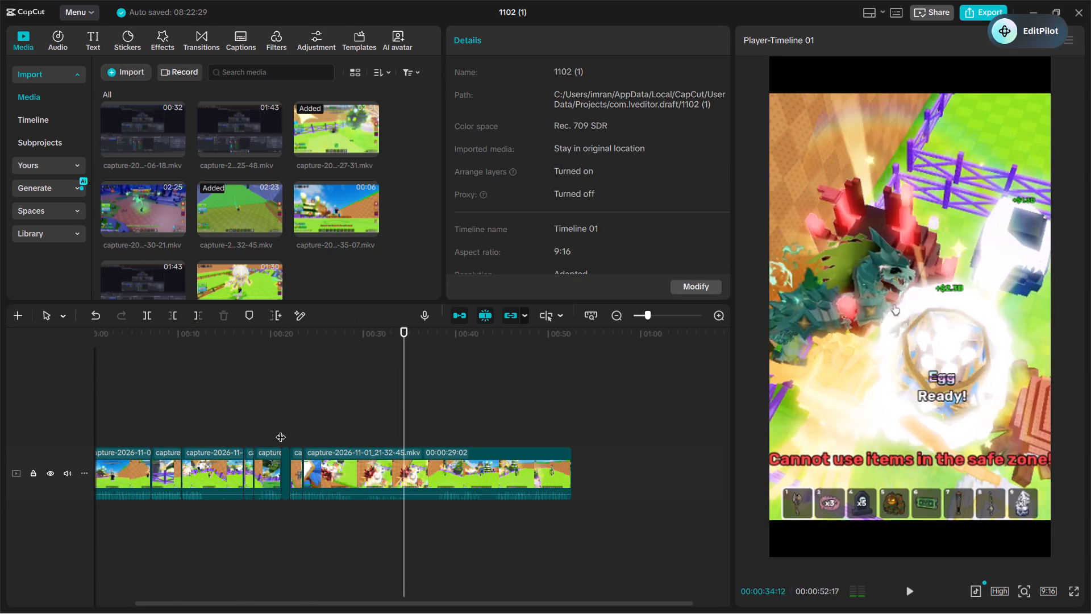
key(space)
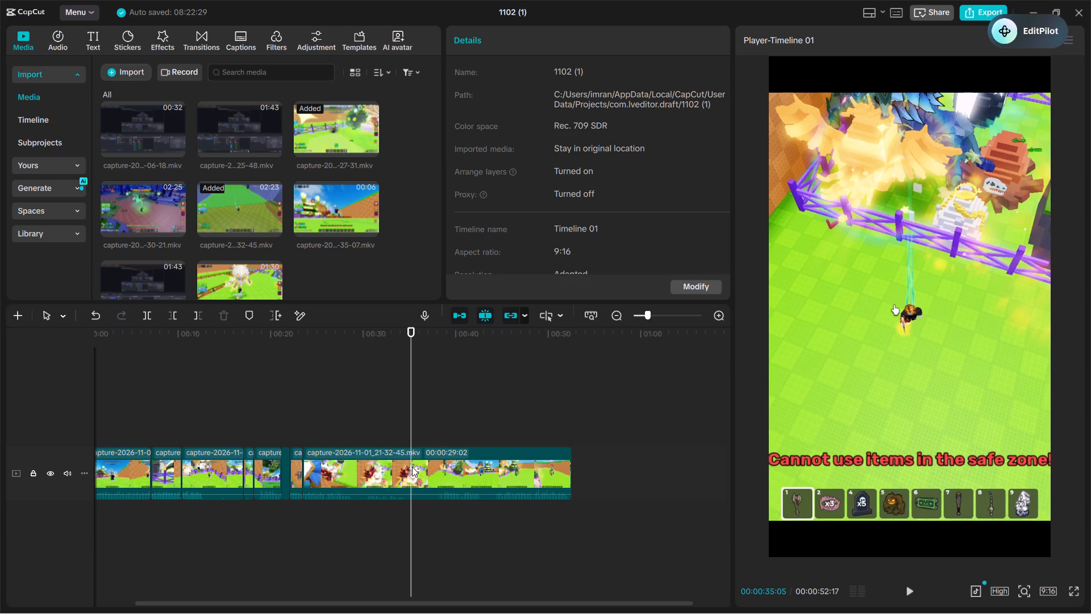
Split the last segment at about 00:00:28:17, during the egg mutation attempts.
click(412, 467)
key(ctrl+plus)
key(ctrl+plus)
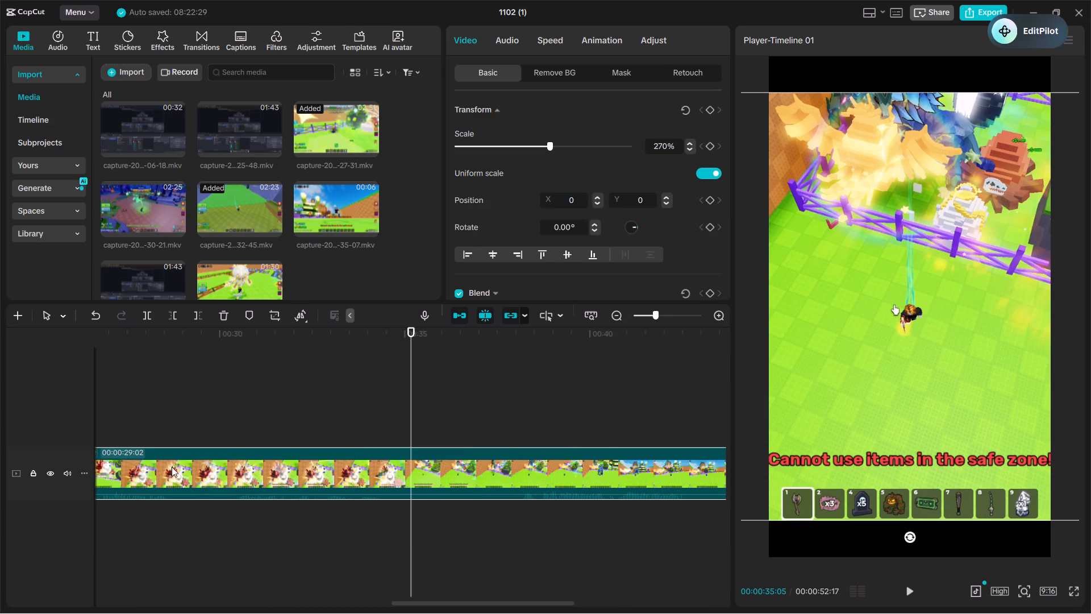
click(166, 422)
click(206, 484)
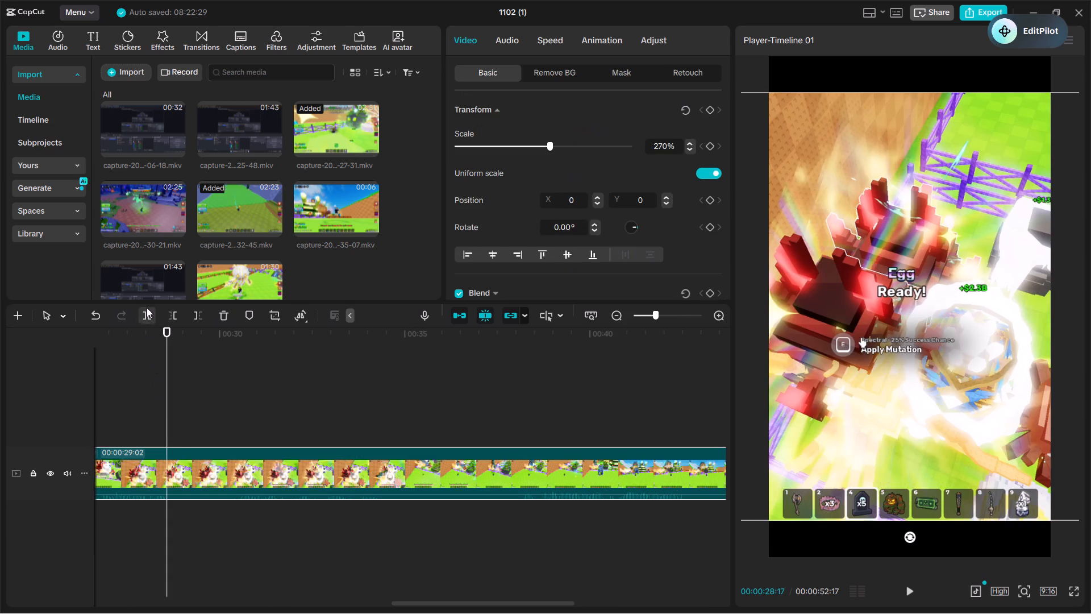
click(147, 308)
Skim the segment after the split and trim away its start up to about 00:00:30:00.
key(ctrl+minus)
key(ctrl+minus)
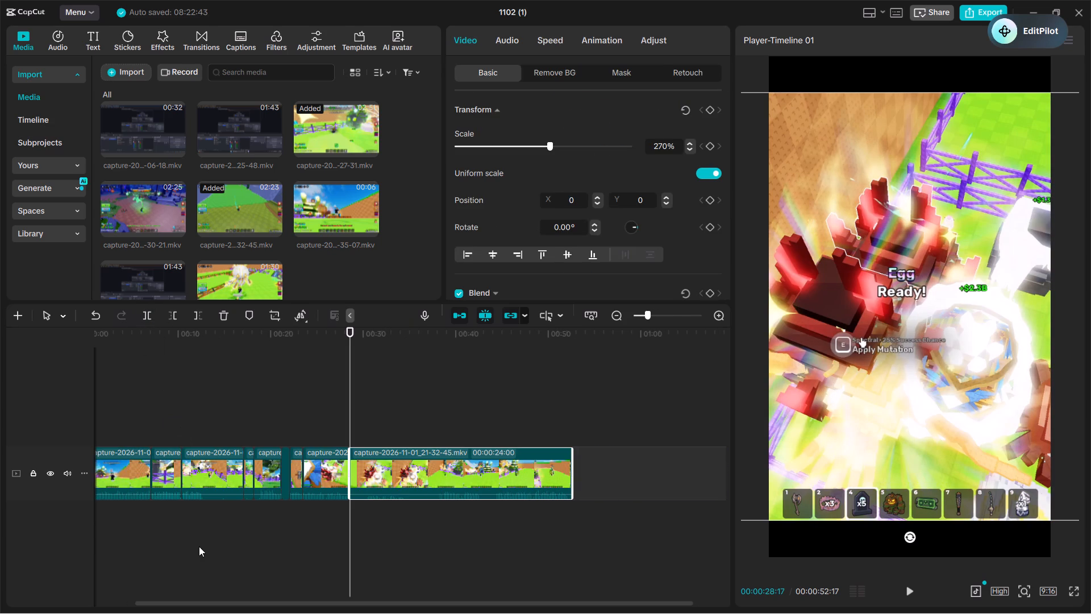
click(420, 397)
drag(422, 417, 435, 422)
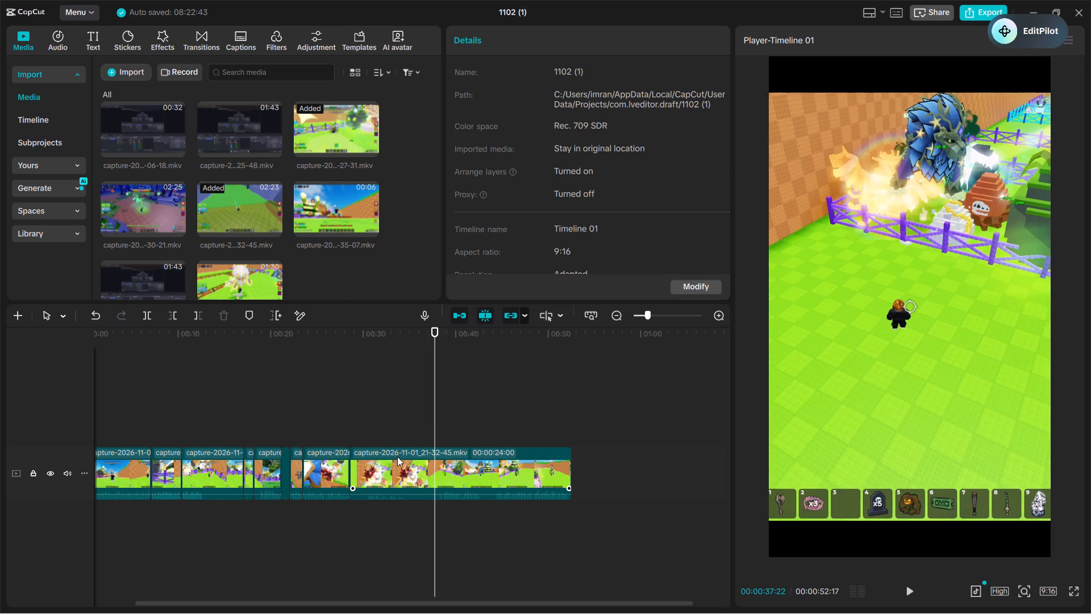
click(370, 420)
drag(370, 420, 375, 442)
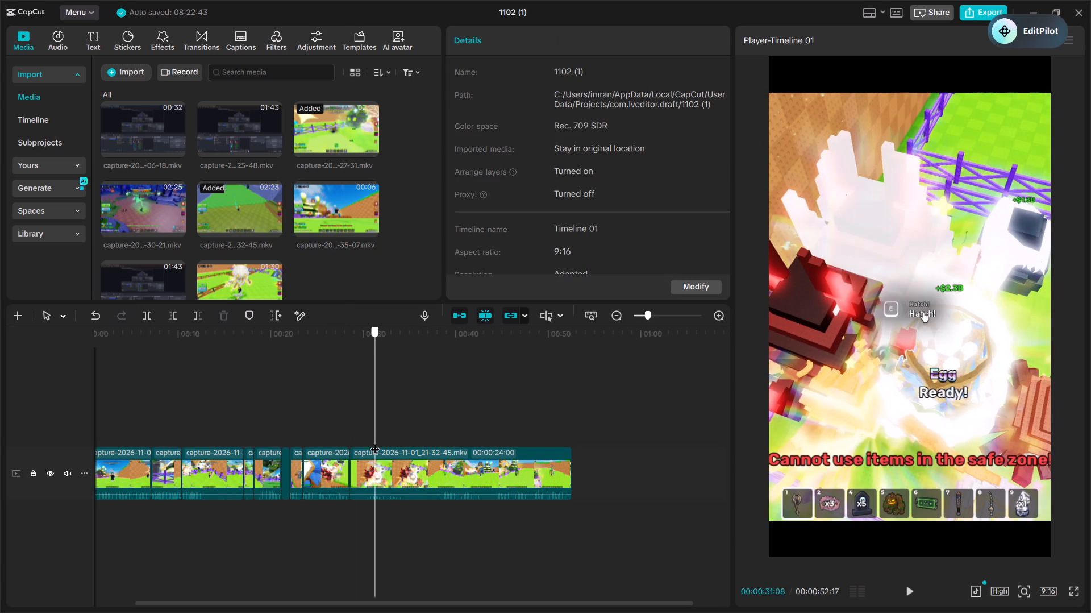
drag(375, 442, 363, 451)
click(372, 484)
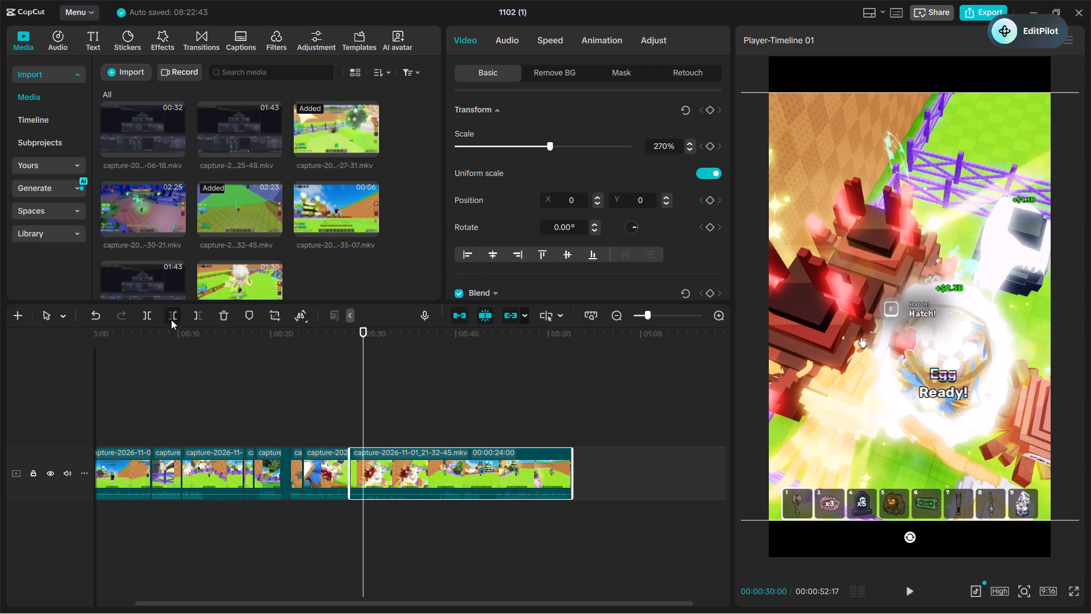
click(171, 320)
Split the last segment again at about 00:00:33:04, while the egg is still in its nest.
click(383, 447)
drag(383, 447, 397, 462)
click(378, 417)
drag(380, 417, 393, 429)
click(393, 469)
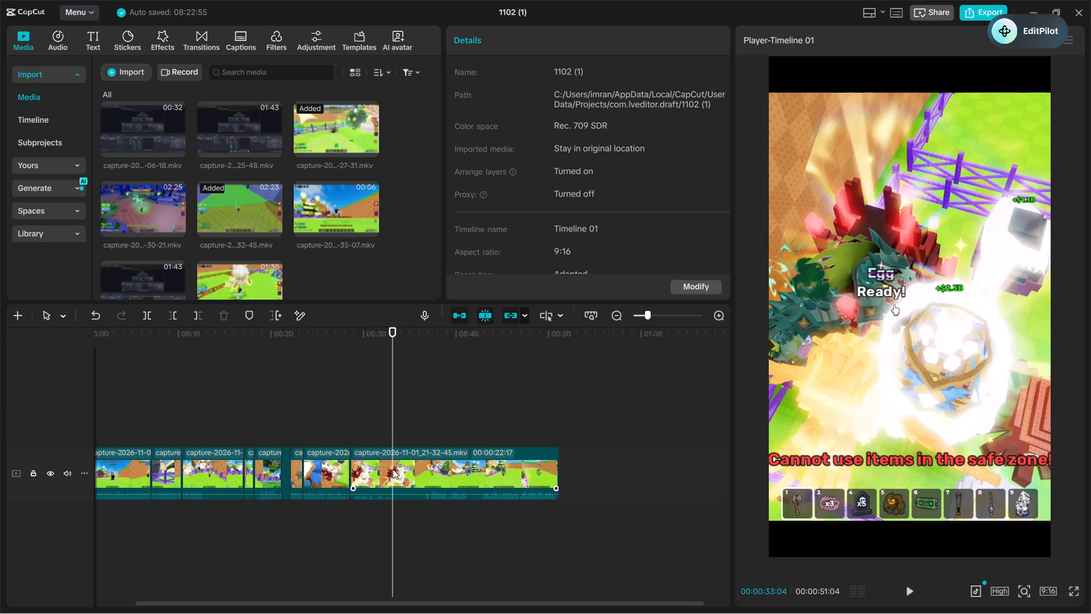
click(144, 318)
Trim away the start of the new last segment up to about 00:00:36:03.
double_click(420, 407)
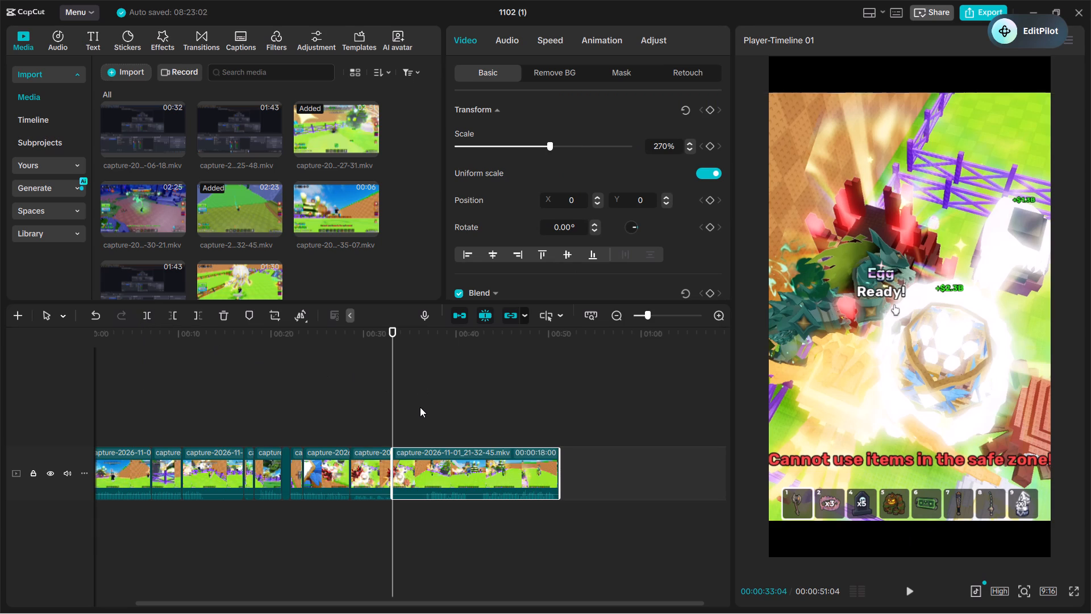
click(415, 464)
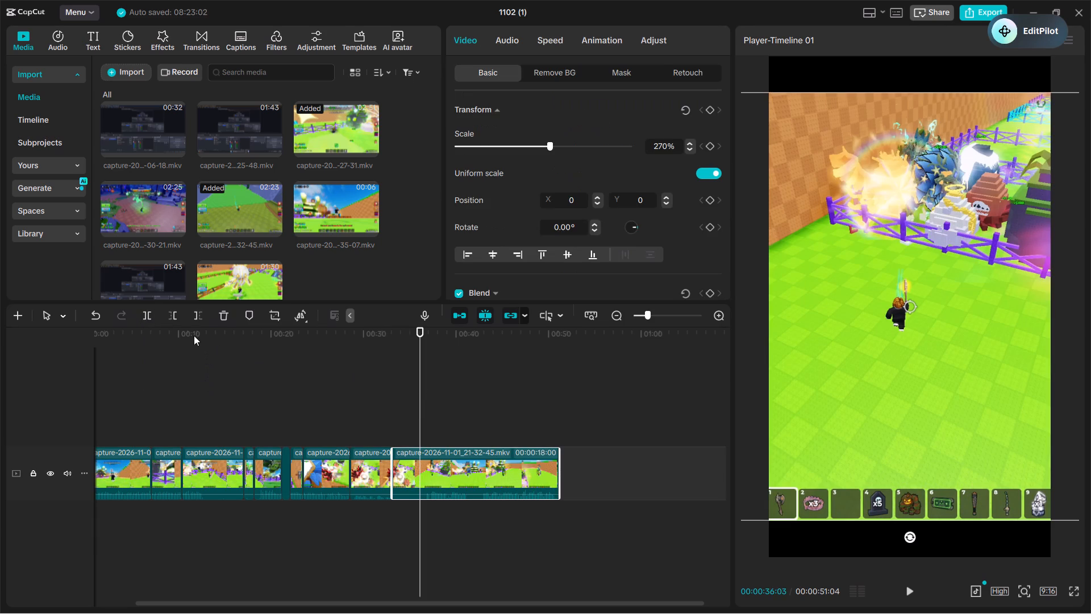
click(166, 313)
Play the edited timeline from the beginning to review the cuts.
click(335, 404)
drag(335, 404, 0, 462)
key(space)
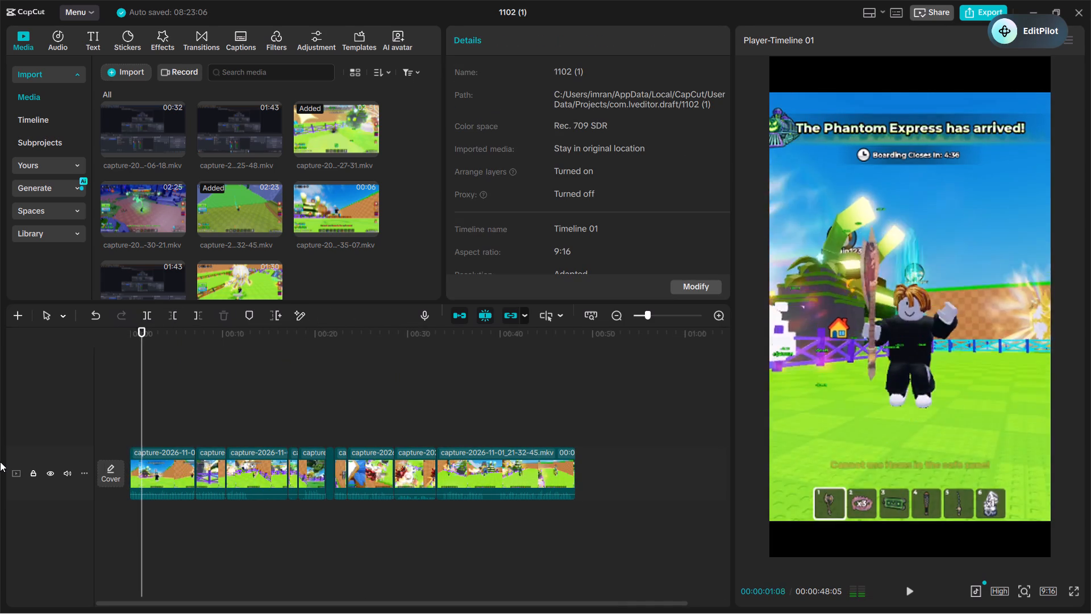
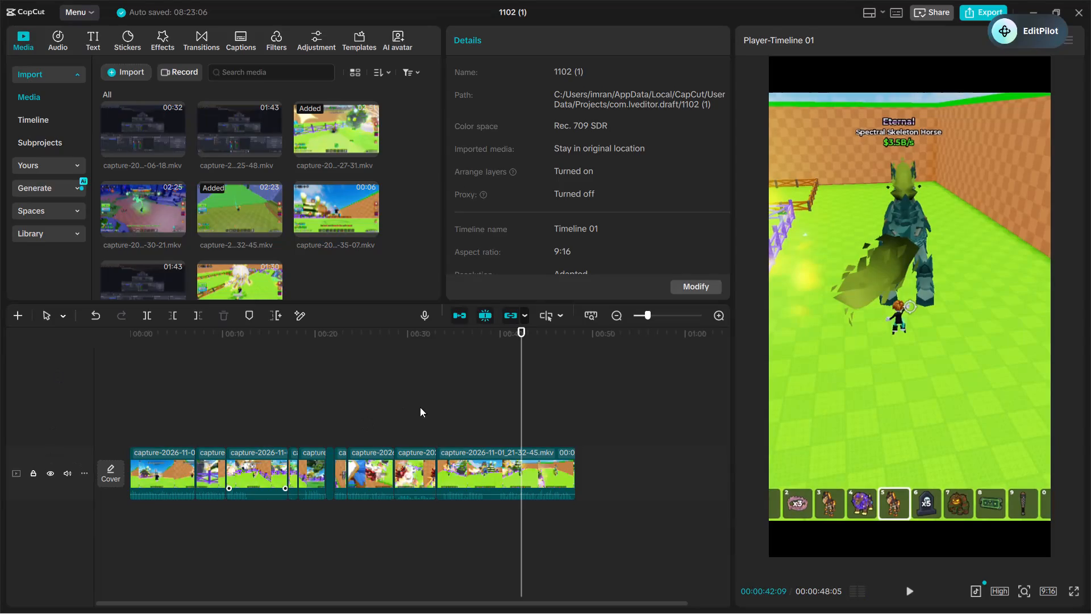
Find the end of the Spectral Celestial Sunlion shot and split the last segment at about 00:00:37:05.
click(472, 407)
key(space)
key(space)
click(463, 414)
key(space)
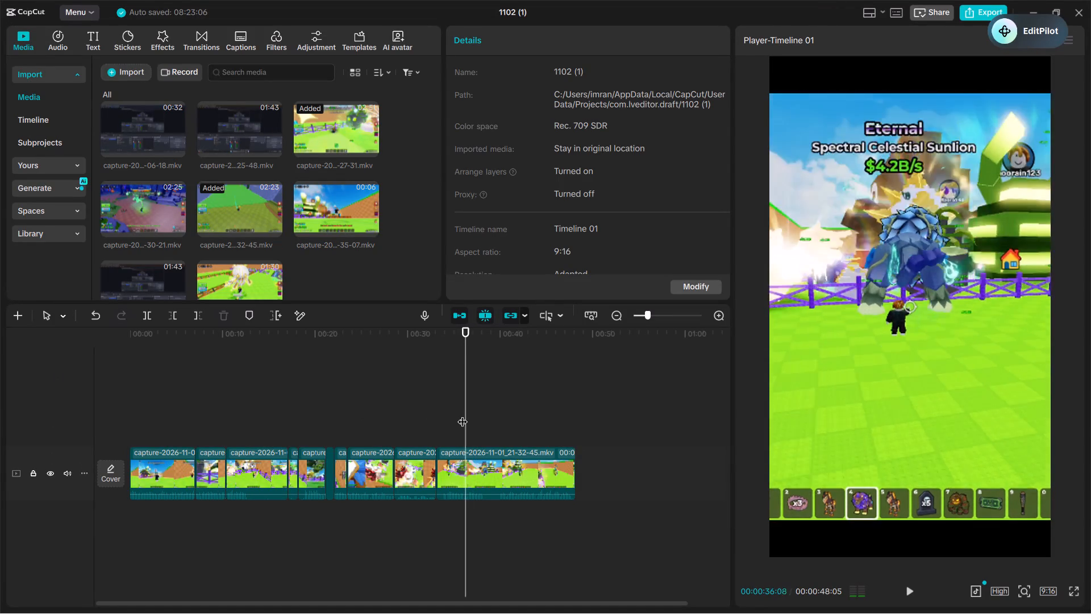
key(space)
key(space)
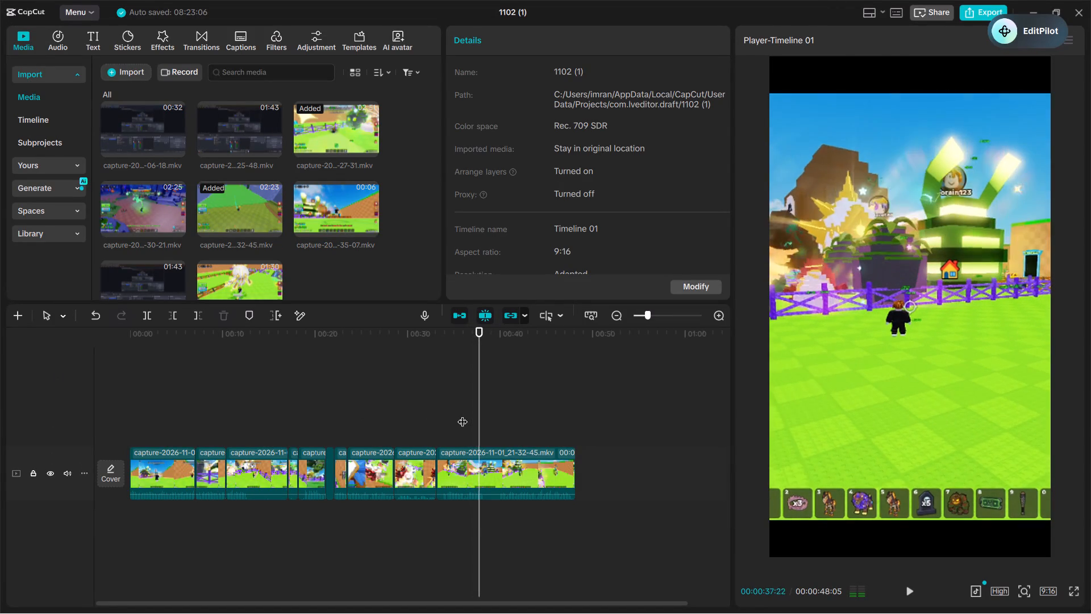
key(space)
key(ctrl+plus)
key(ctrl+plus)
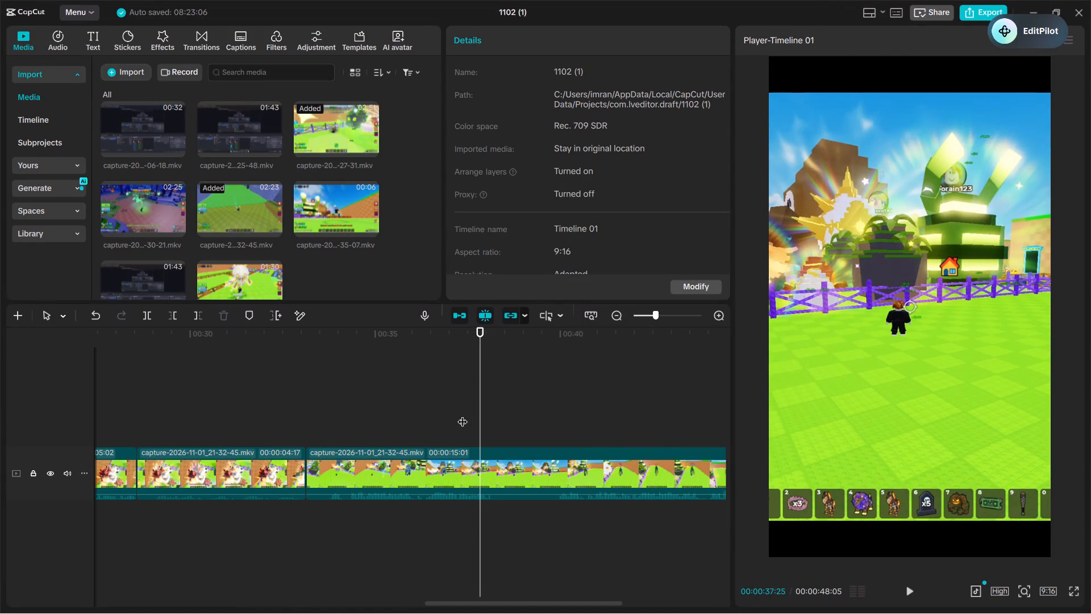
click(463, 414)
click(455, 424)
click(462, 451)
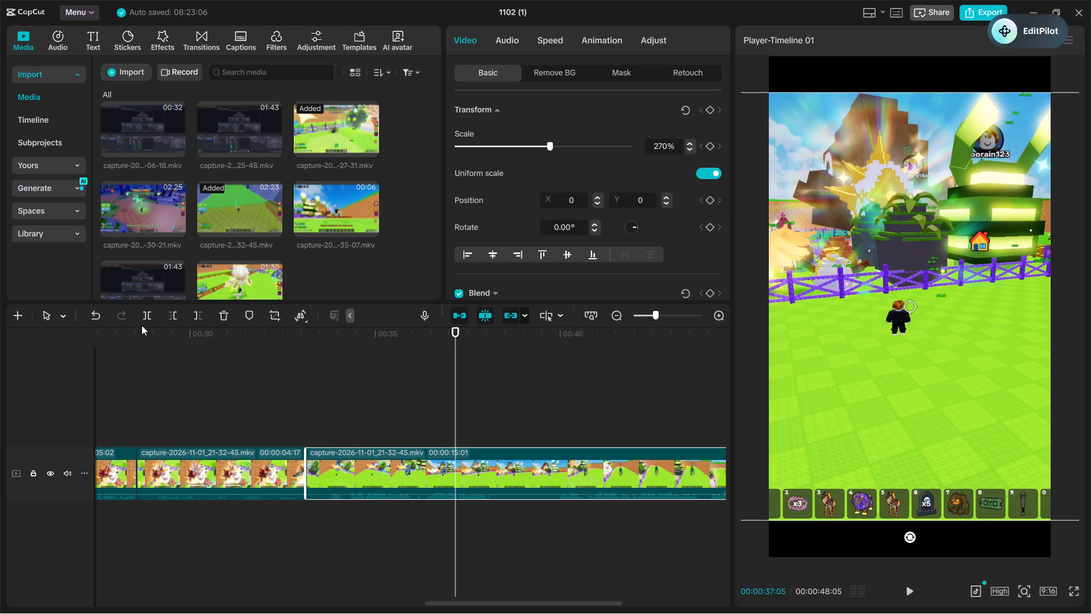
click(147, 310)
Trim away the start of the new last segment up to about 00:00:39:25, where the Skeleton Horse appears, and play the result.
click(574, 404)
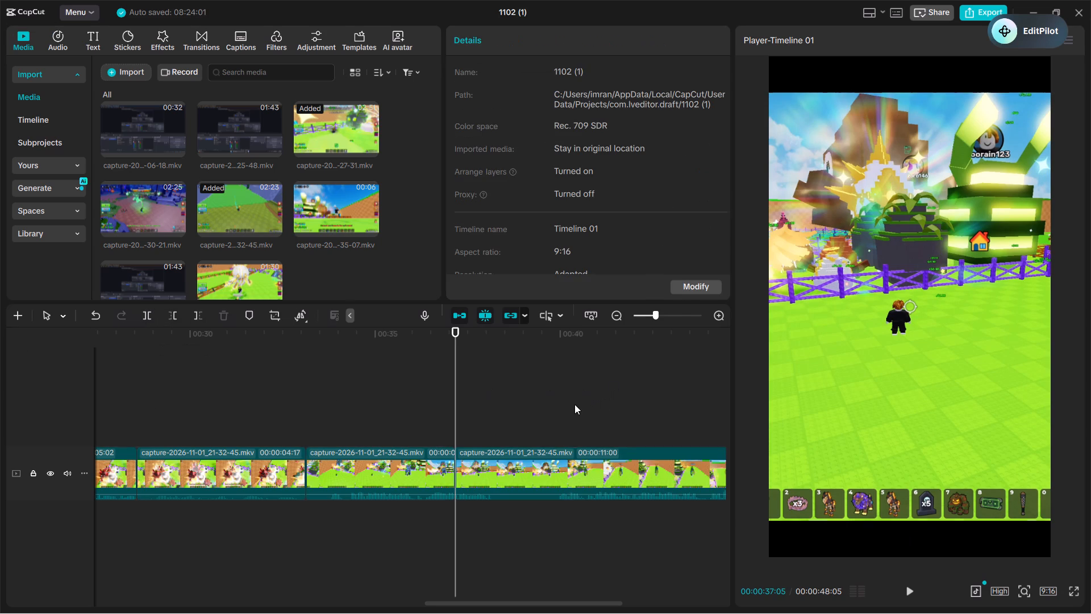
drag(574, 404, 555, 417)
click(555, 459)
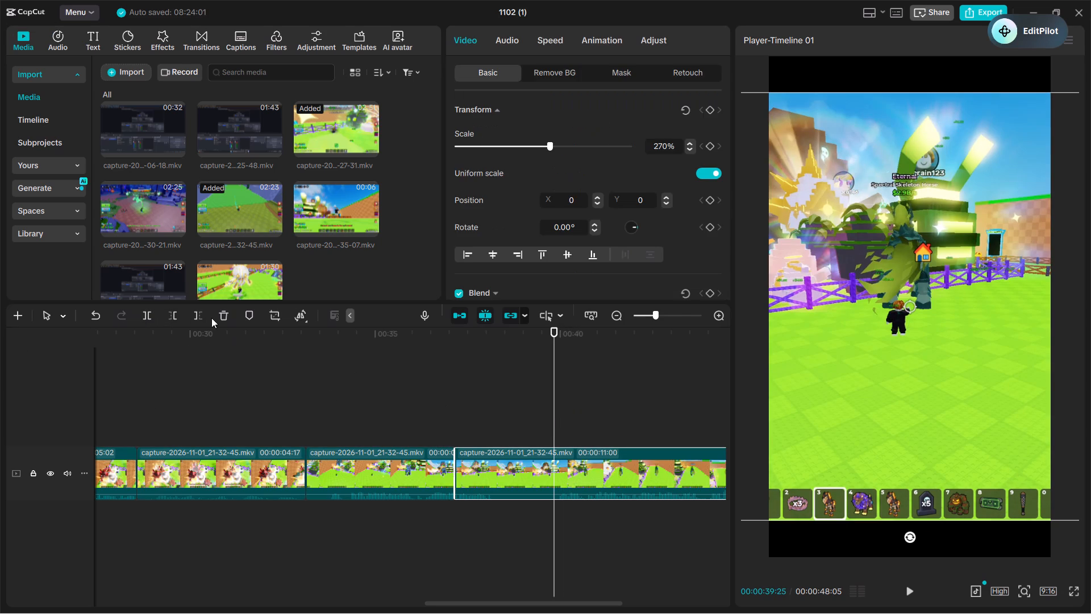
click(176, 325)
click(179, 318)
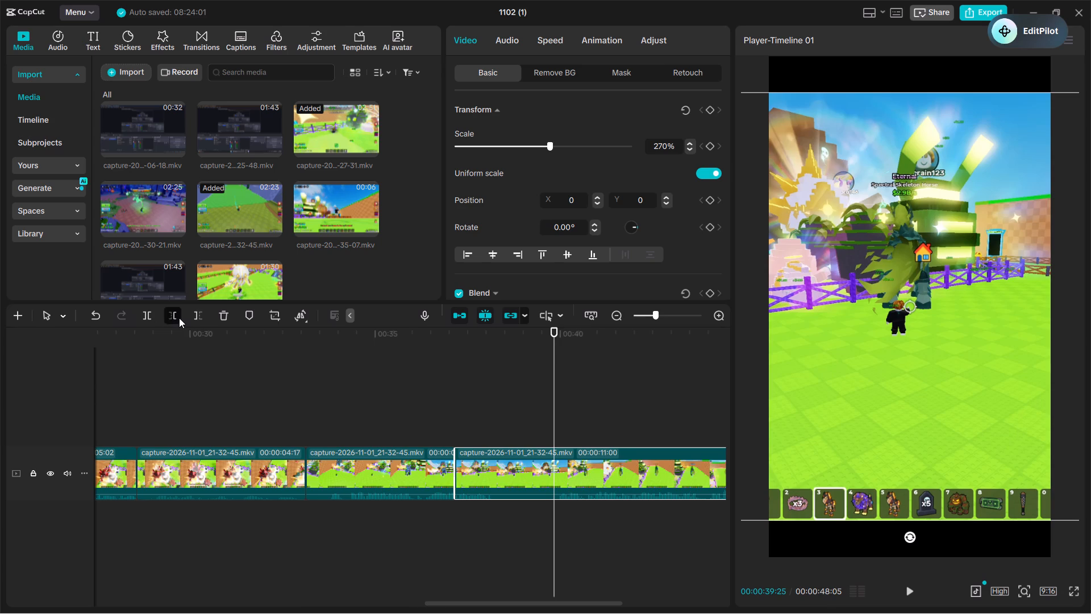
key(space)
key(ctrl+minus)
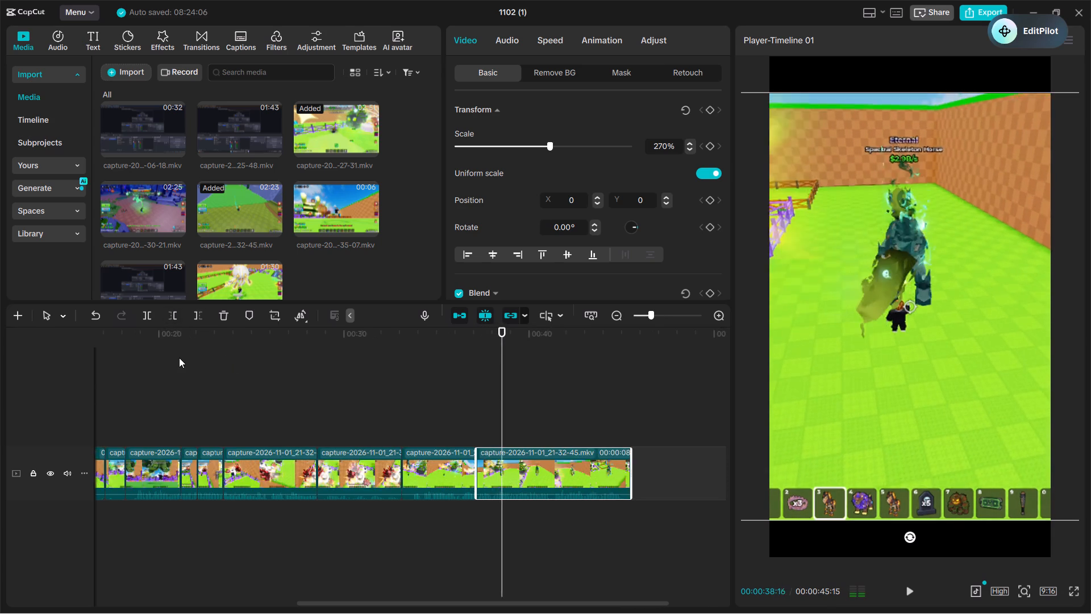
key(ctrl+minus)
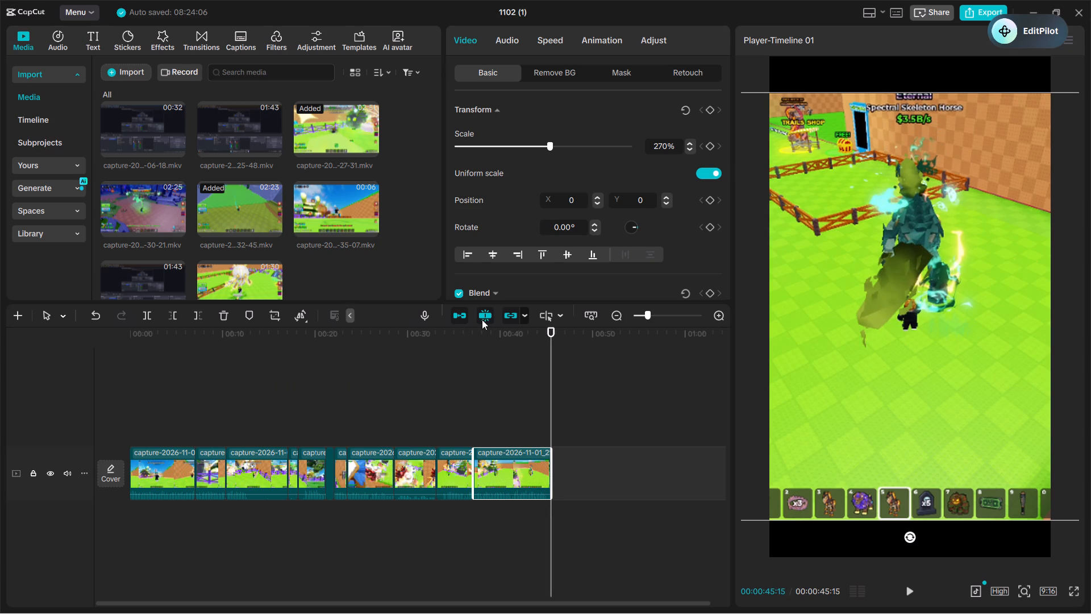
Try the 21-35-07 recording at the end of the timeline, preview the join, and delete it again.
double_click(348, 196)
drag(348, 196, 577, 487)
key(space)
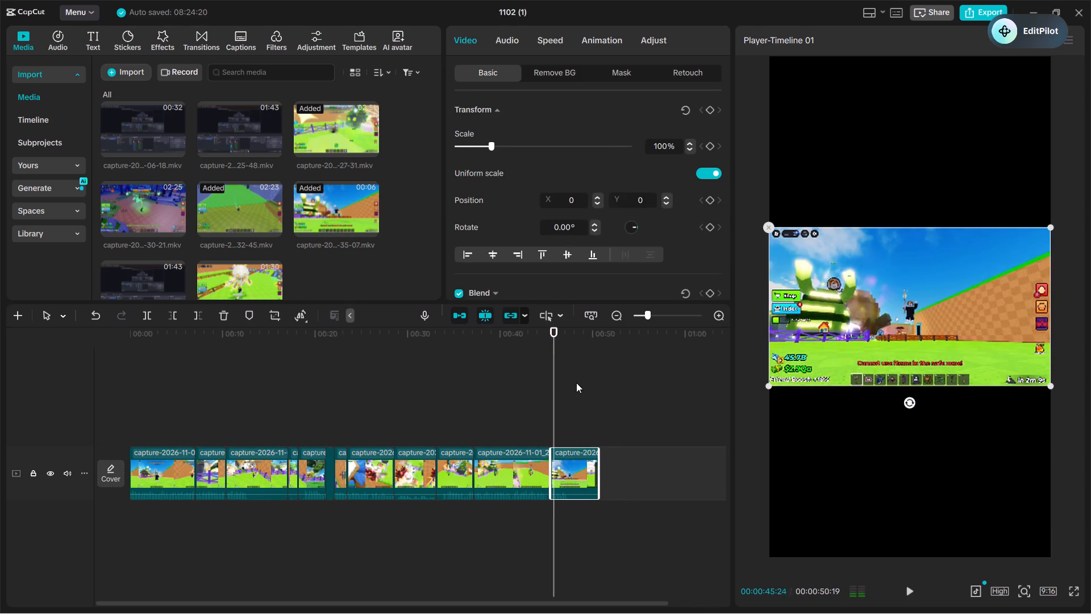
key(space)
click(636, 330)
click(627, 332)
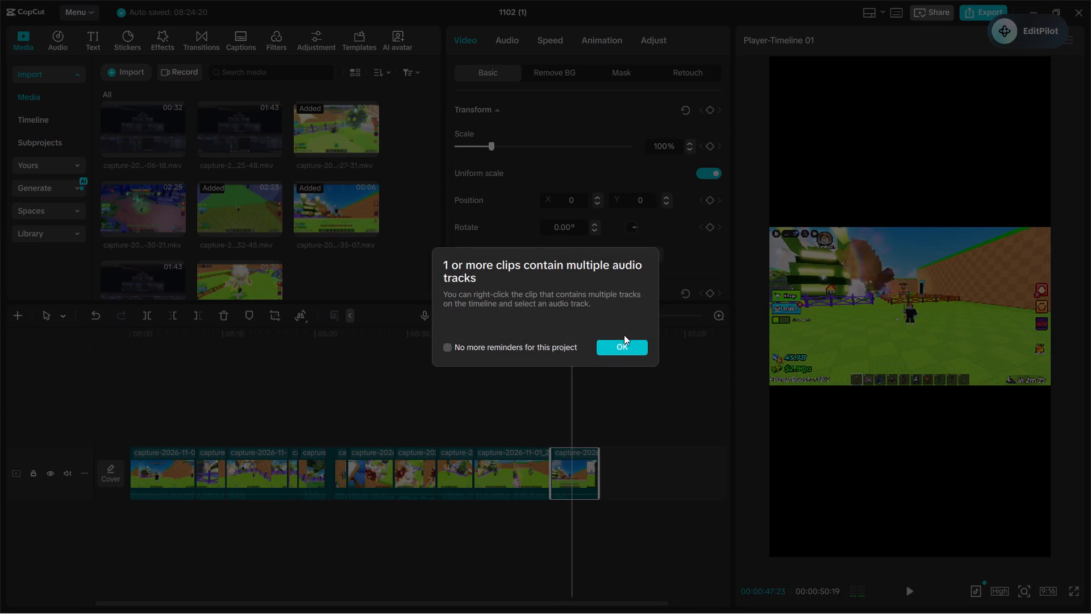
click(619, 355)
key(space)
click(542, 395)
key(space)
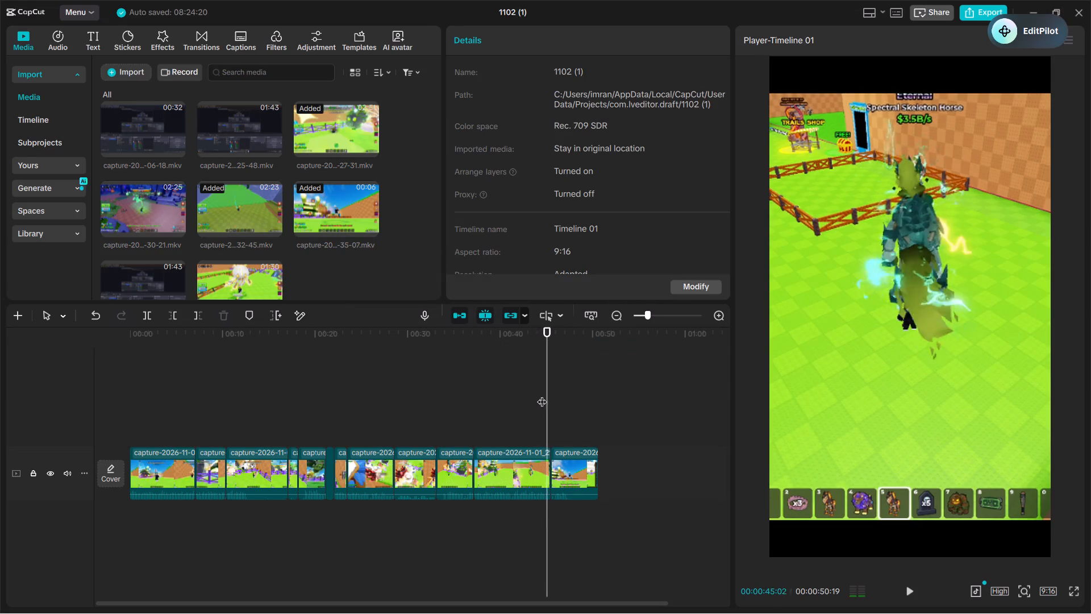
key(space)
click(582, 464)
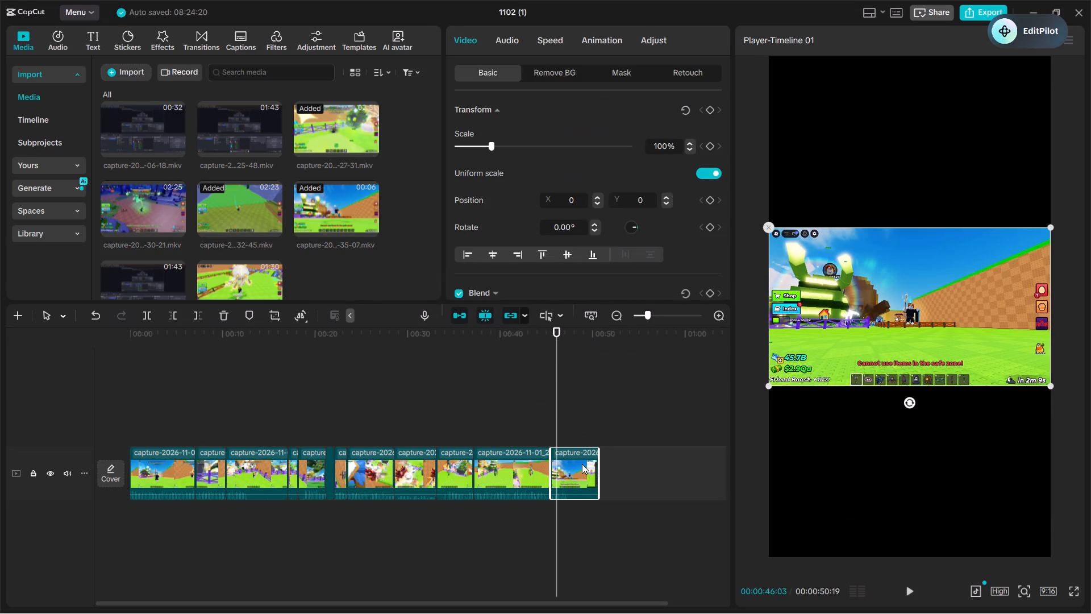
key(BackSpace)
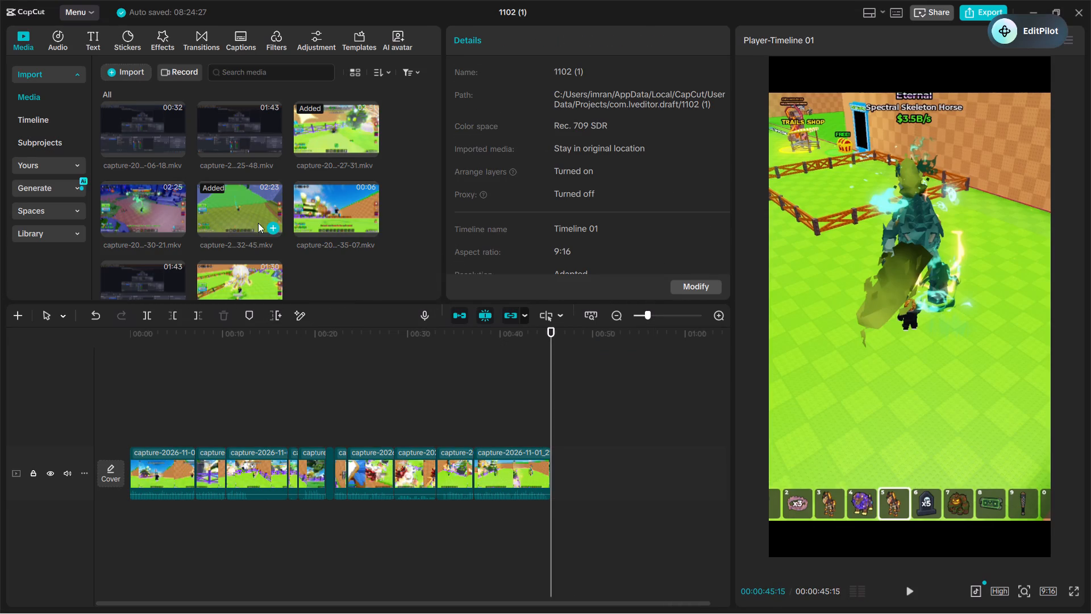
Extend the end of the last segment to a duration of 00:00:27:08 and skim the recovered footage.
click(530, 464)
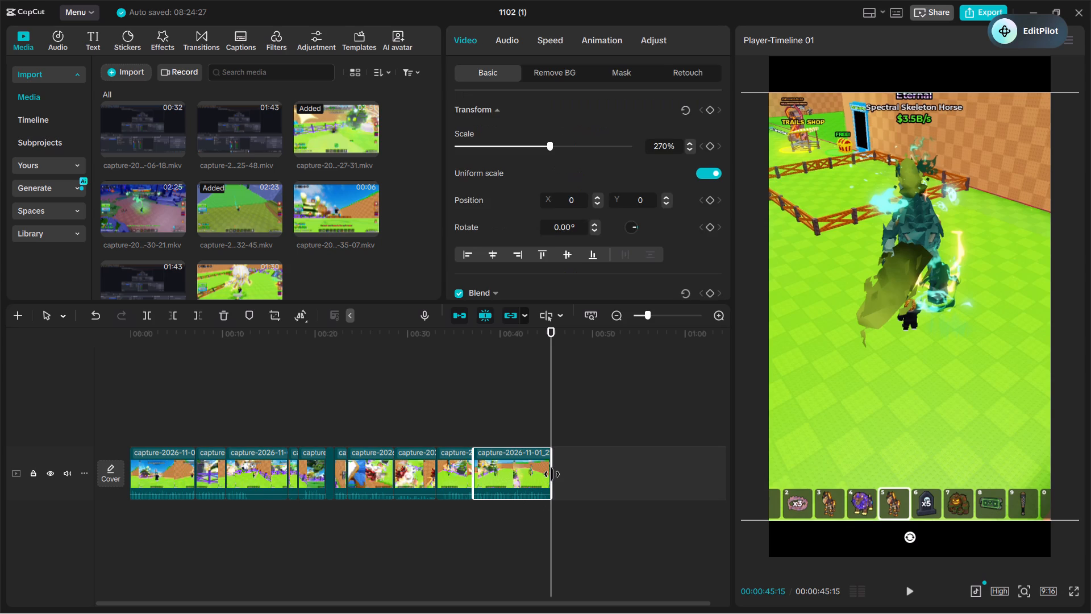
drag(552, 474, 711, 492)
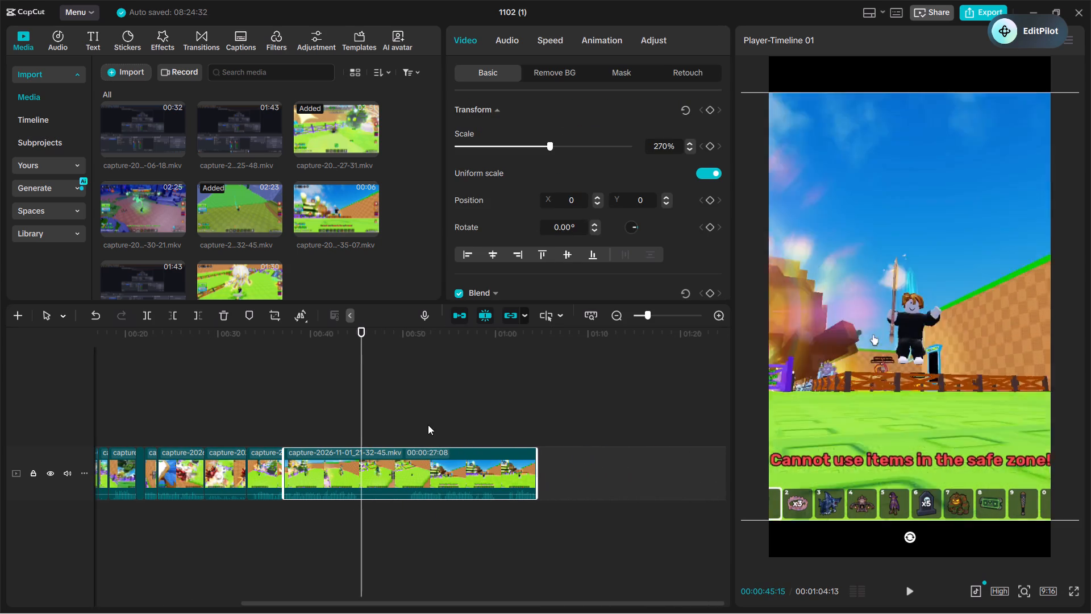
click(428, 425)
click(497, 430)
key(space)
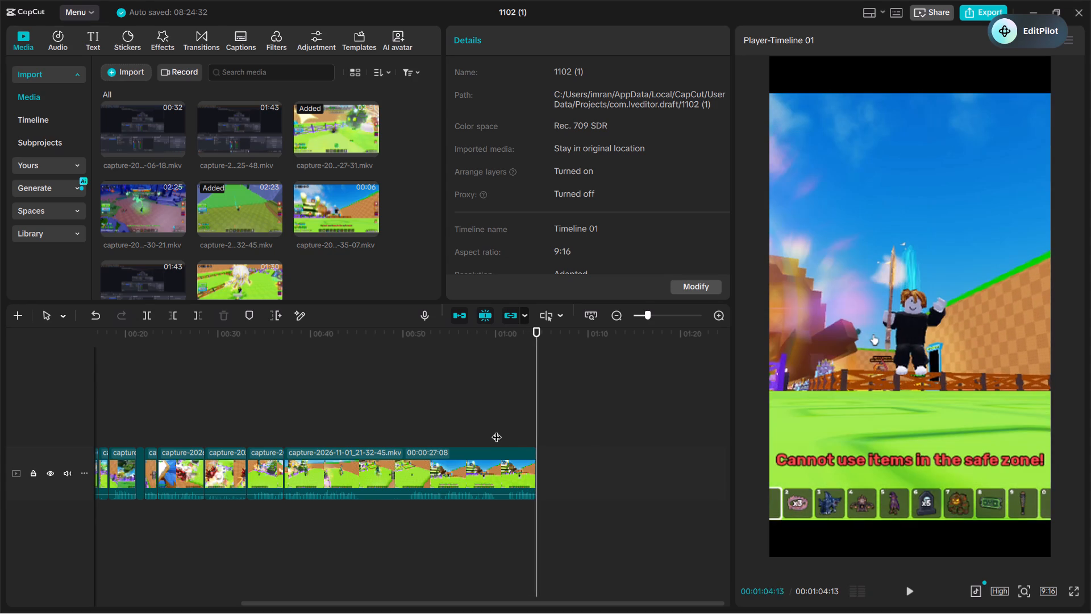
key(space)
key(space)
click(609, 432)
drag(609, 432, 736, 417)
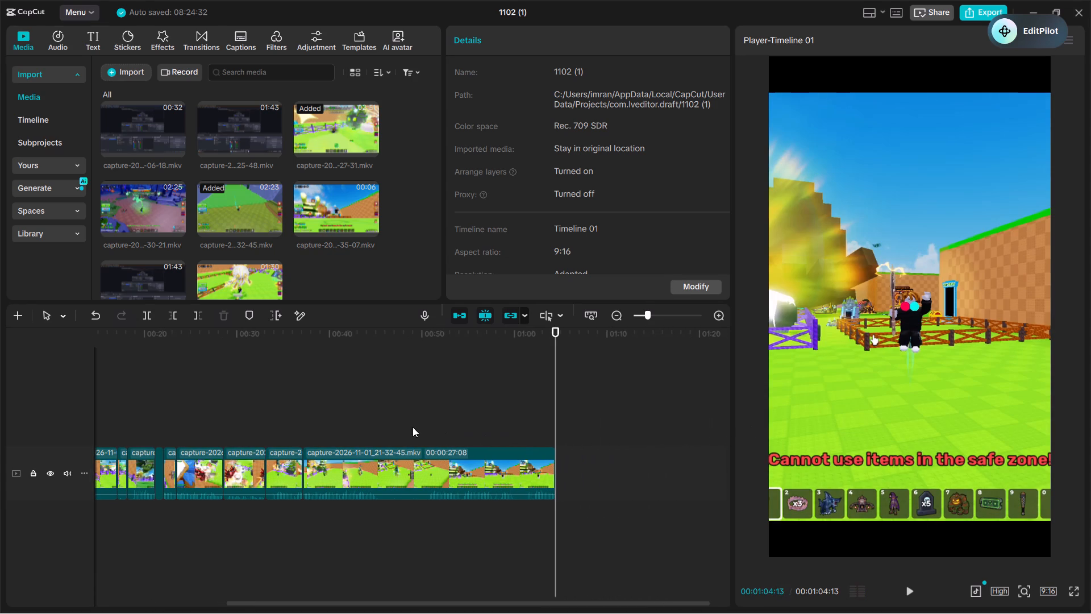
Split the extended last segment at about 00:00:44:28, during the Skeleton Horse shot.
click(375, 417)
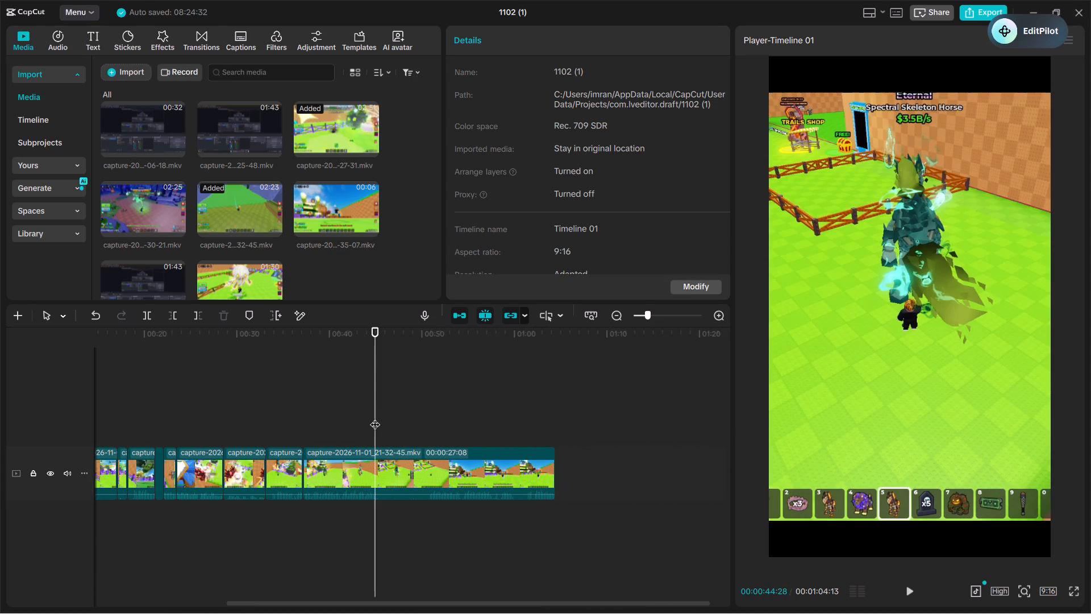
click(388, 464)
click(147, 313)
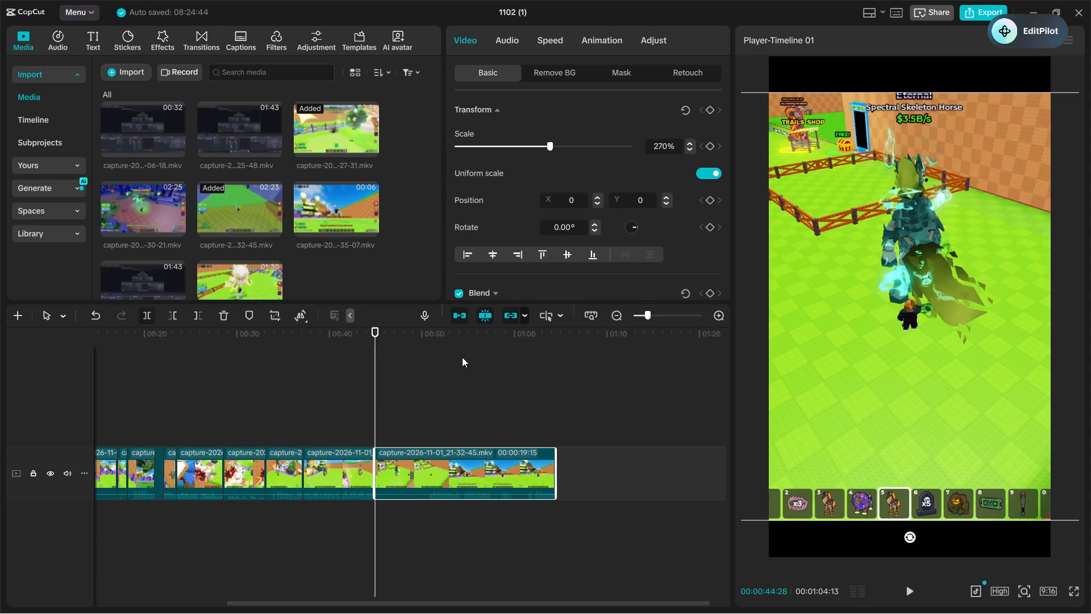
Trim away the start of the new last segment up to about 00:01:01:10.
click(532, 397)
drag(532, 397, 527, 409)
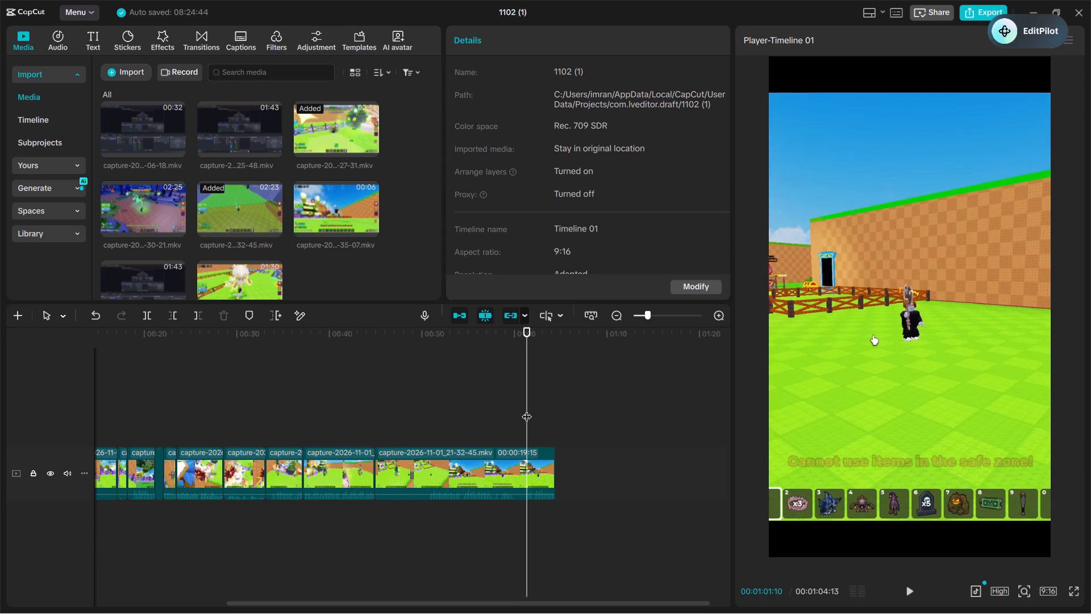
click(172, 310)
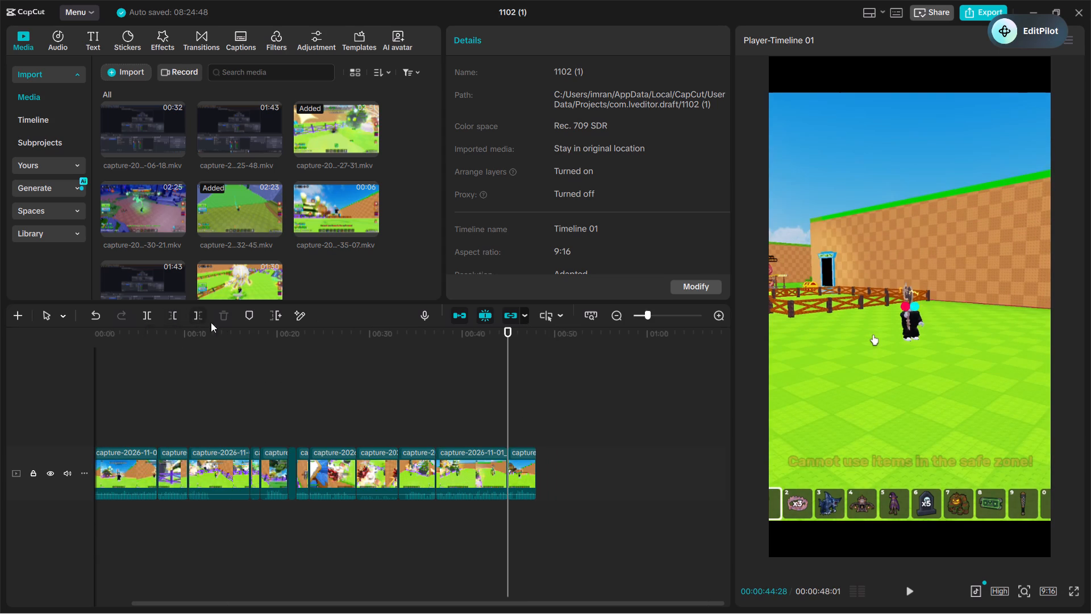
Trim the last segment's start further, up to about 00:00:45:28, and play it through to its end.
key(space)
key(space)
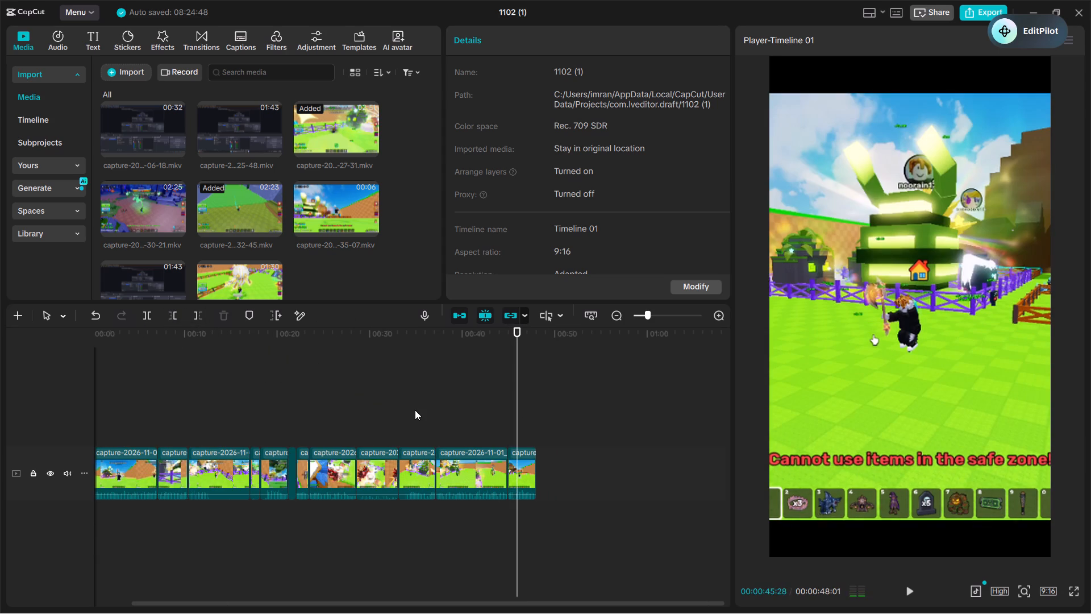
key(ctrl+plus)
key(ctrl+plus)
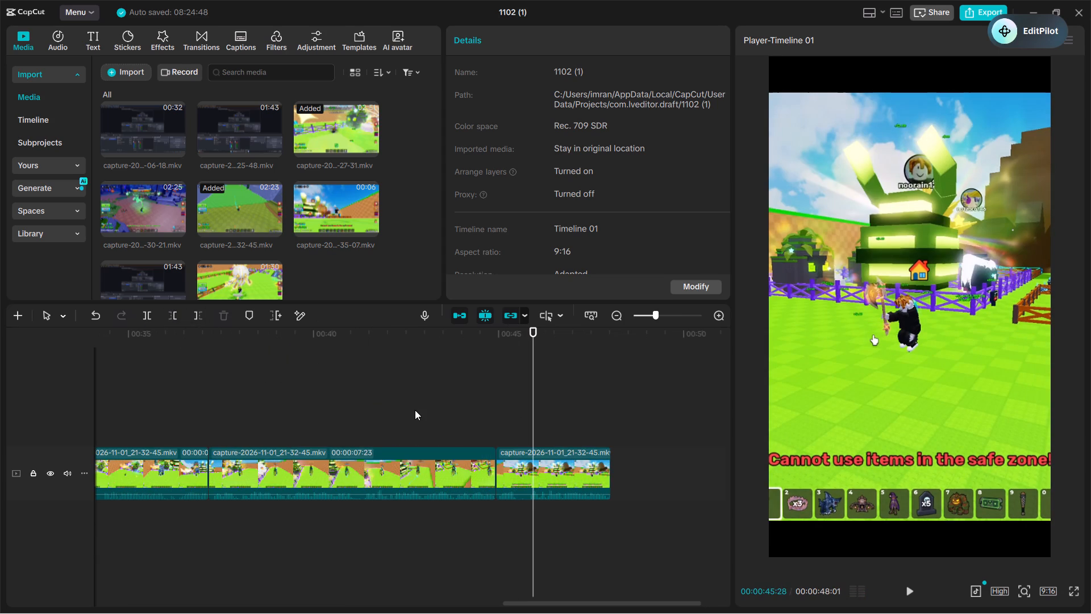
click(178, 317)
key(space)
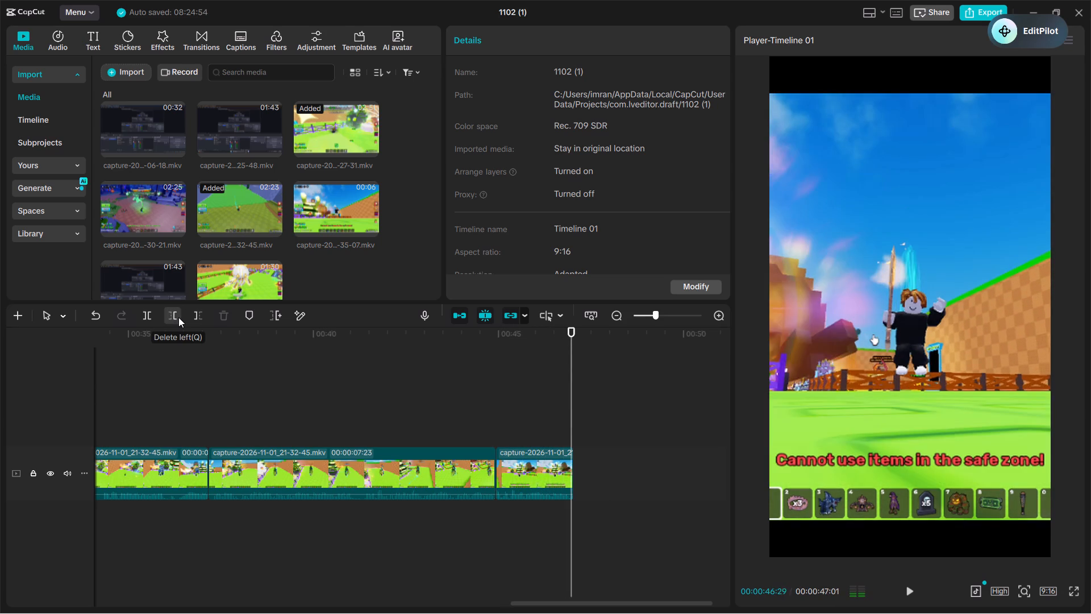
key(space)
key(space)
Append the 21-35-07 recording to the main track directly after the last segment.
drag(323, 198, 760, 449)
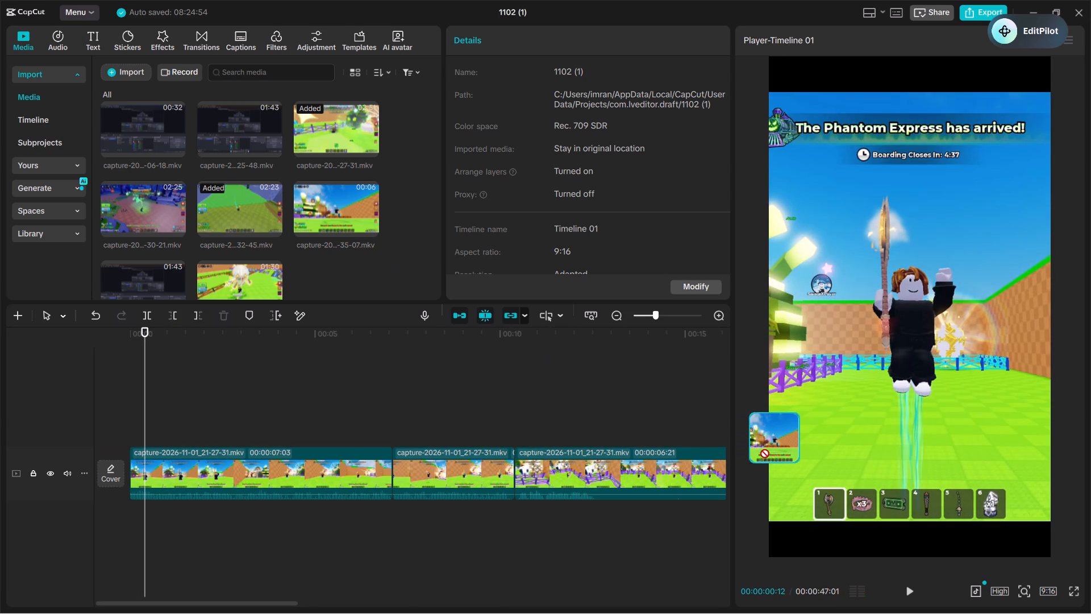
drag(760, 449, 130, 424)
key(space)
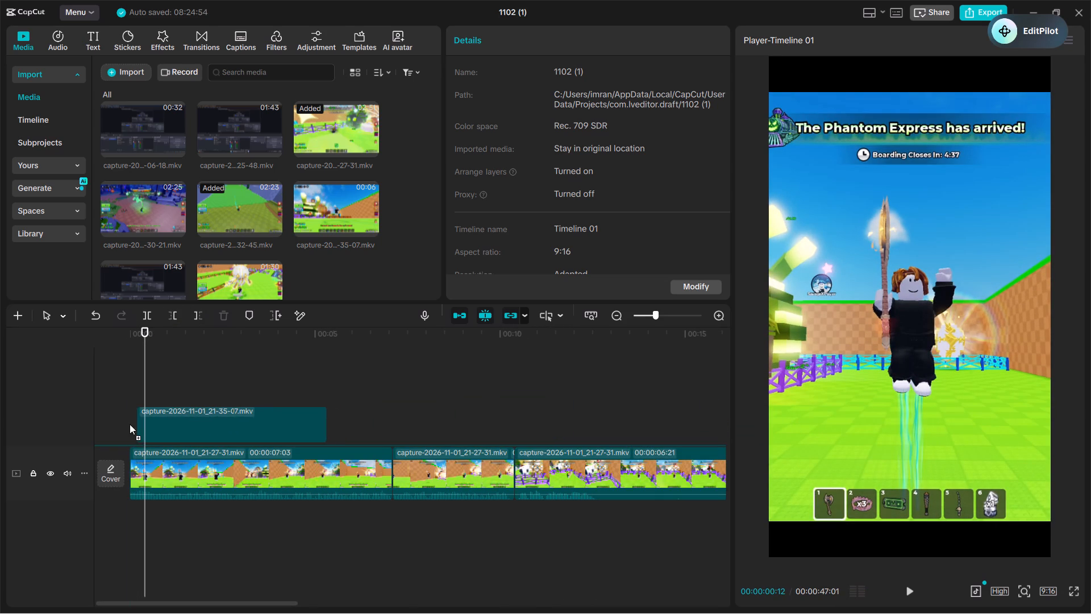
drag(130, 424, 530, 526)
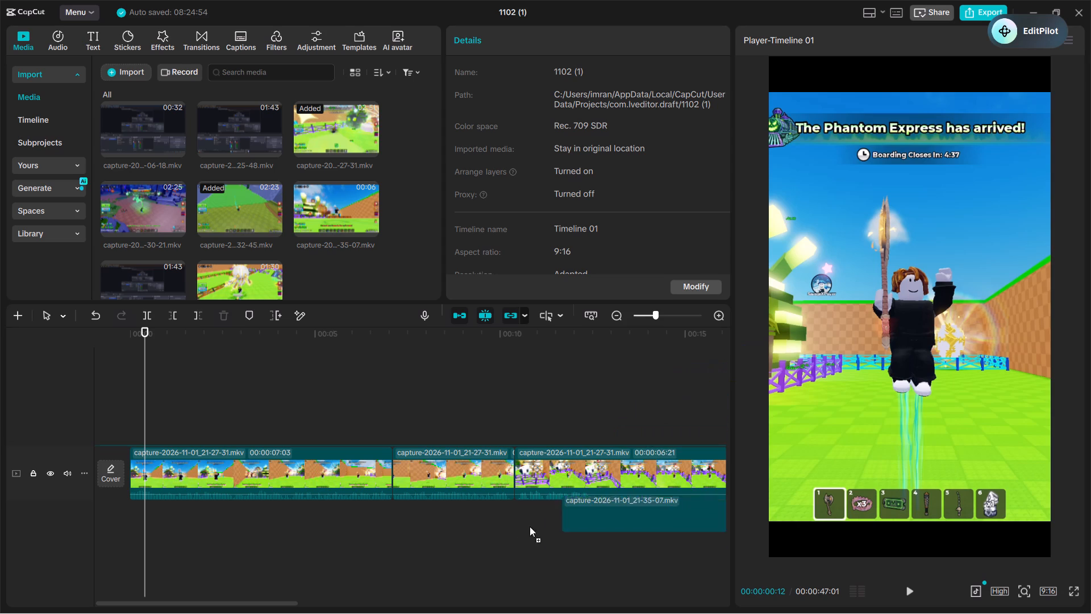
drag(530, 526, 487, 399)
scroll(497, 515, left, 6)
scroll(492, 405, left, 15)
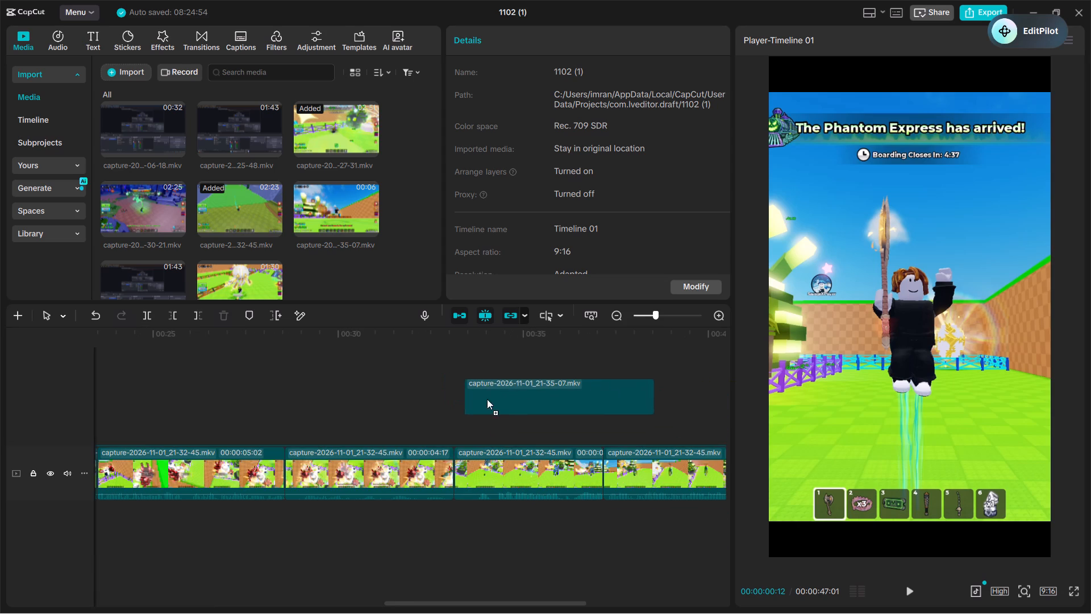
drag(487, 399, 542, 459)
scroll(492, 404, left, 15)
scroll(552, 437, left, 6)
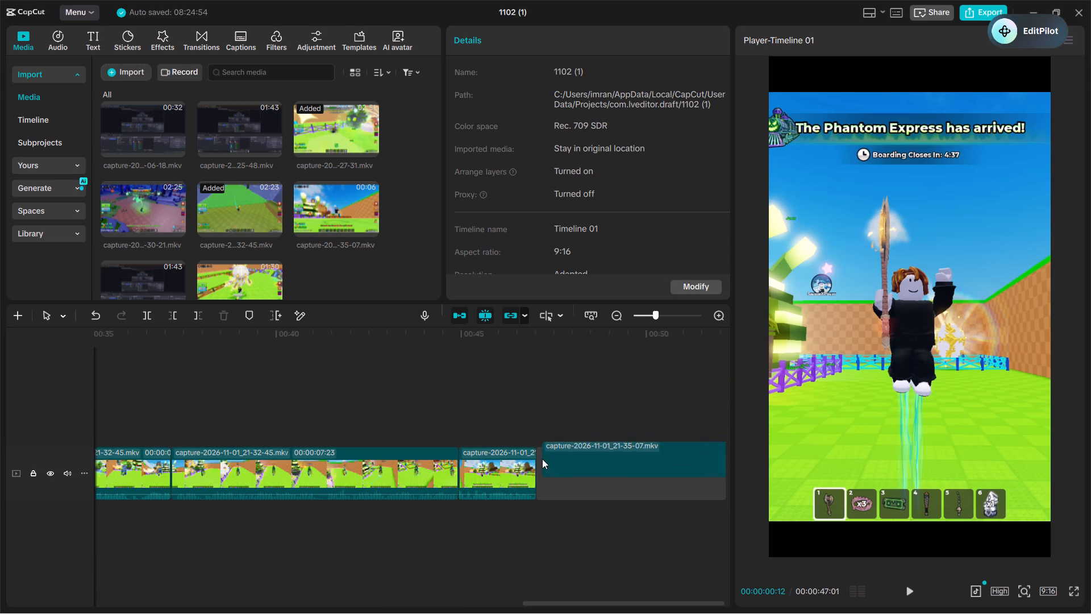
click(619, 345)
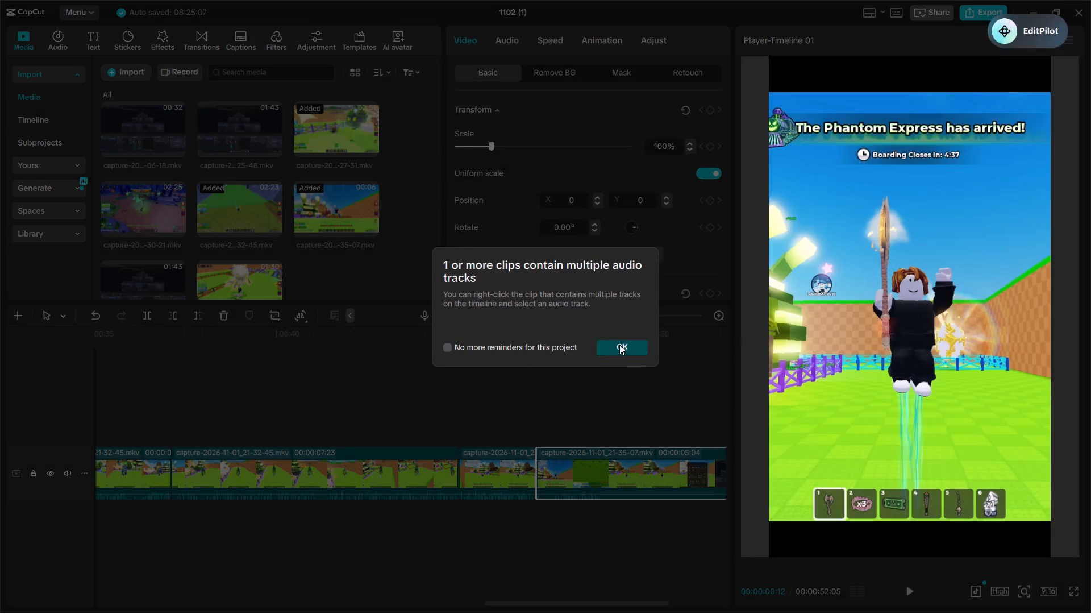
Play the appended 21-35-07 clip and trim away everything after about 00:00:48:24.
click(555, 422)
key(space)
key(space)
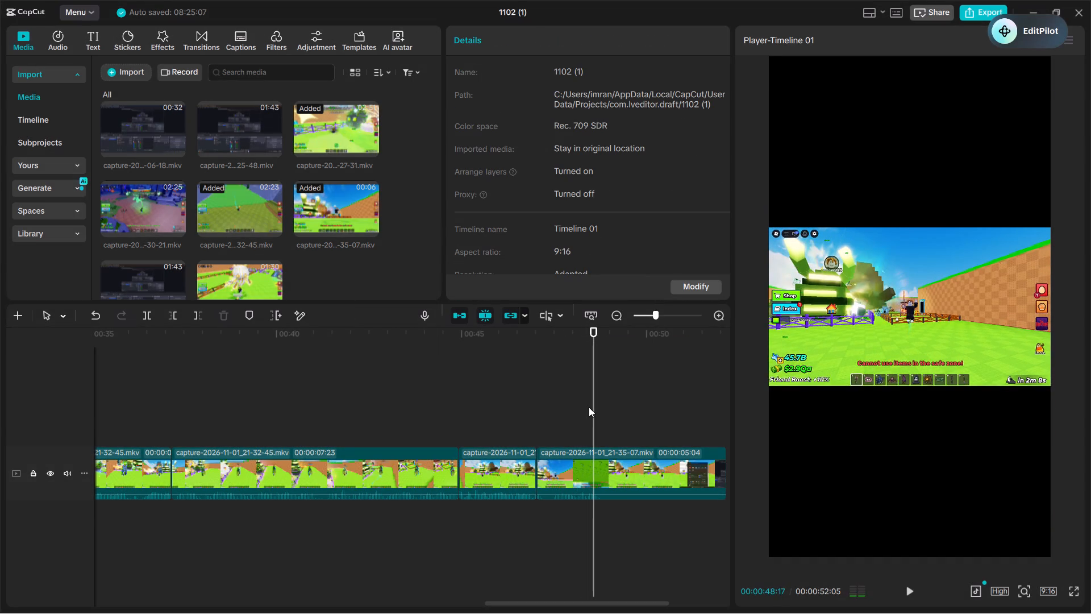
key(space)
key(space)
click(601, 487)
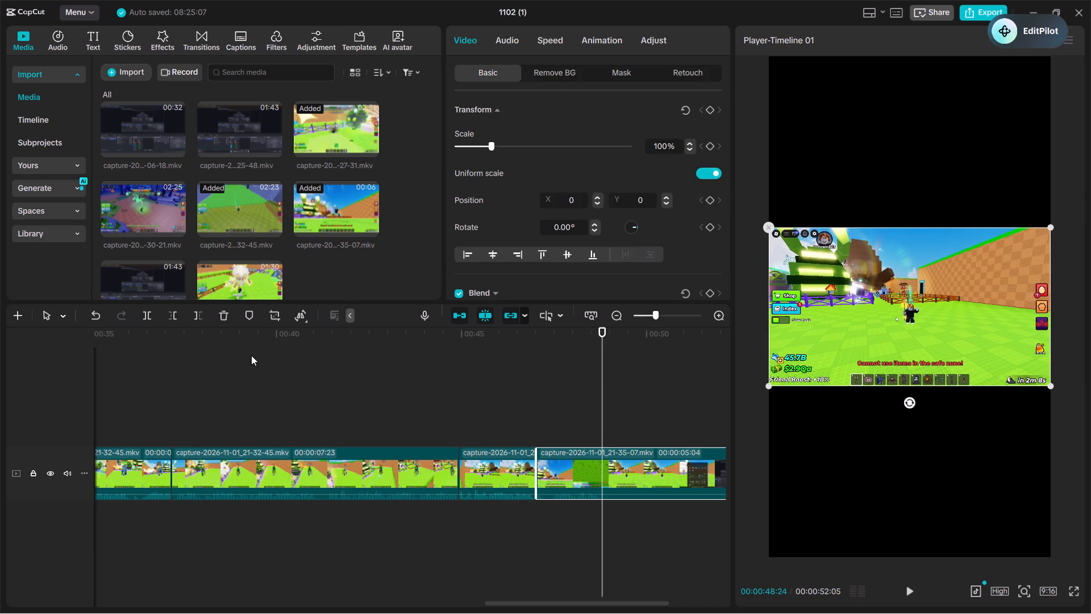
click(191, 313)
click(542, 432)
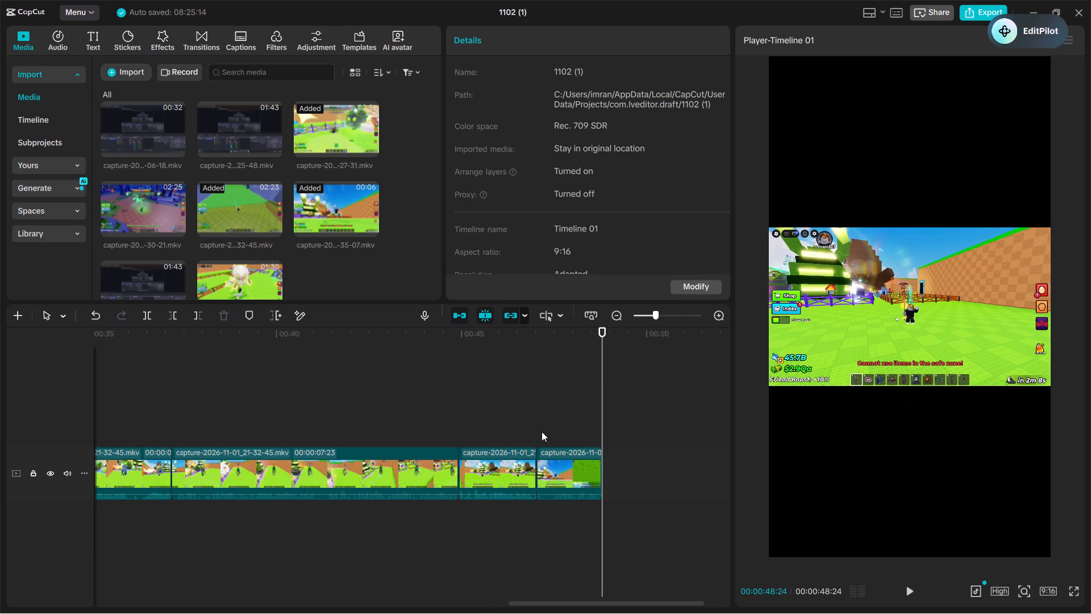
Trim the start of the last 21-35-07 clip up to about 00:00:47:15.
key(ctrl+plus)
key(ctrl+plus)
key(space)
key(space)
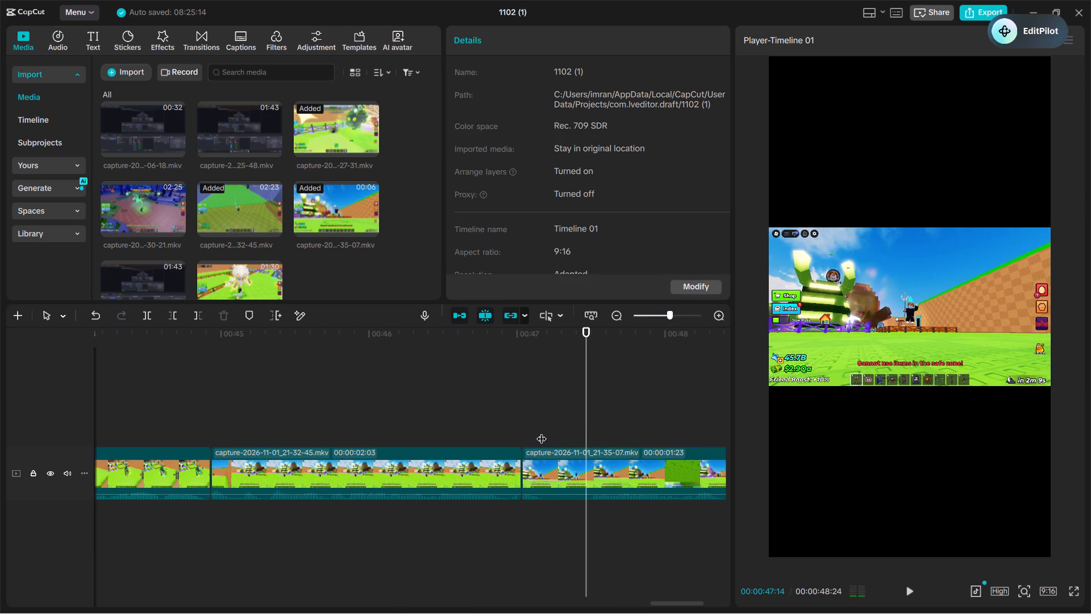
click(445, 417)
key(space)
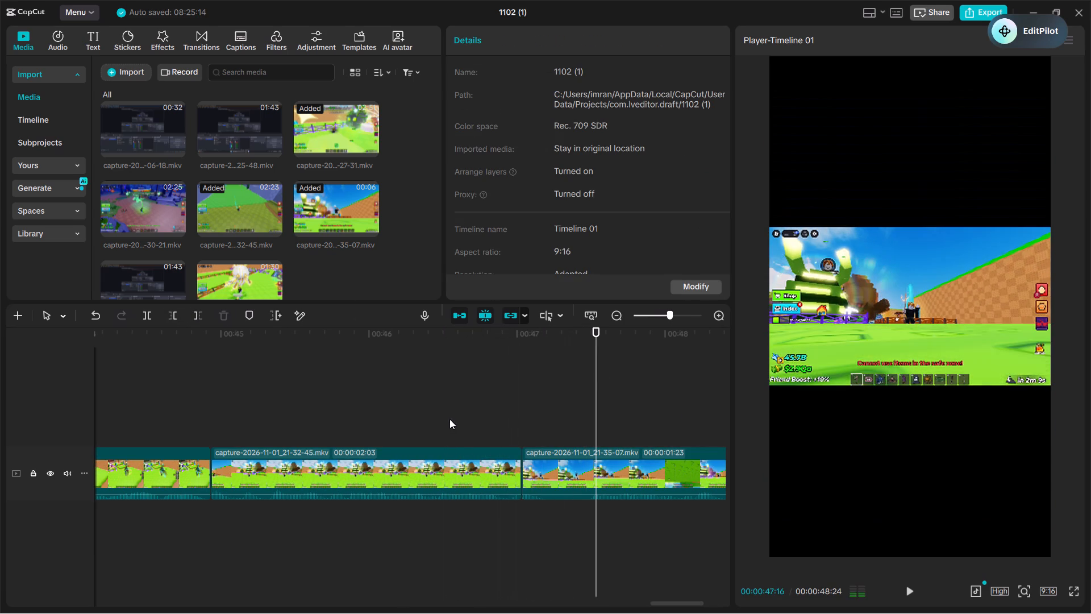
key(space)
click(589, 417)
click(592, 467)
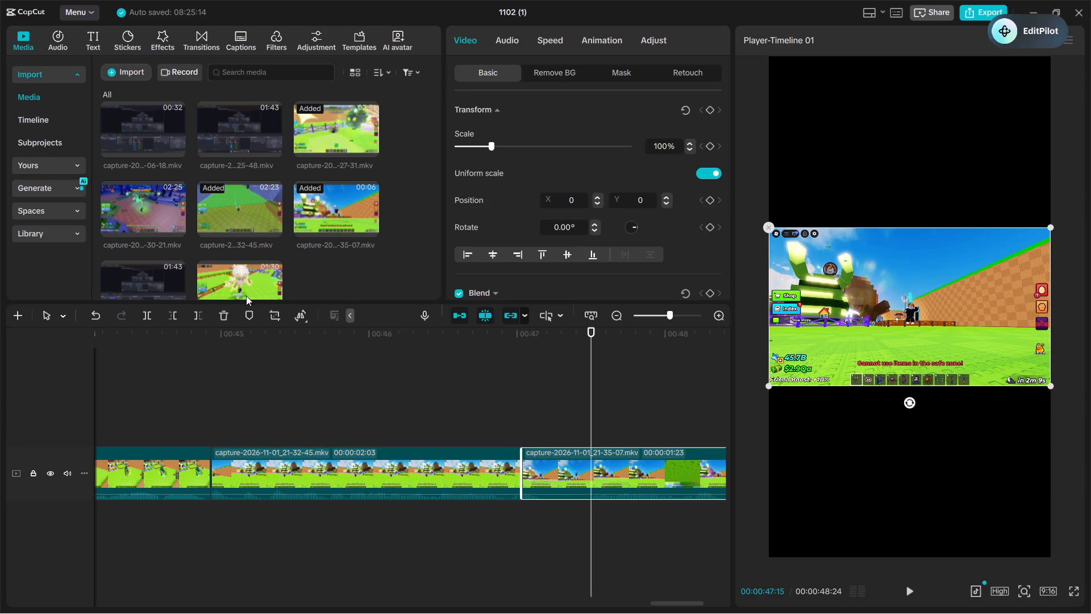
click(174, 320)
Play and scrub the end of the timeline to check the cut into the shortened 21-35-07 clip.
key(space)
key(ctrl+minus)
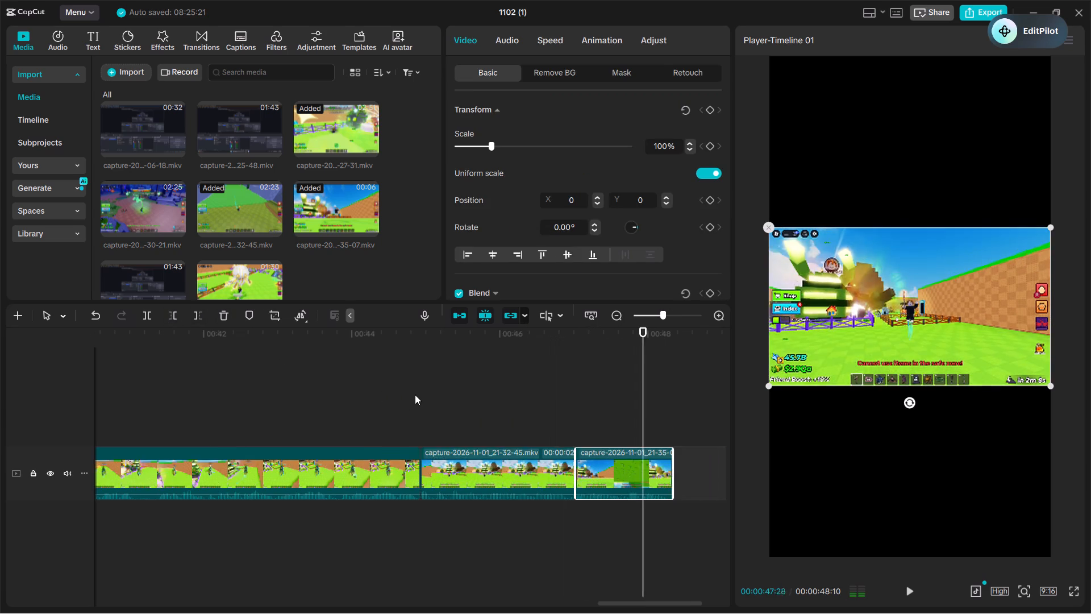
key(ctrl+minus)
key(space)
key(space)
click(693, 387)
drag(693, 387, 870, 442)
click(711, 380)
key(ctrl+minus)
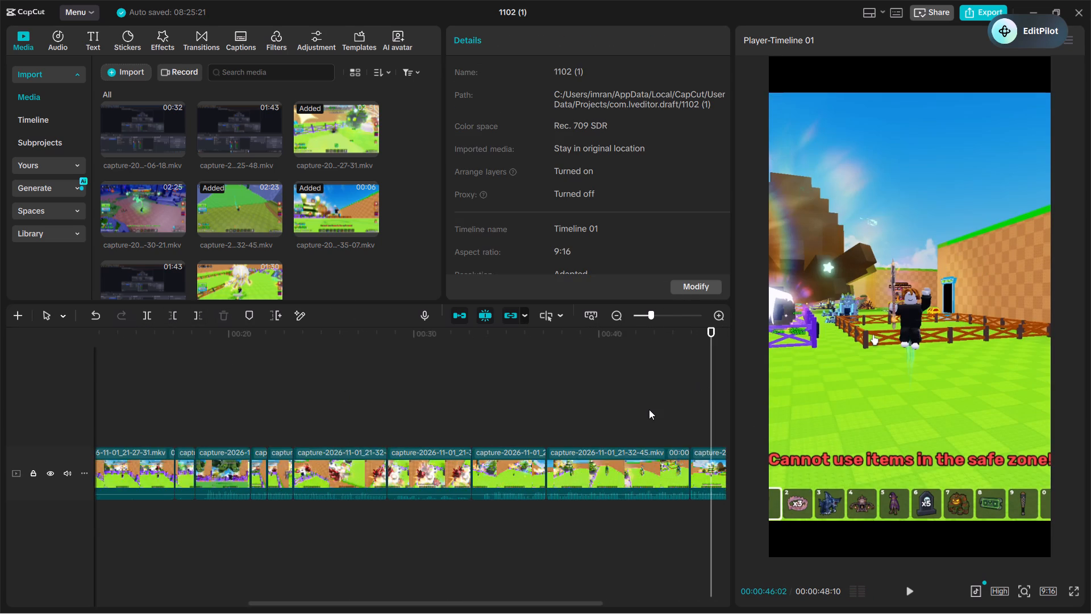
key(ctrl+minus)
drag(559, 407, 589, 412)
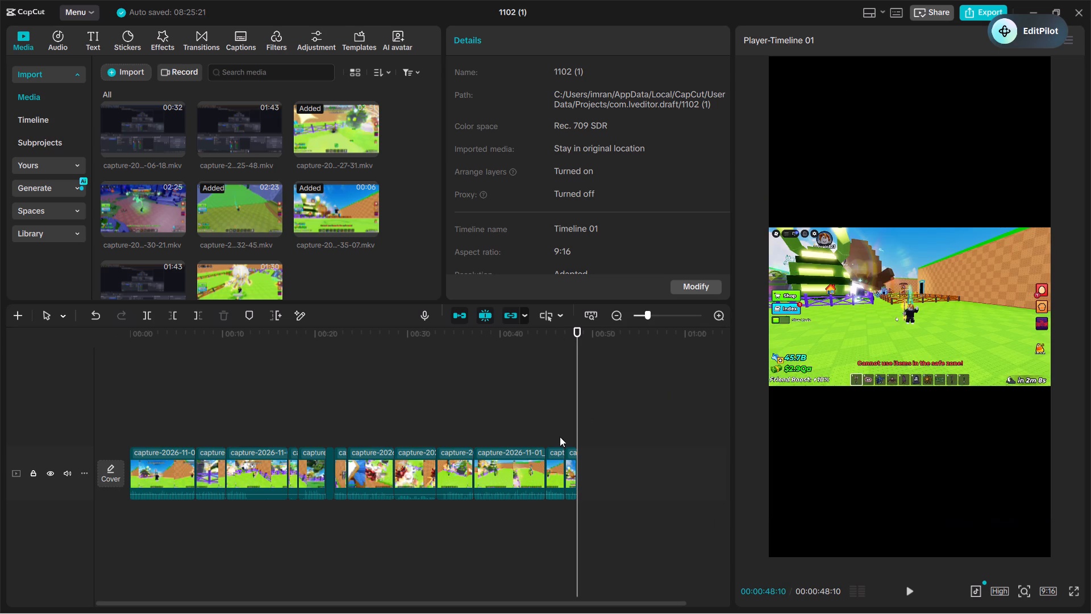
Set the scale of the last 21-35-07 clip to 270%.
key(ctrl+plus)
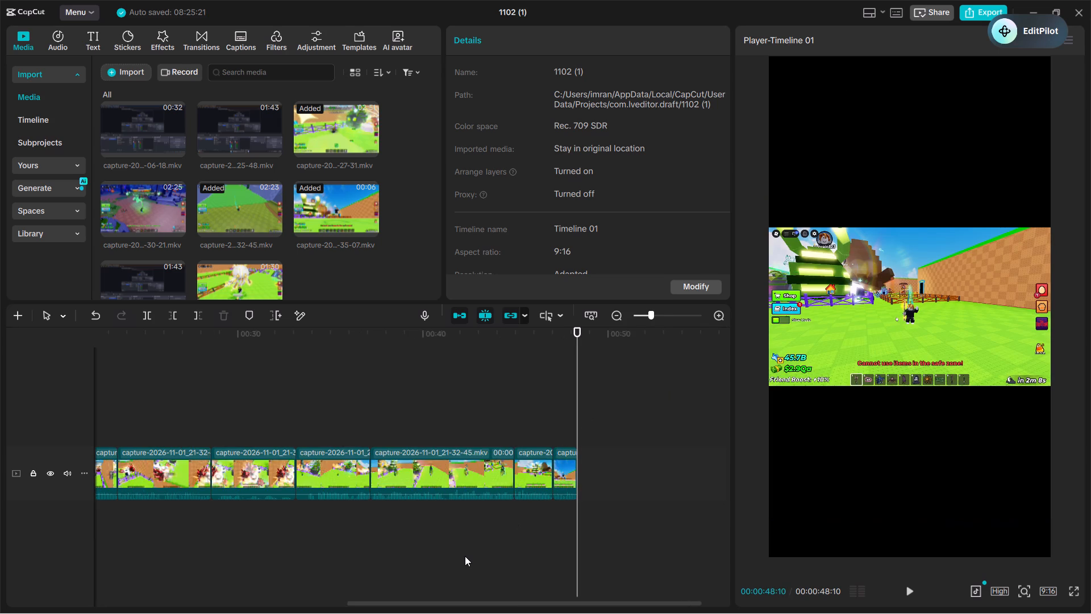
key(ctrl+plus)
key(ctrl+plus)
click(388, 375)
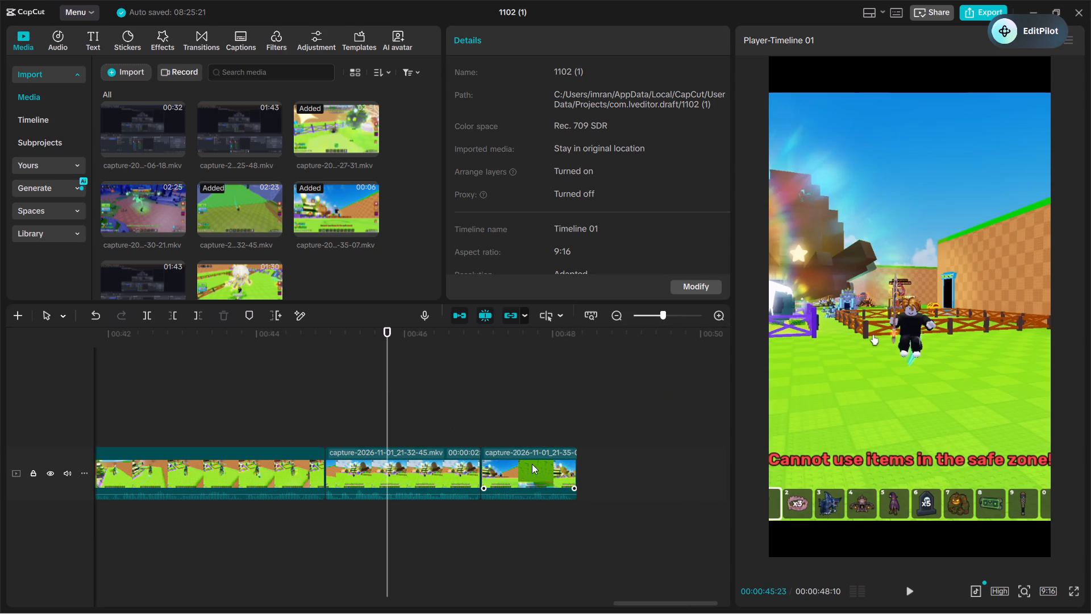
click(532, 395)
click(539, 484)
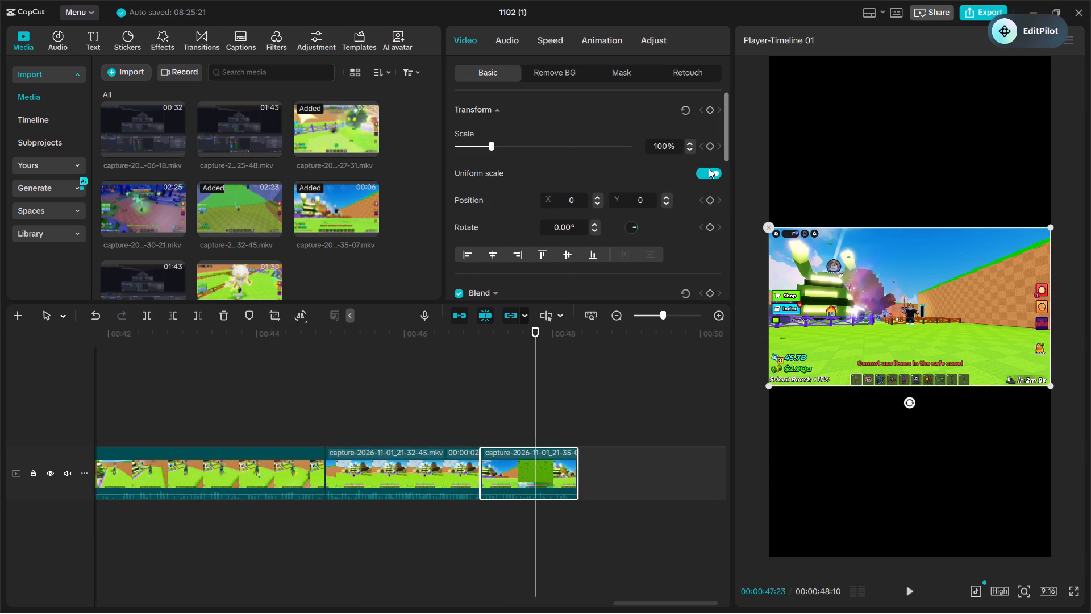
double_click(671, 153)
key(BackSpace)
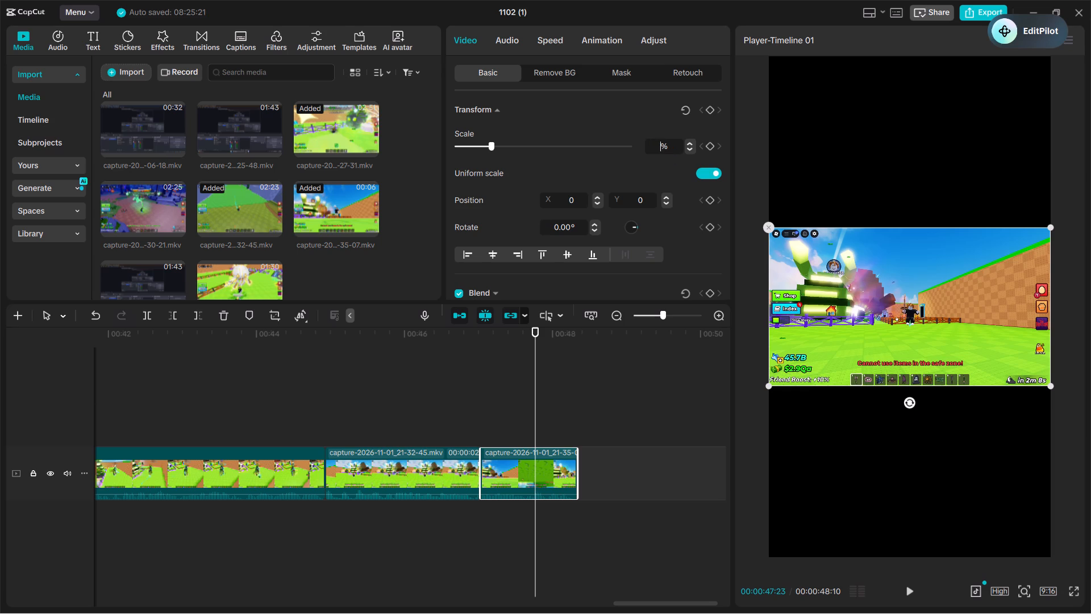
text(270)
key(Return)
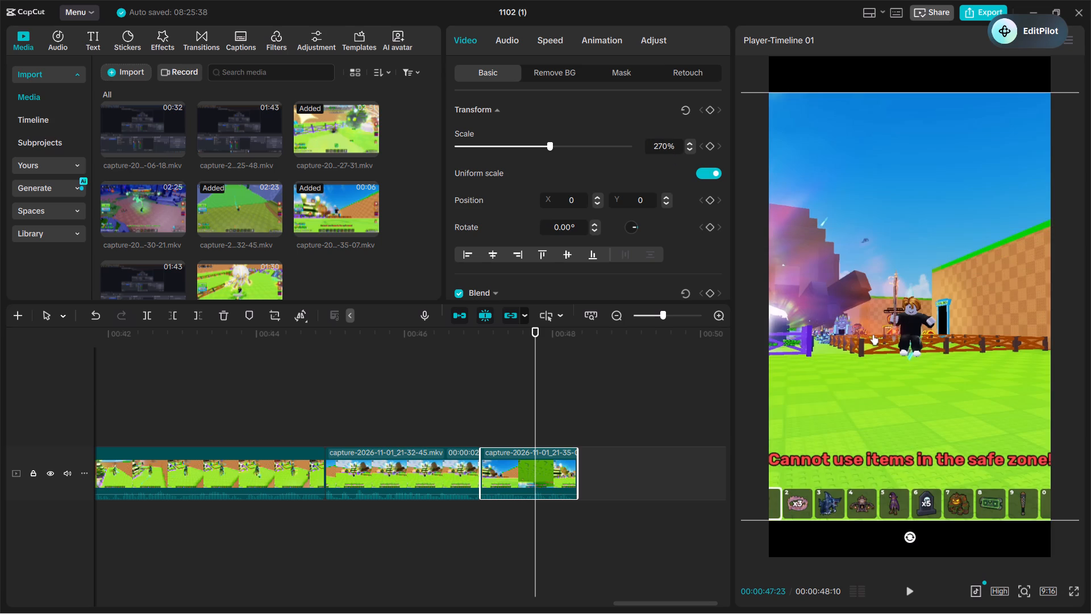
Add a default text clip at the very start of the timeline, above the first segment.
click(363, 417)
drag(363, 417, 0, 516)
key(ctrl+minus)
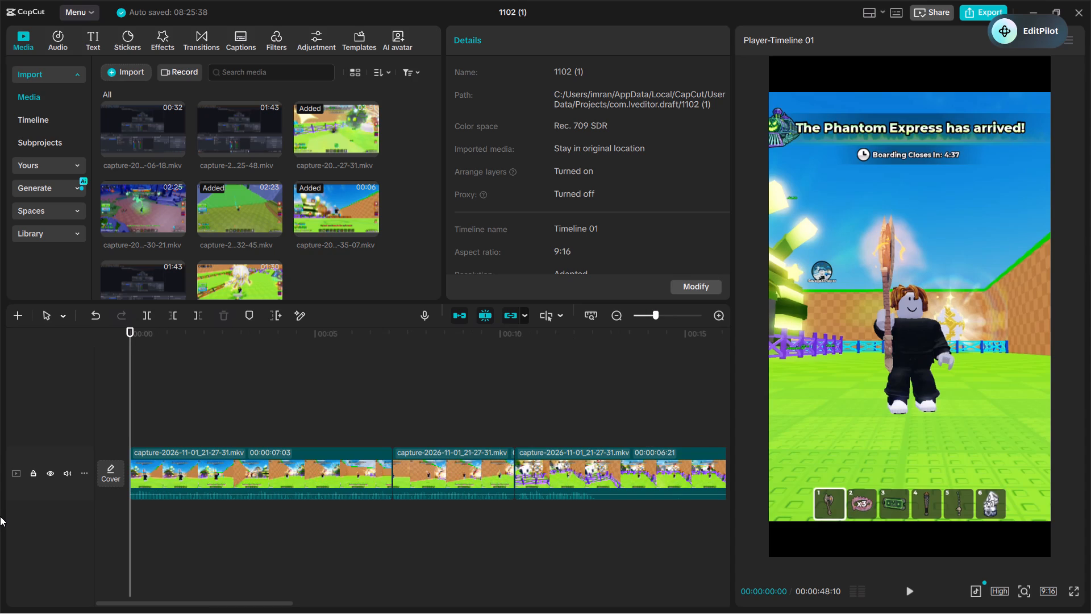
click(92, 49)
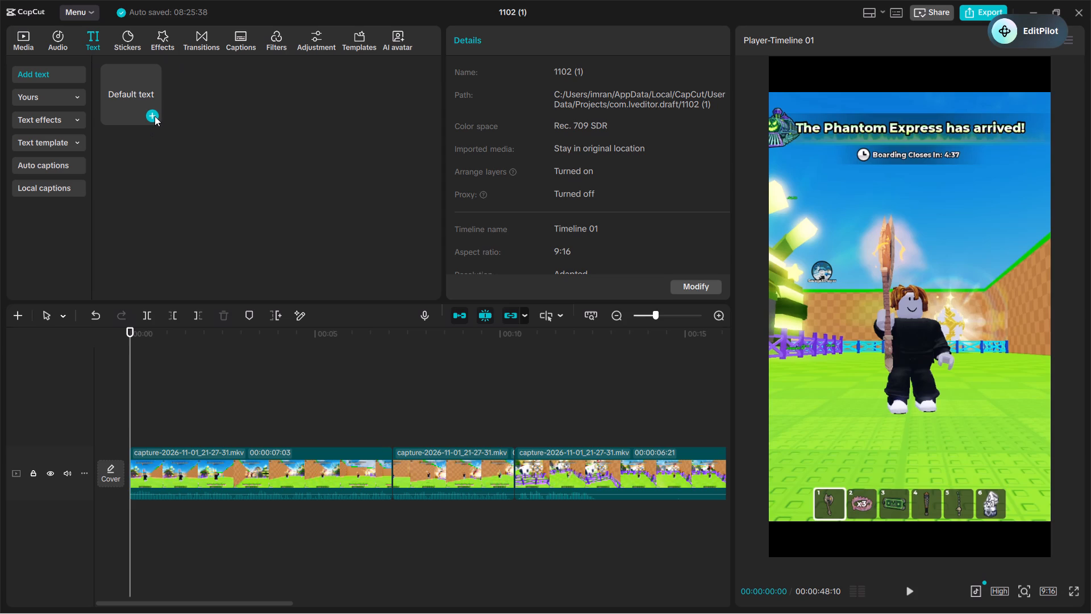
click(155, 116)
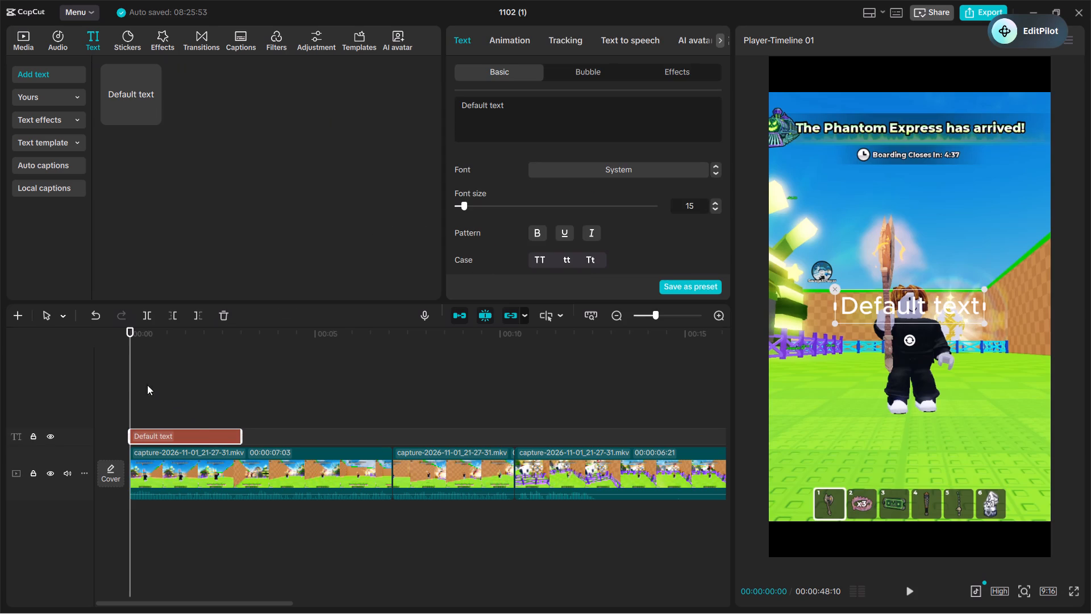
Play the opening moment and shorten the default text clip from its end to about 0.4 seconds.
click(130, 382)
key(space)
key(space)
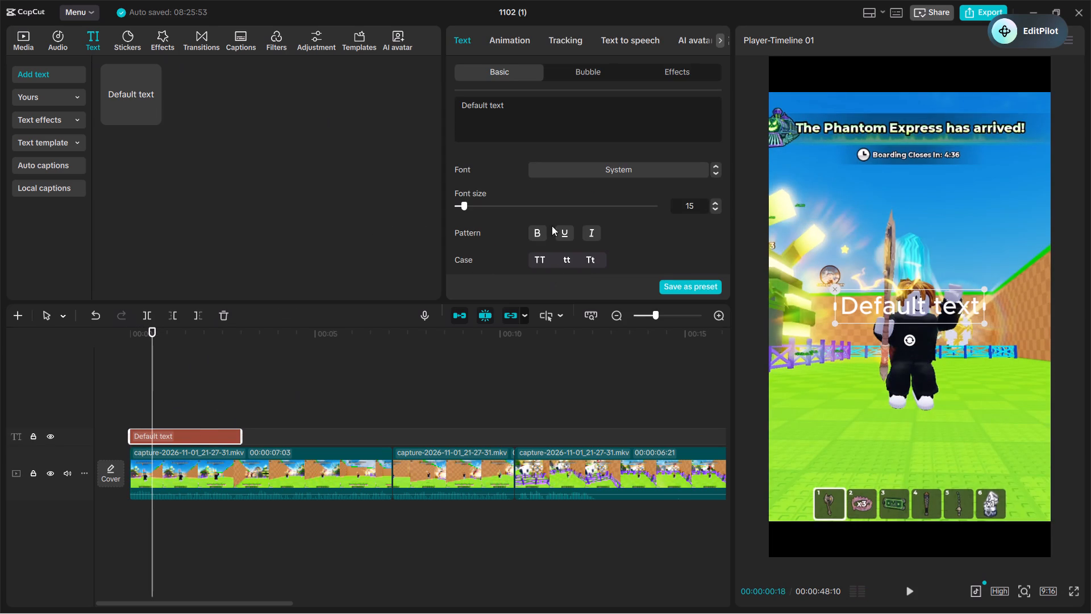
triple_click(574, 117)
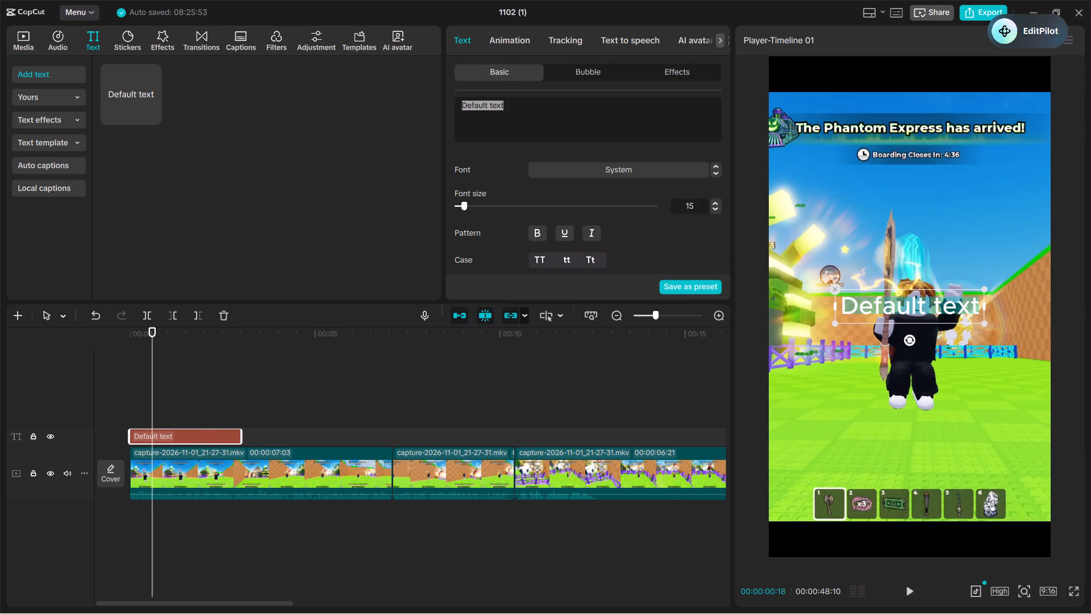
drag(244, 434, 216, 442)
drag(216, 442, 144, 467)
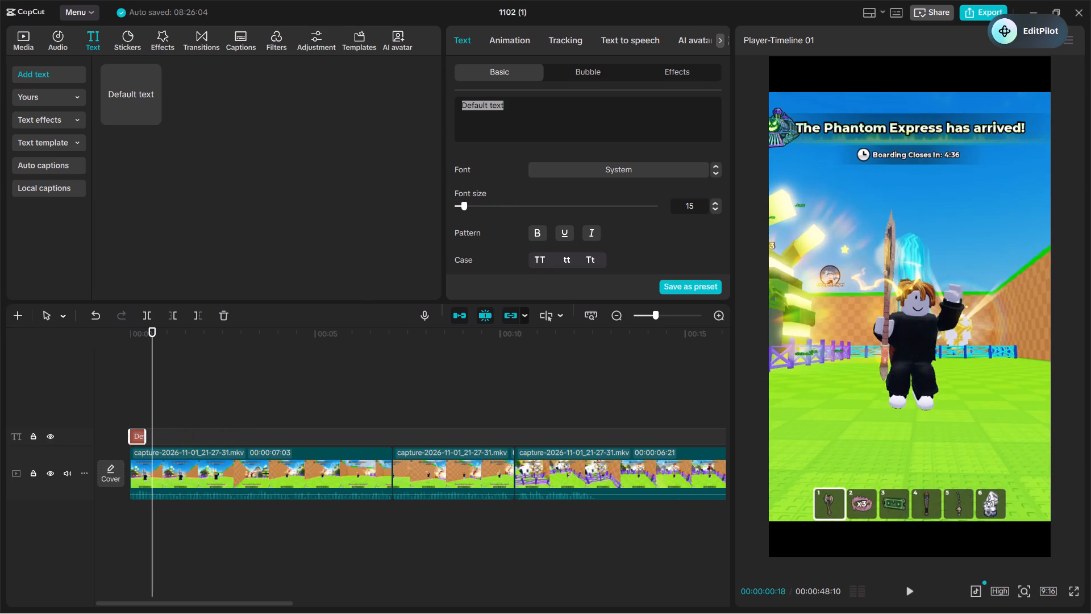
Replace the opening text clip's wording with "kal ke" and play it from the start.
click(527, 109)
click(527, 109)
click(527, 109)
click(527, 109)
key(BackSpace)
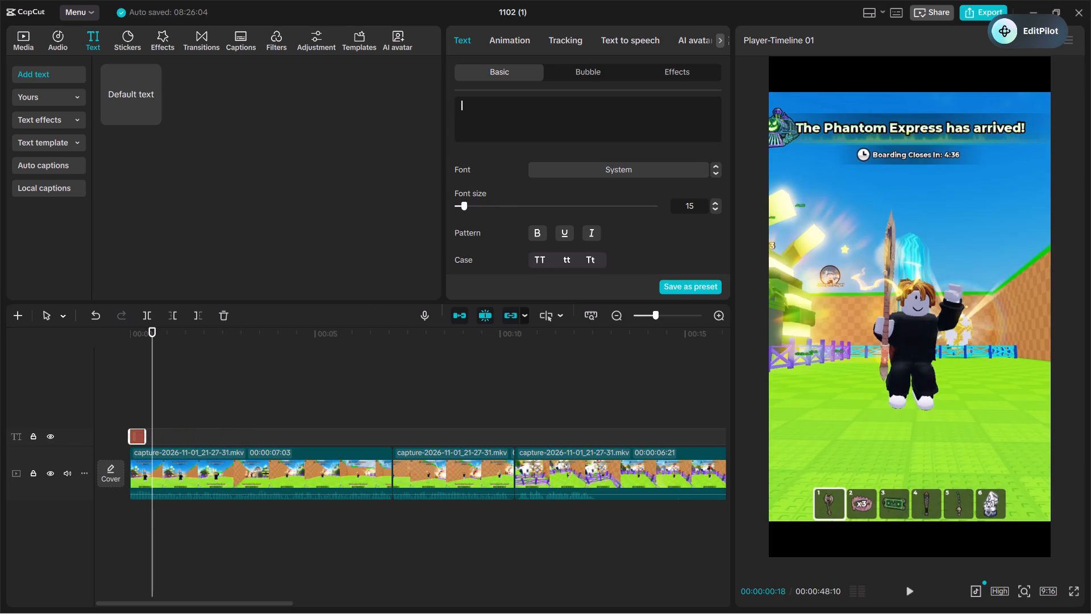
text(kal ke)
drag(152, 363, 5, 407)
key(space)
key(space)
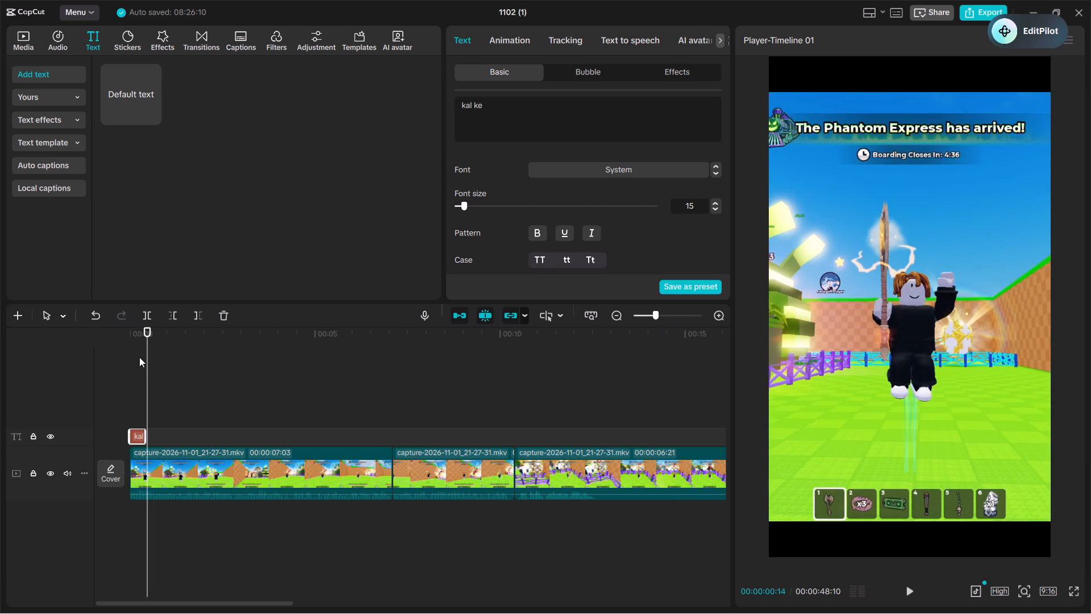
Make the "kal ke" caption bold, enlarge it to roughly two-thirds of the frame width, and centre it over the hotbar near the bottom.
click(141, 357)
drag(141, 357, 28, 432)
click(937, 291)
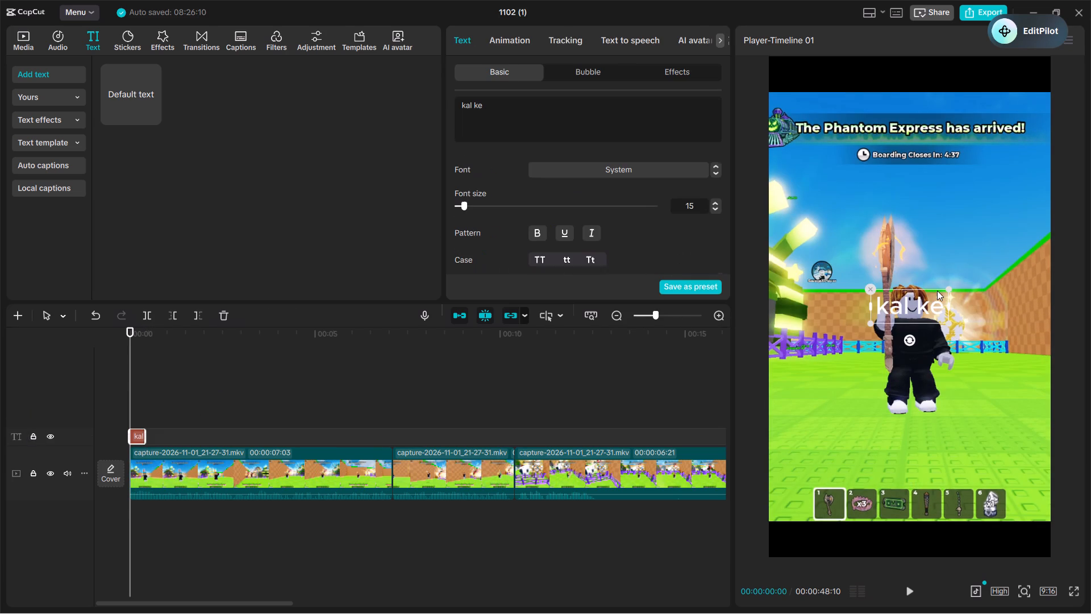
click(532, 233)
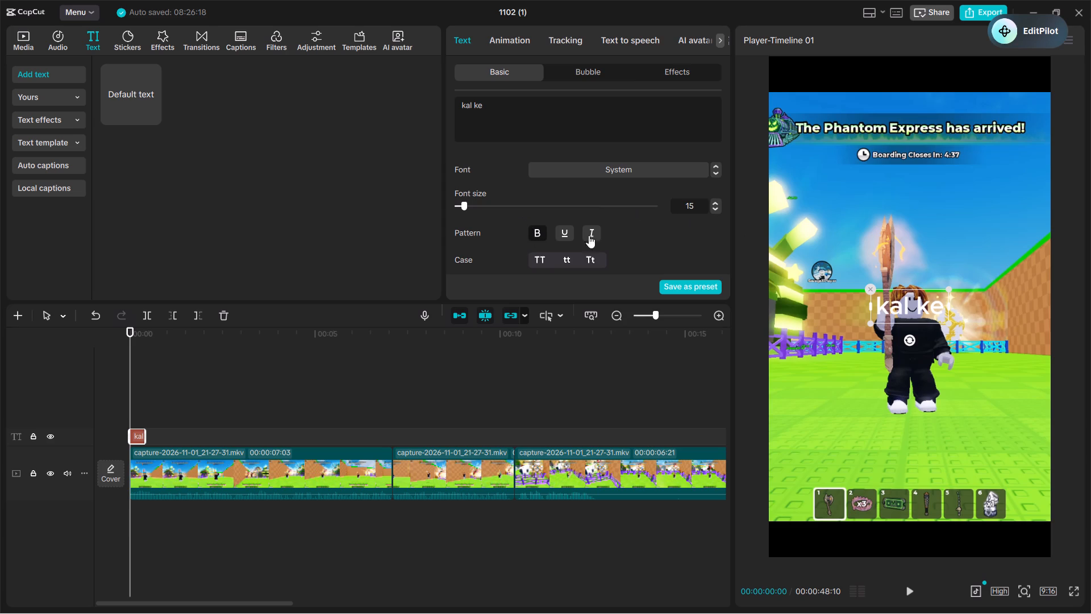
drag(902, 302, 868, 414)
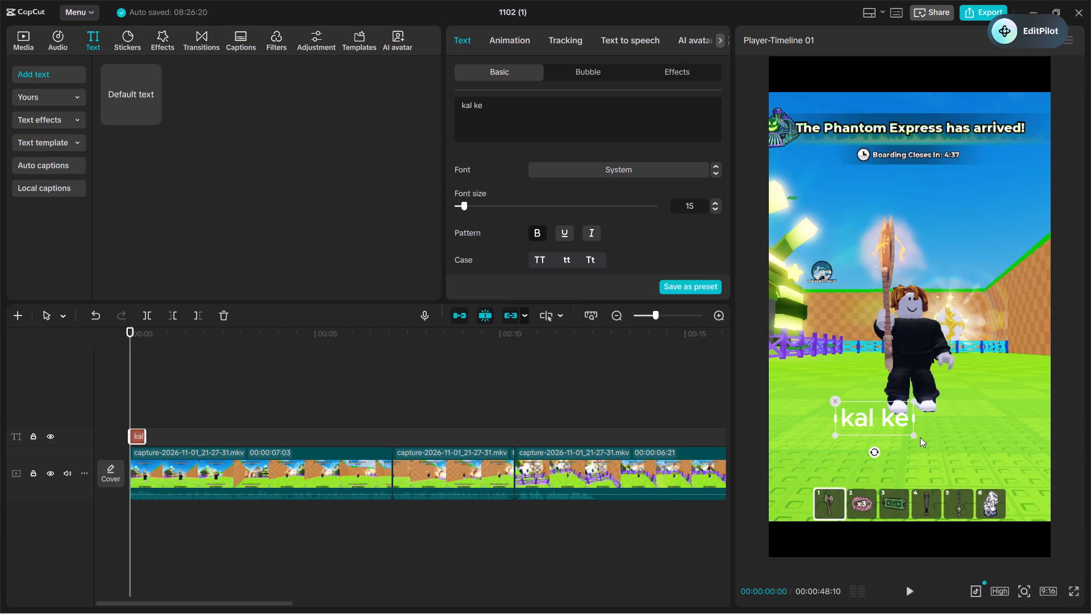
drag(913, 437, 999, 489)
drag(943, 410, 982, 467)
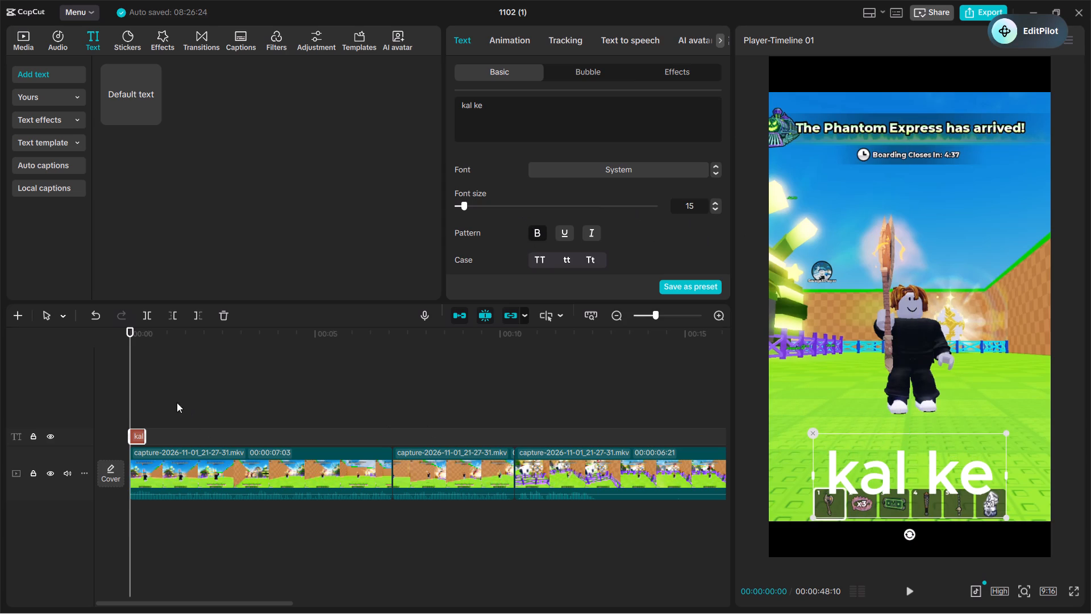
Paste a copy of the "kal ke" caption at 00:00:00:14 and change the copy's wording to "admin abuse".
key(space)
key(space)
key(space)
key(space)
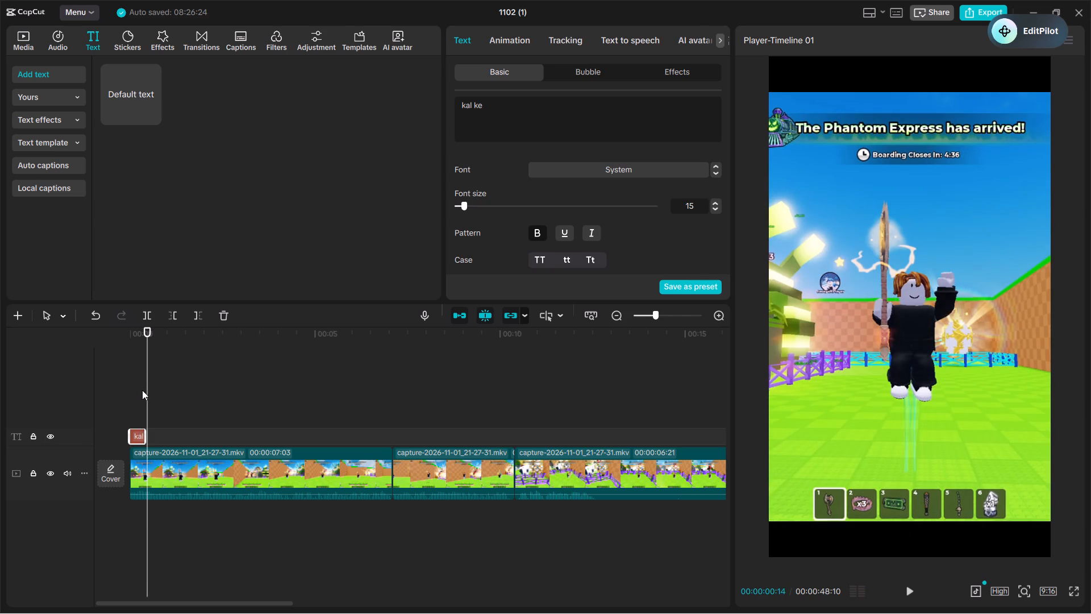
key(ctrl+v)
key(ctrl+c)
key(ctrl+c)
key(ctrl+v)
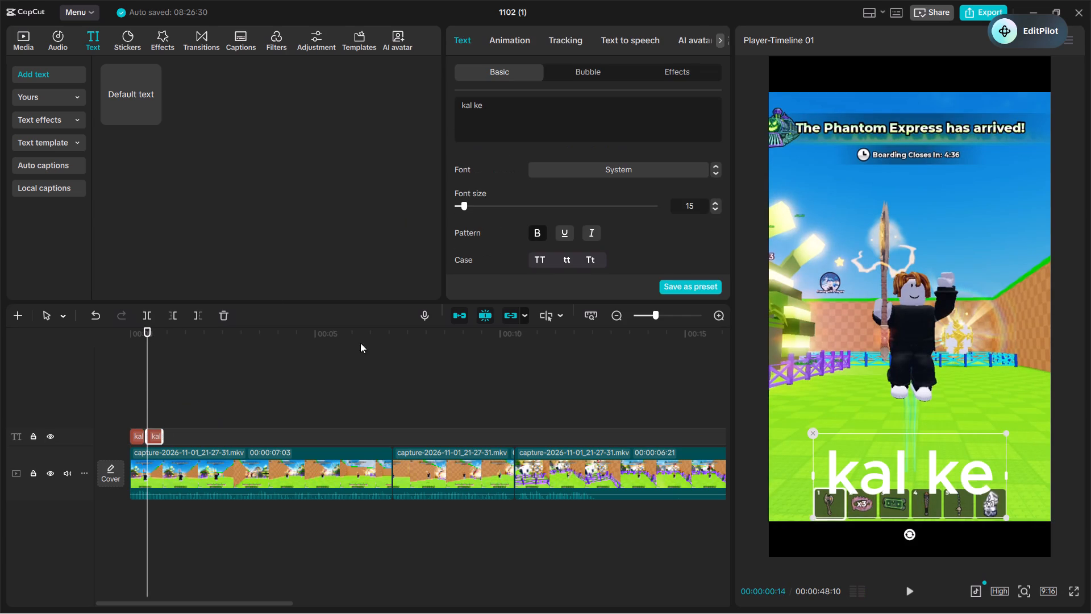
triple_click(489, 116)
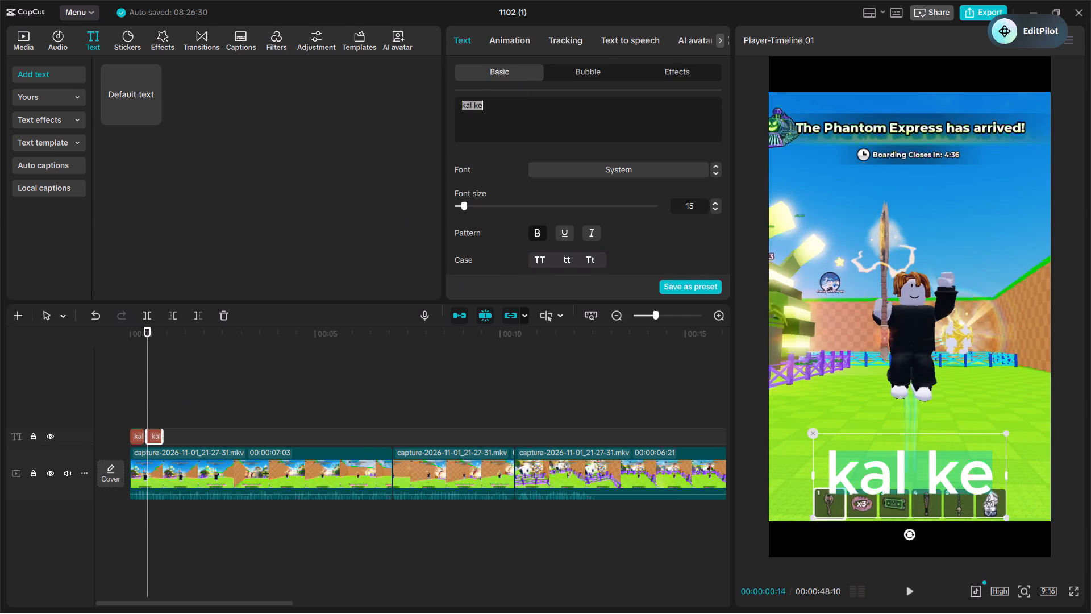
key(BackSpace)
text(admin abuse)
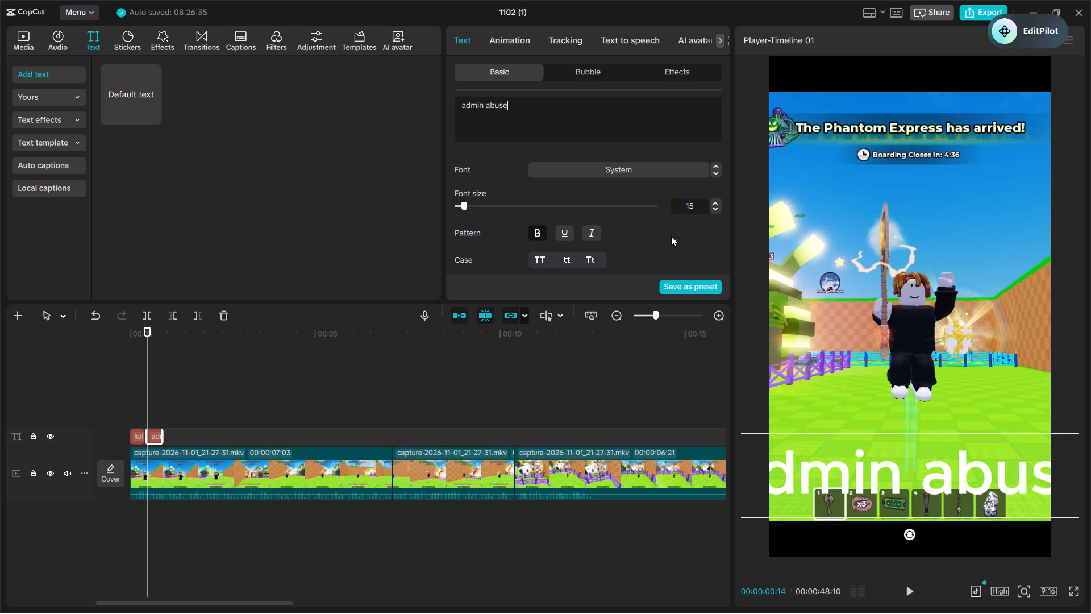
Reduce the "admin abuse" caption's font size until the whole text fits within the frame width.
click(716, 213)
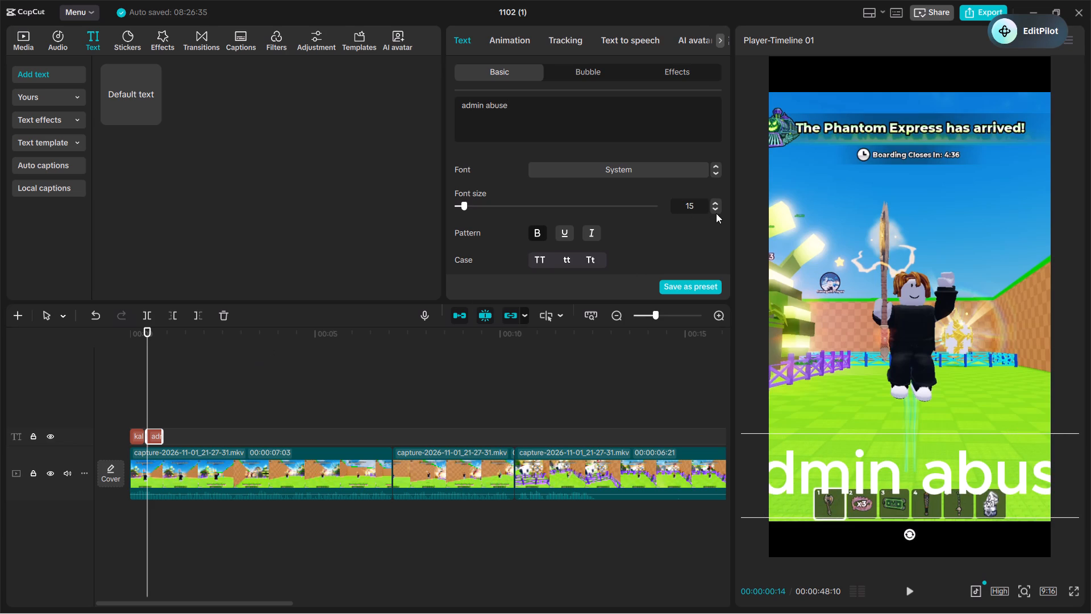
click(718, 208)
click(714, 213)
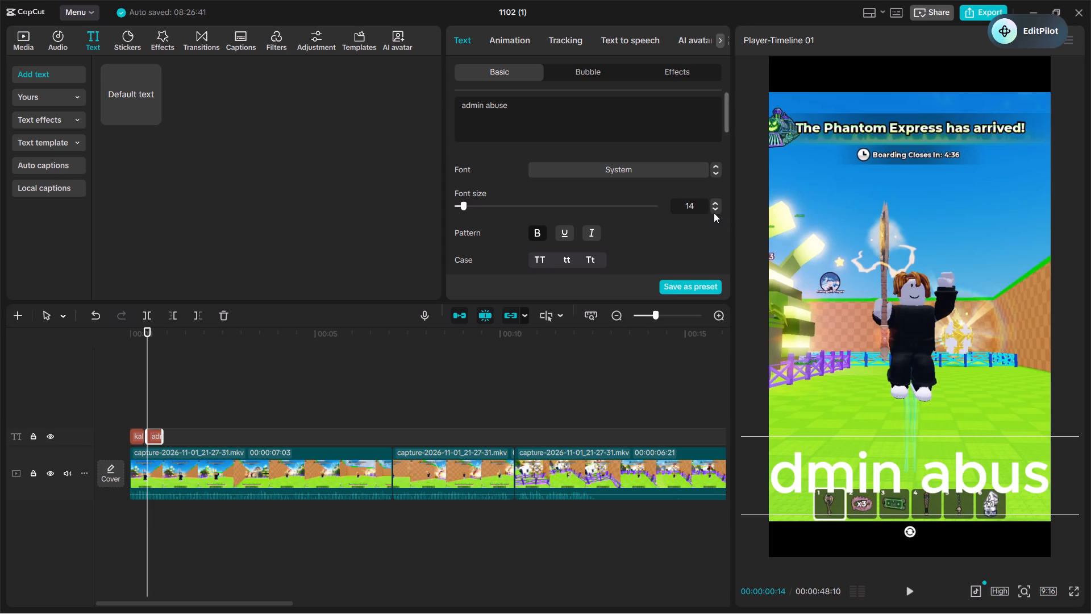
click(721, 213)
click(711, 213)
triple_click(713, 208)
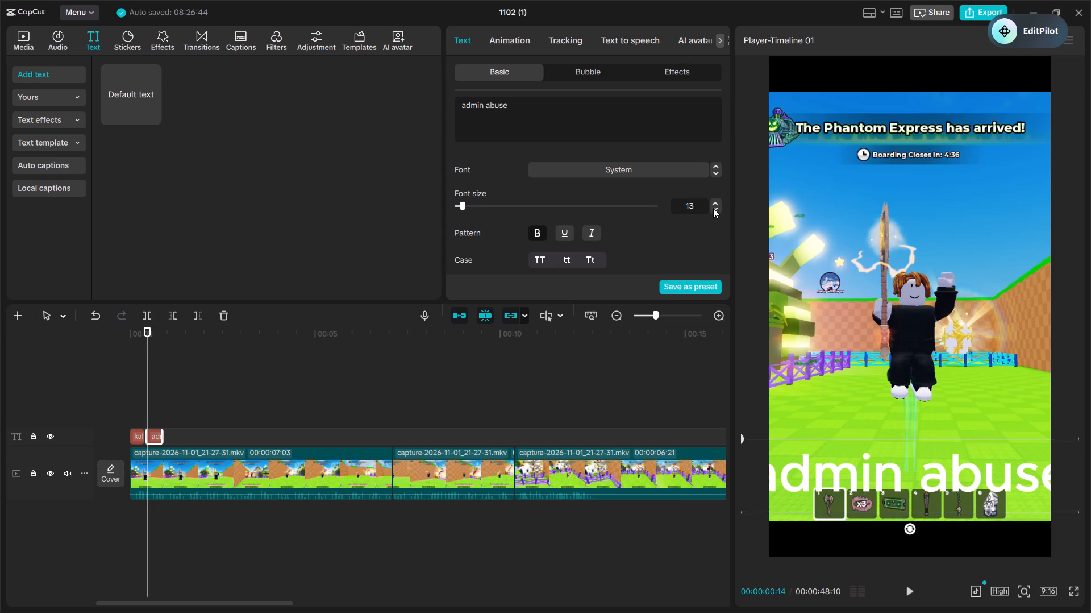
click(713, 208)
Move the "admin abuse" caption earlier so it starts right where the "kal ke" caption ends, at about 00:00:00:12.
click(139, 392)
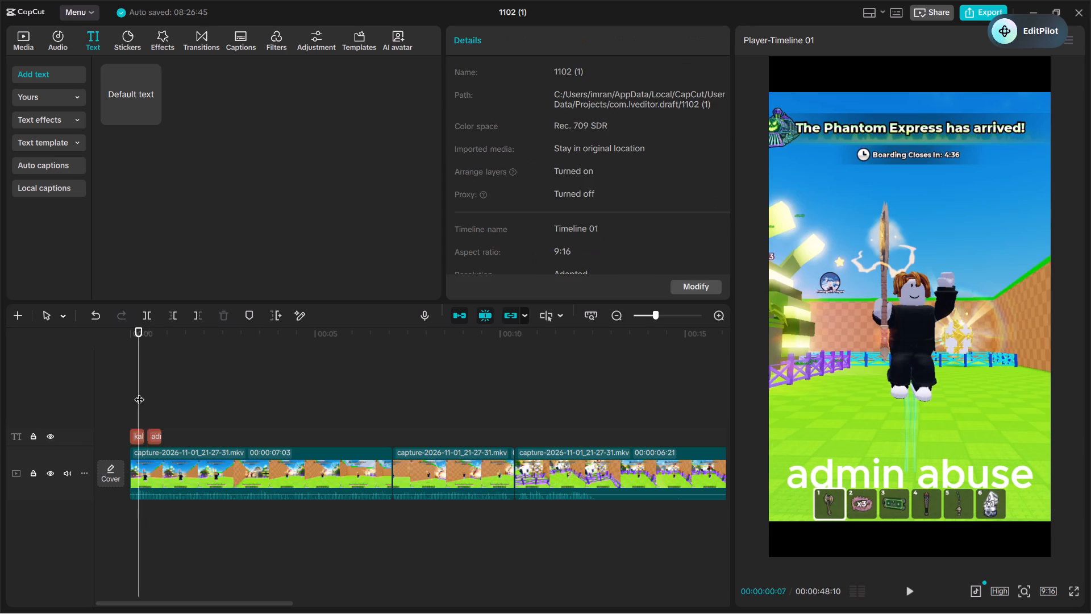
key(space)
key(space)
key(ctrl+plus)
key(ctrl+plus)
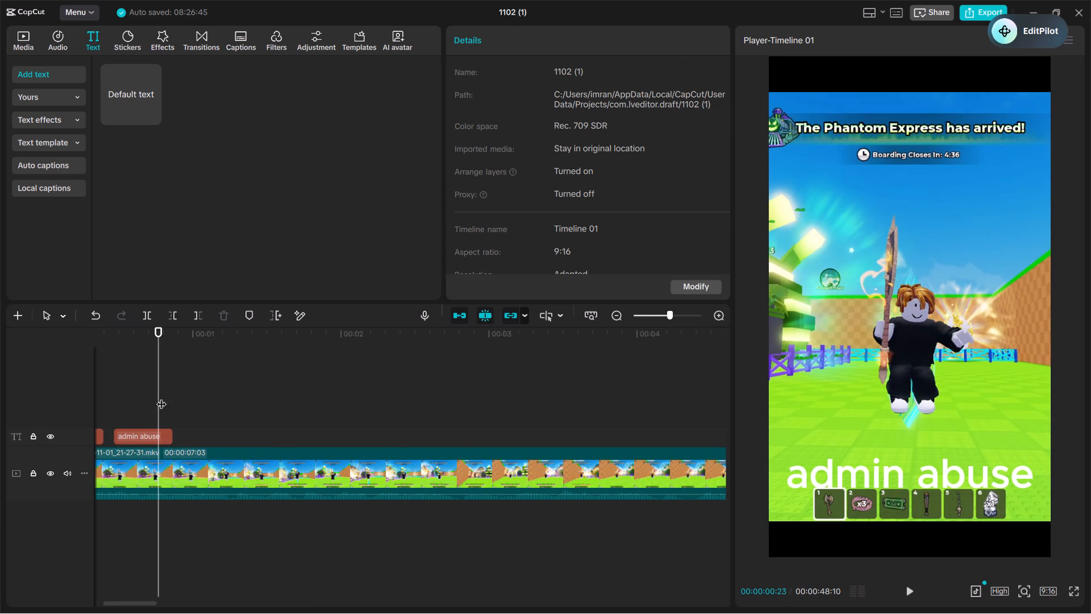
click(130, 432)
drag(130, 432, 130, 432)
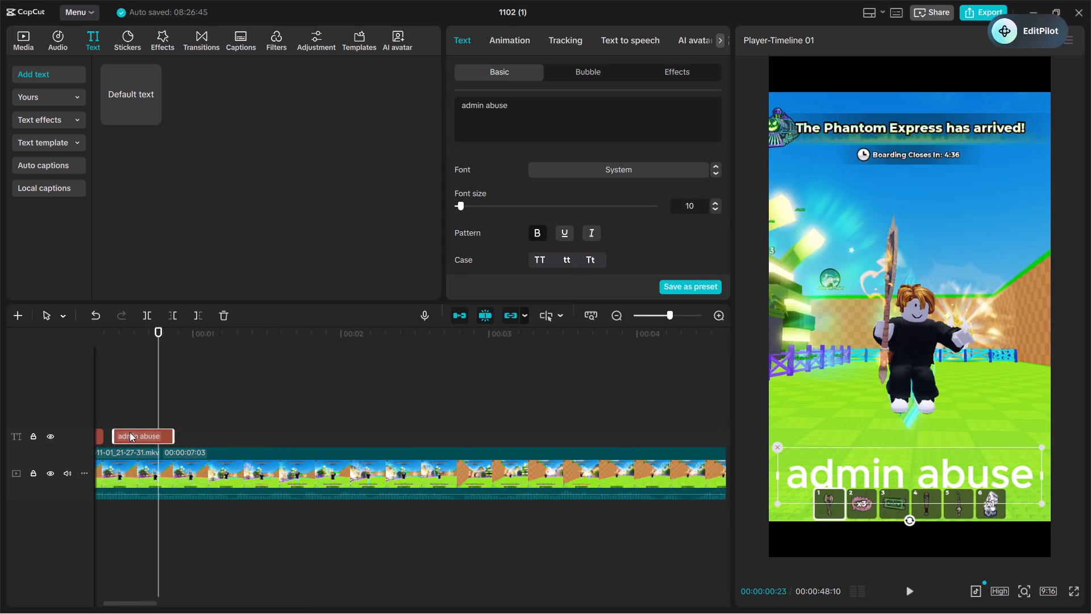
drag(130, 432, 119, 432)
Play the opening from the start and replay it to check the timing of the "kal ke" and "admin abuse" captions.
click(119, 392)
drag(119, 392, 25, 404)
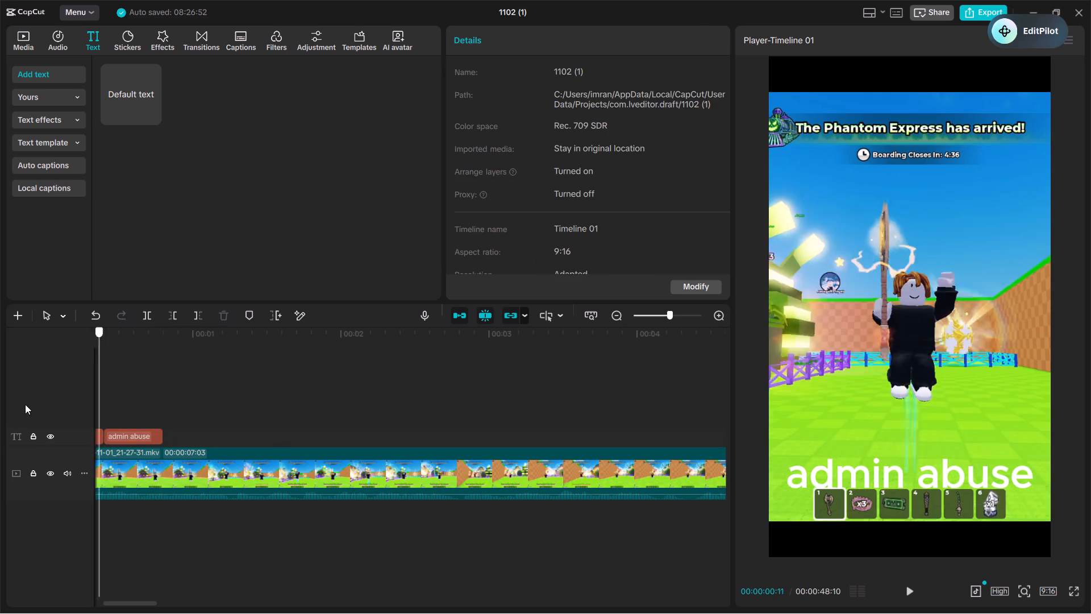
drag(25, 404, 0, 417)
key(space)
key(ctrl+minus)
key(ctrl+space)
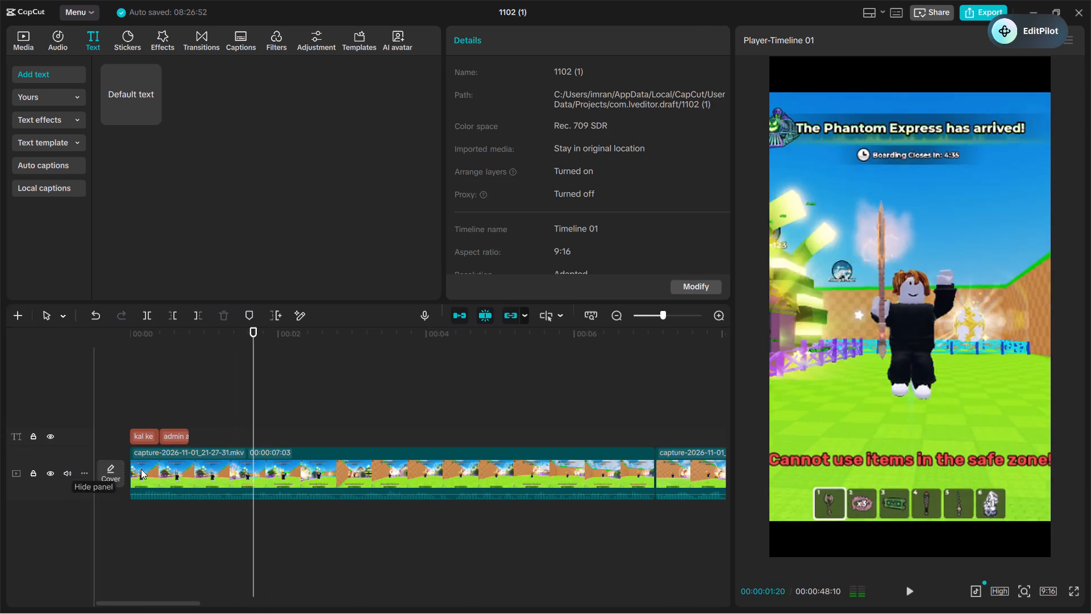
key(space)
drag(226, 387, 216, 397)
key(space)
click(184, 407)
key(space)
key(space)
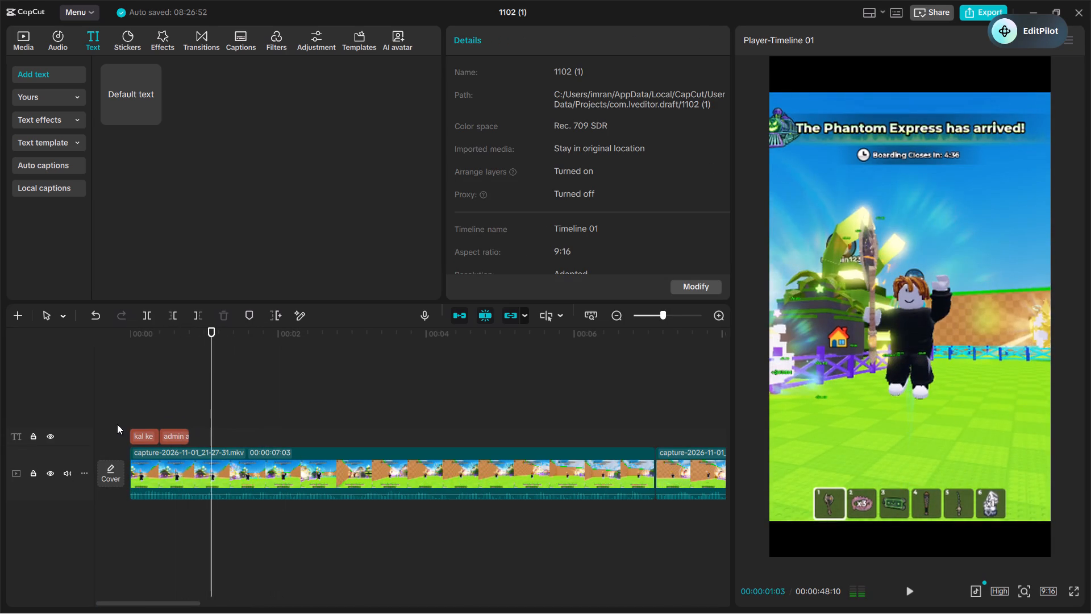
Move "admin abuse" to about 00:00:00:28, extend "kal ke" to meet it, and lengthen "admin abuse" to end at about 00:00:01:22.
click(156, 415)
click(181, 437)
drag(181, 437, 223, 437)
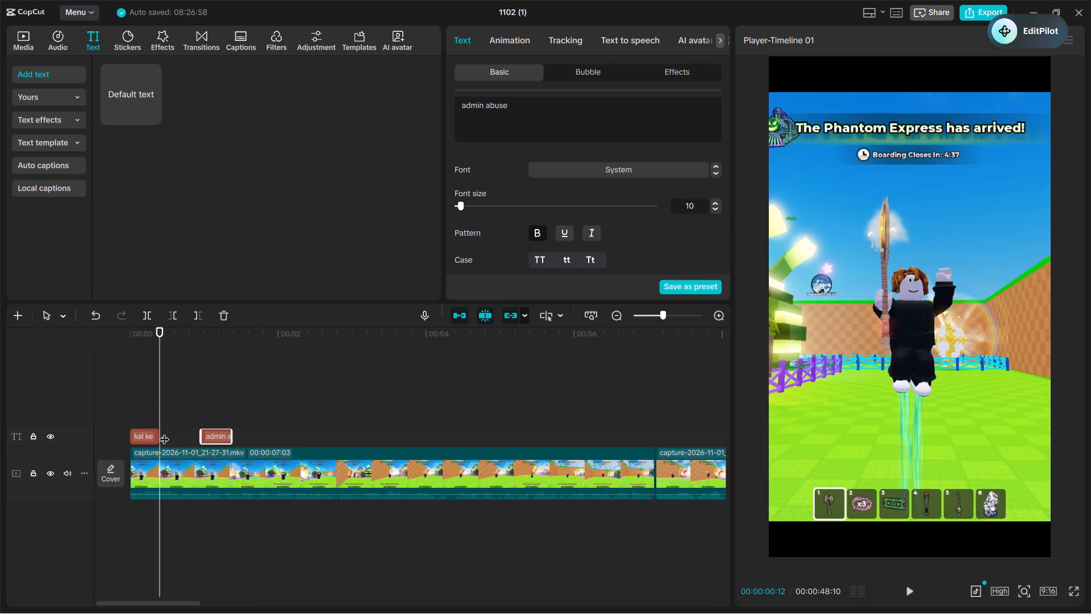
click(161, 432)
click(137, 434)
drag(156, 437, 206, 437)
click(216, 442)
click(236, 439)
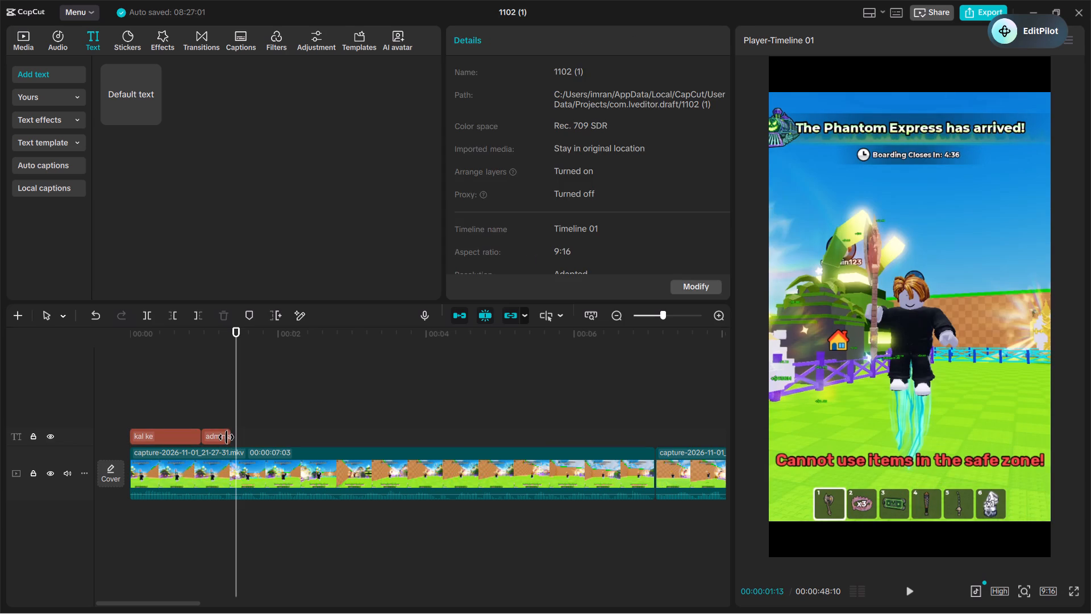
click(226, 437)
drag(228, 437, 260, 442)
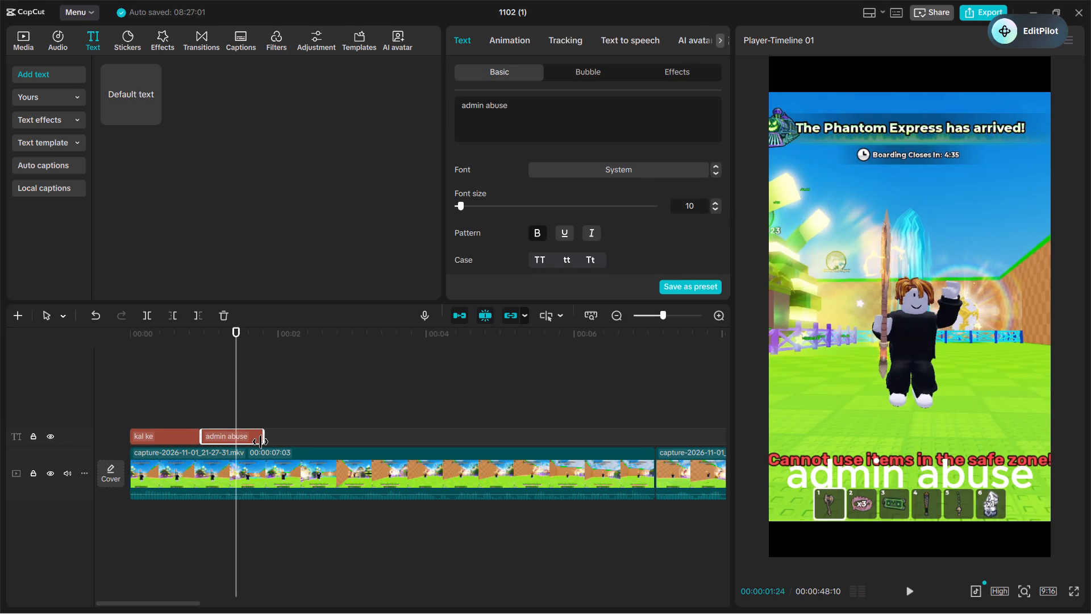
drag(260, 442, 256, 442)
Play the stretch from 00:00:01:13 and again from the start to check how the two captions match the speech.
key(ctrl+c)
click(236, 383)
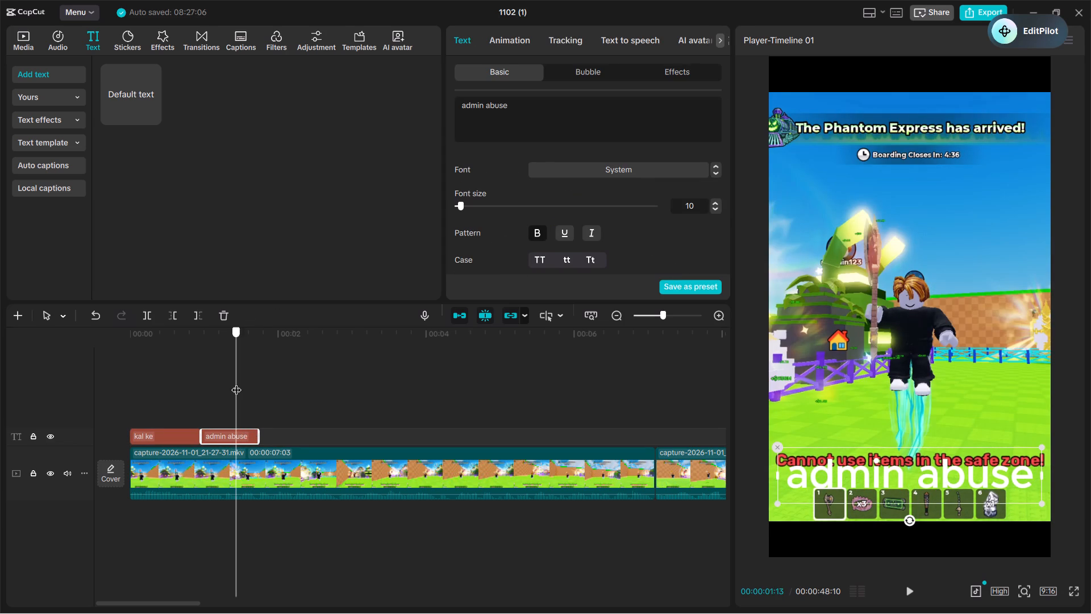
key(space)
key(space)
key(space)
key(space)
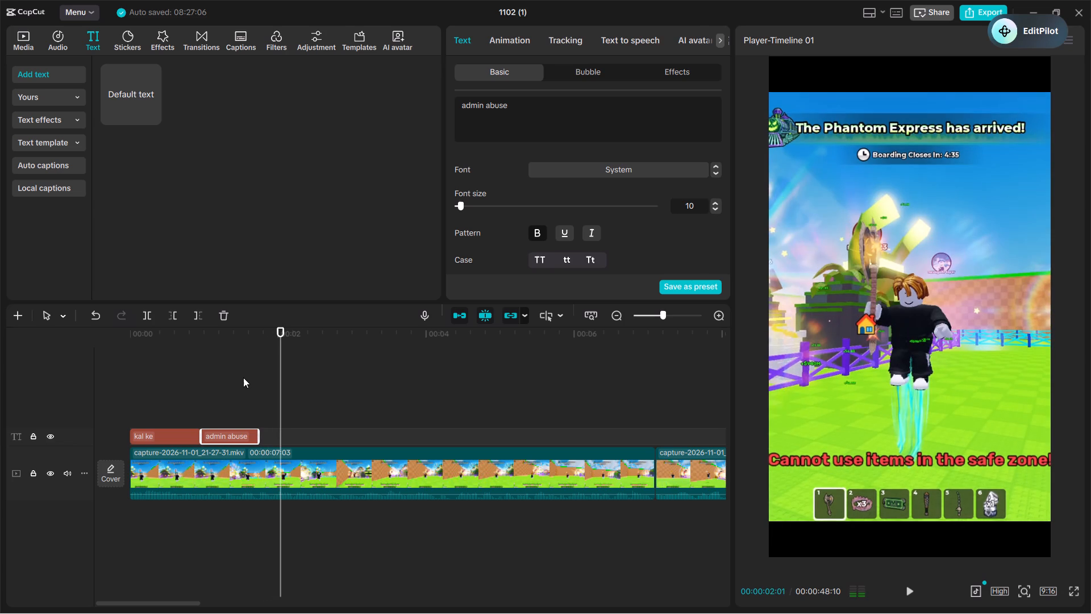
click(253, 372)
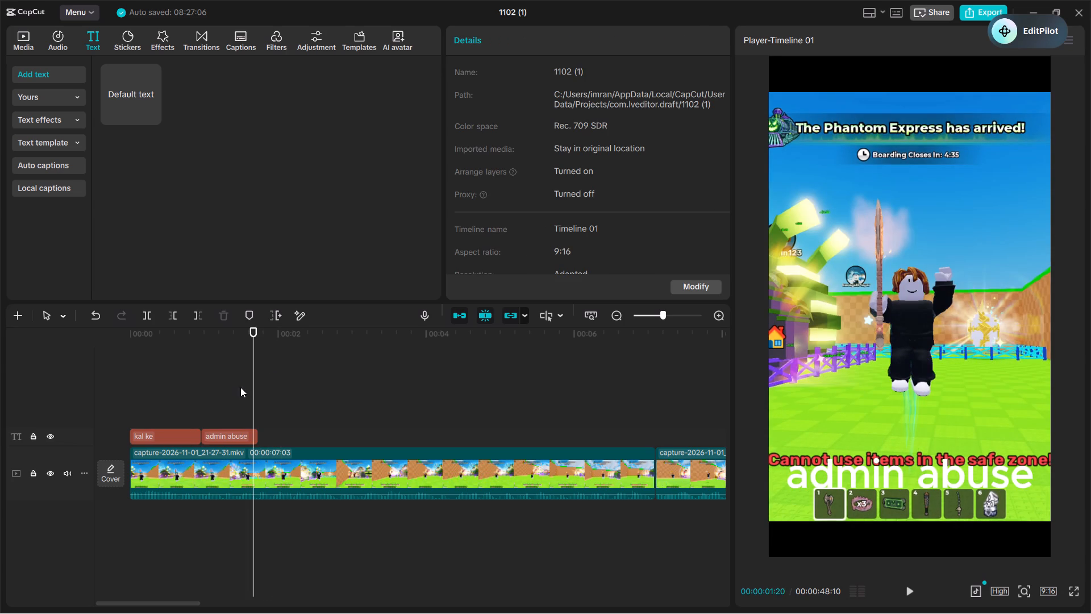
click(132, 417)
key(space)
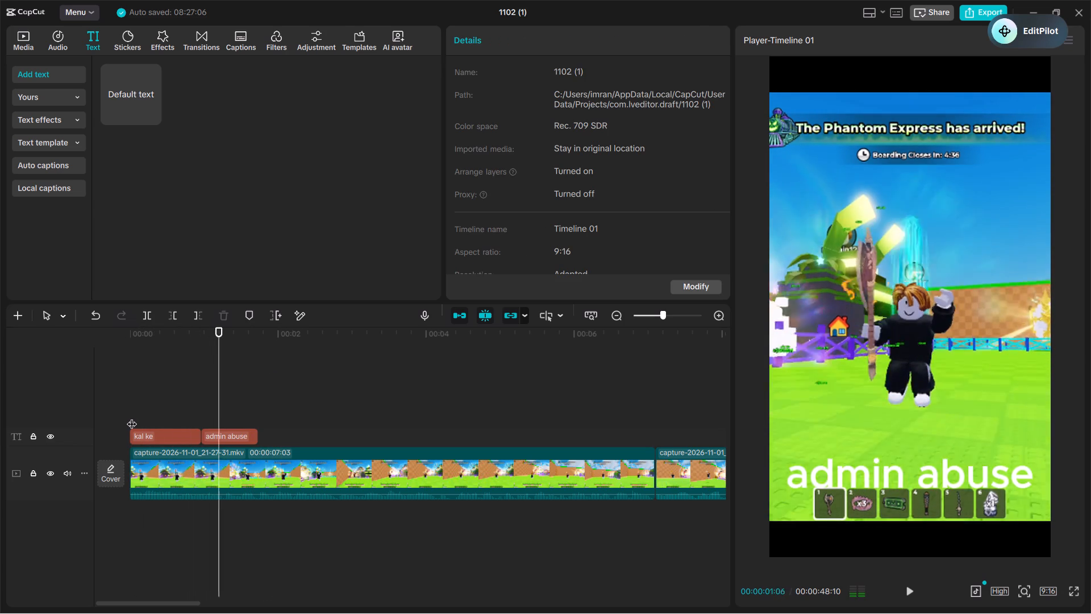
key(space)
Shorten "kal ke" to end at about 00:00:00:18, trim the end of "admin abuse", and place it directly after "kal ke".
click(174, 434)
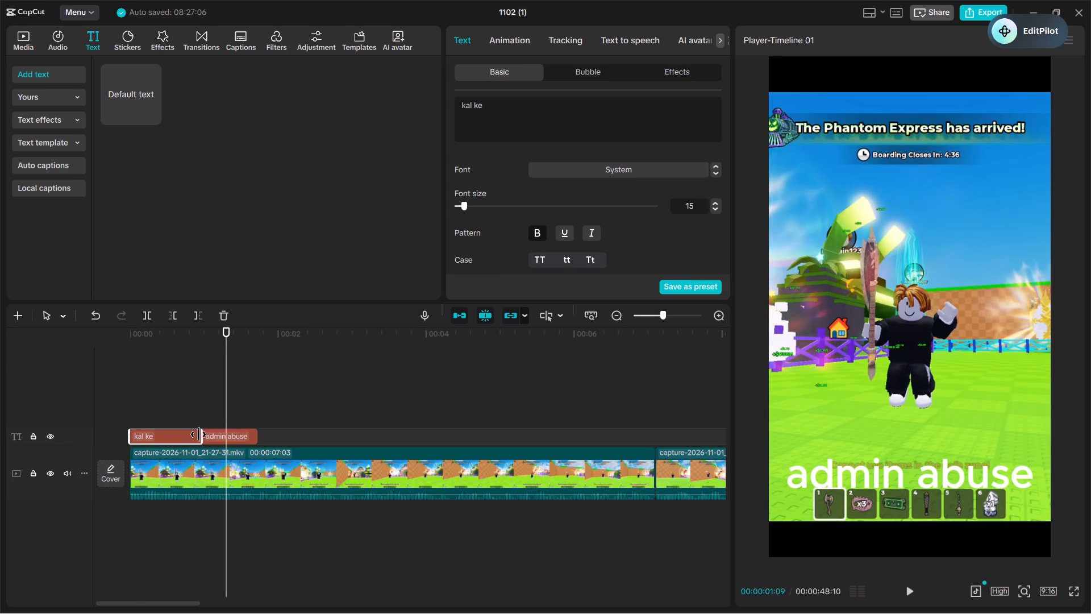
drag(201, 434, 174, 442)
click(213, 437)
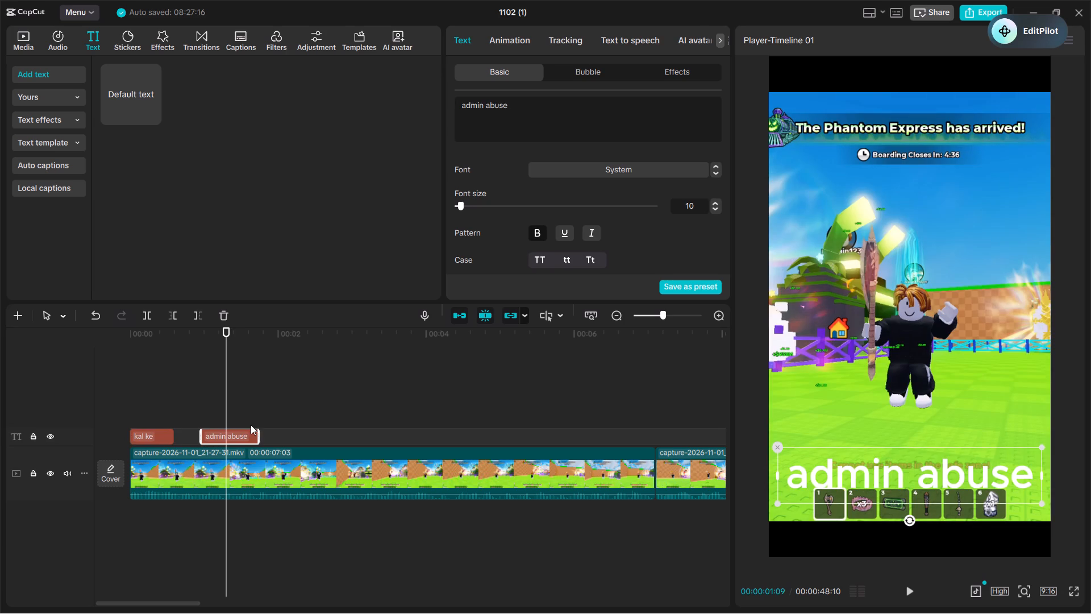
drag(259, 437, 241, 444)
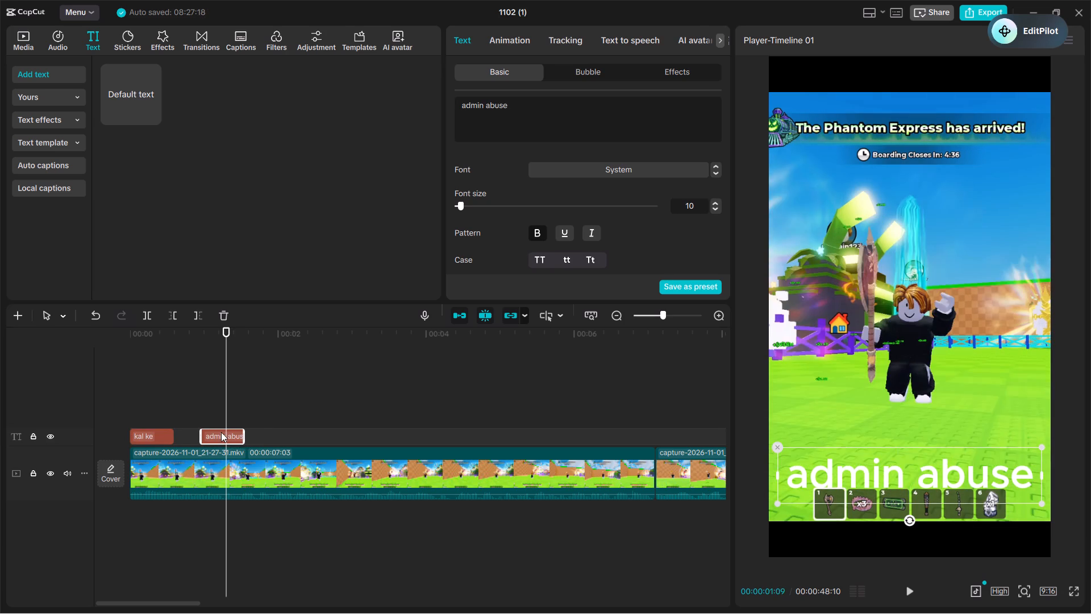
drag(221, 432, 193, 437)
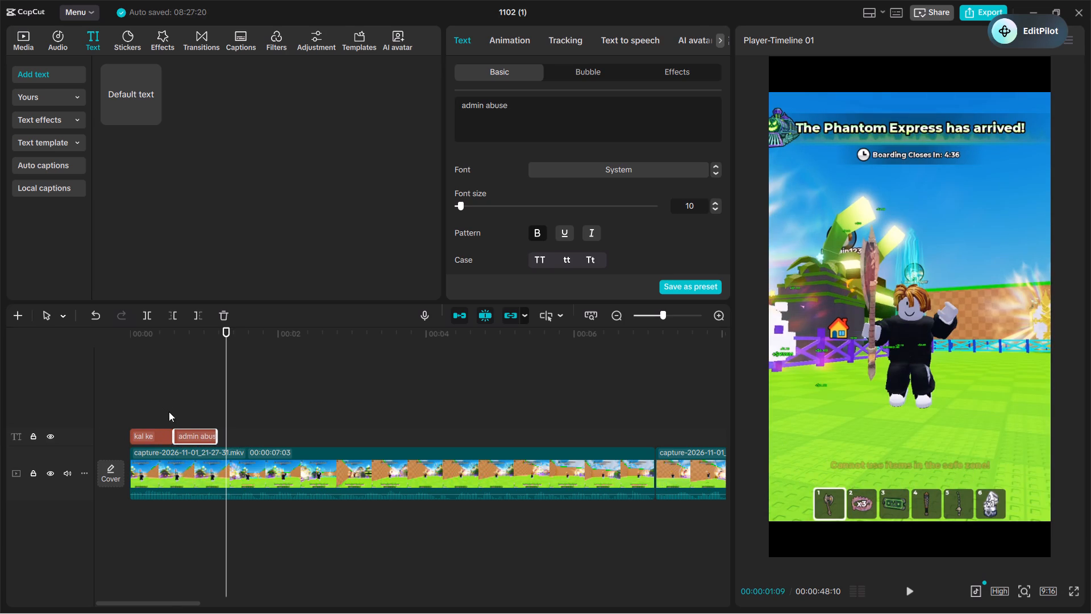
Paste a copy of the "admin abuse" caption at 00:00:01:06 and change the copy's wording to "mere ko".
key(ctrl+c)
key(ctrl+c)
key(ctrl+c)
ctrl+click(178, 417)
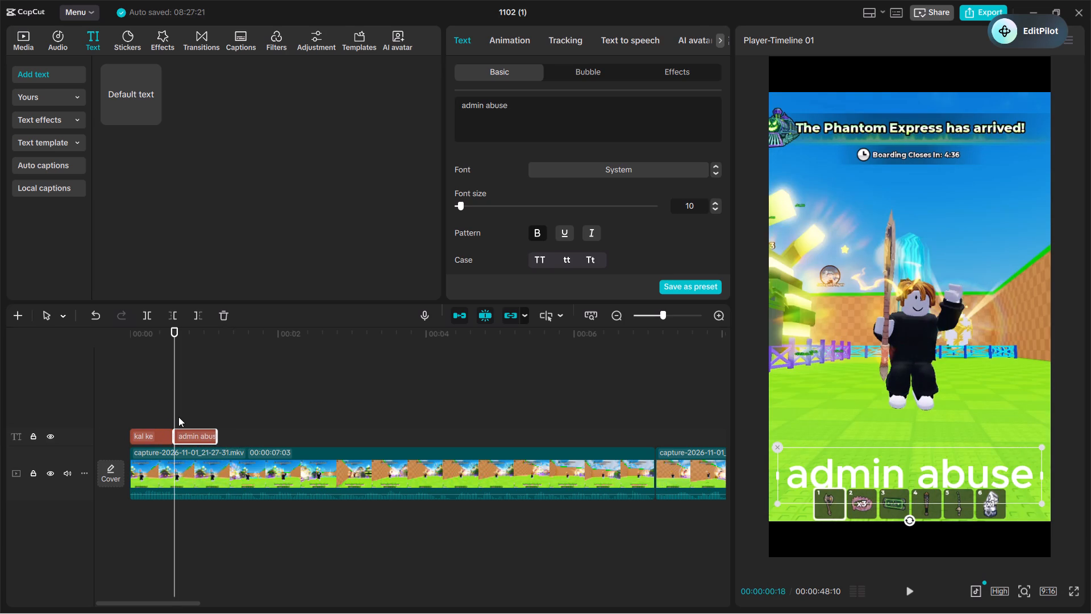
key(space)
key(space)
key(ctrl+v)
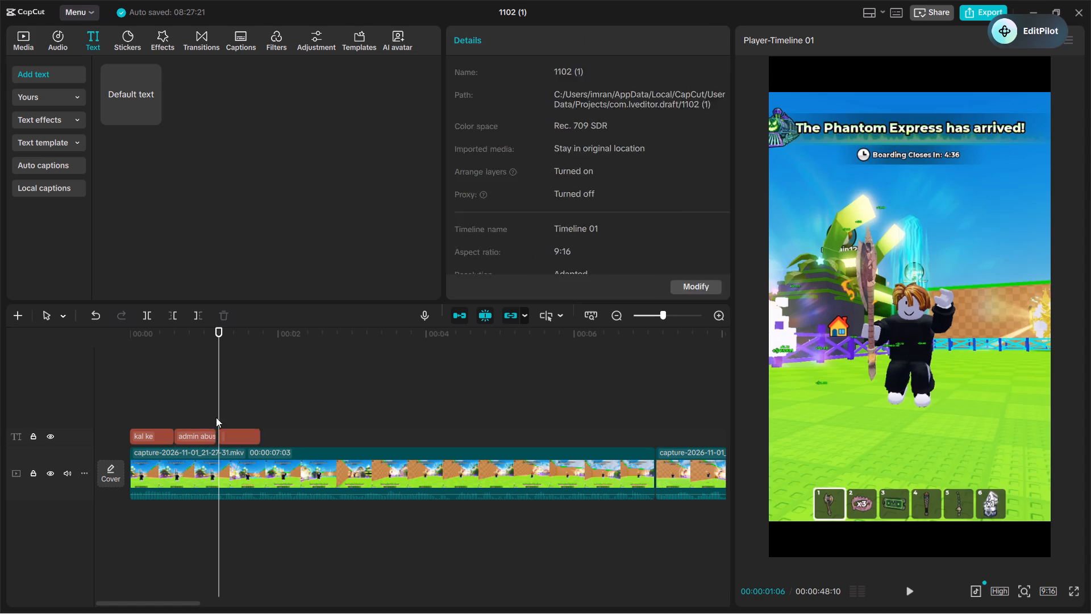
triple_click(536, 128)
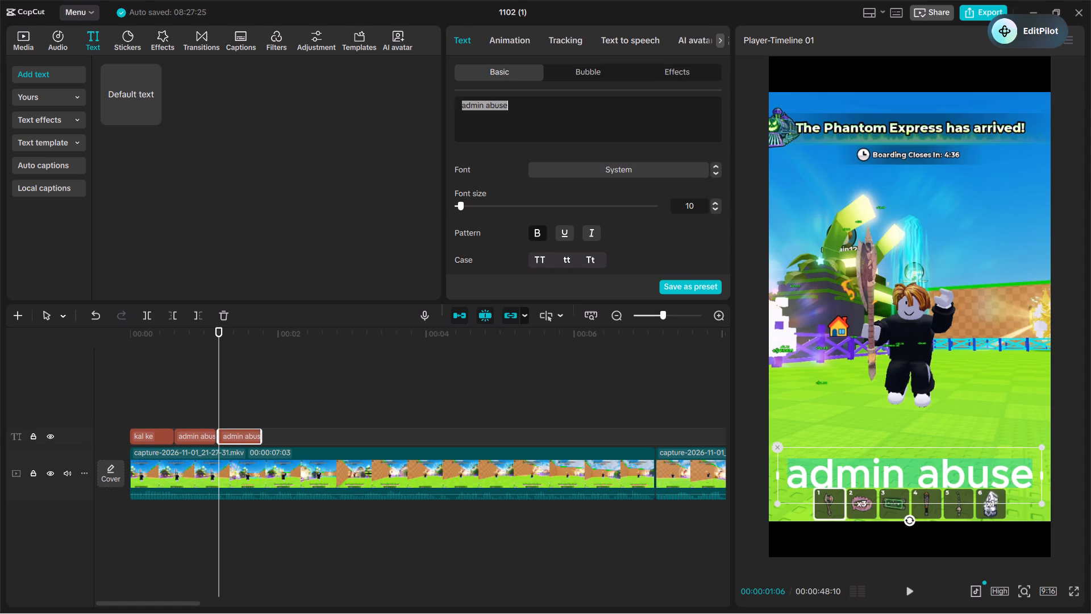
key(BackSpace)
text(mere ko)
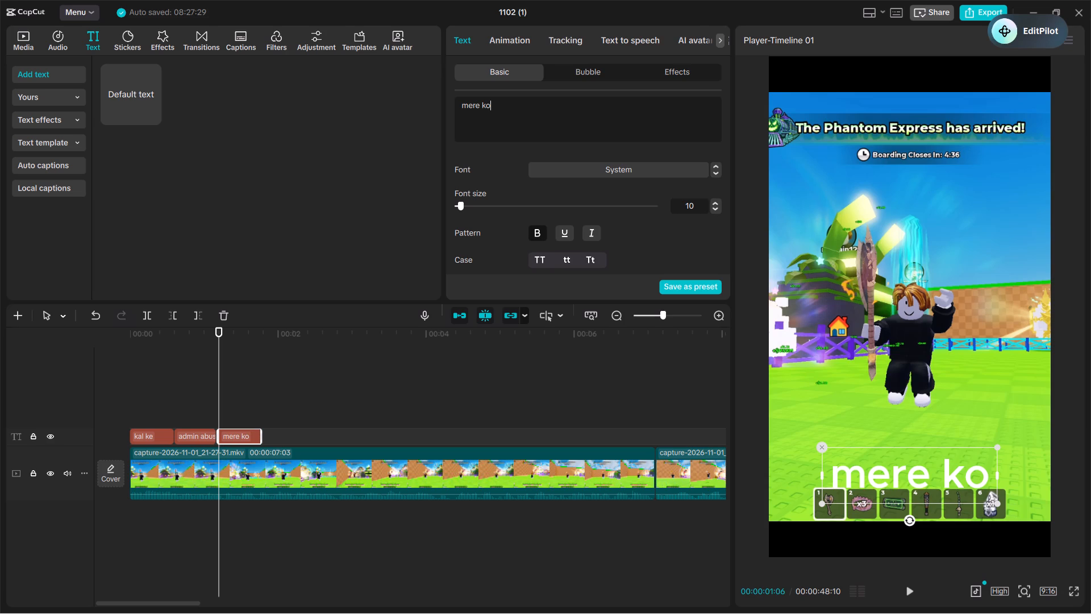
Move the "mere ko" caption directly against the end of "admin abuse" on the same text track and play from the start.
click(248, 377)
click(259, 387)
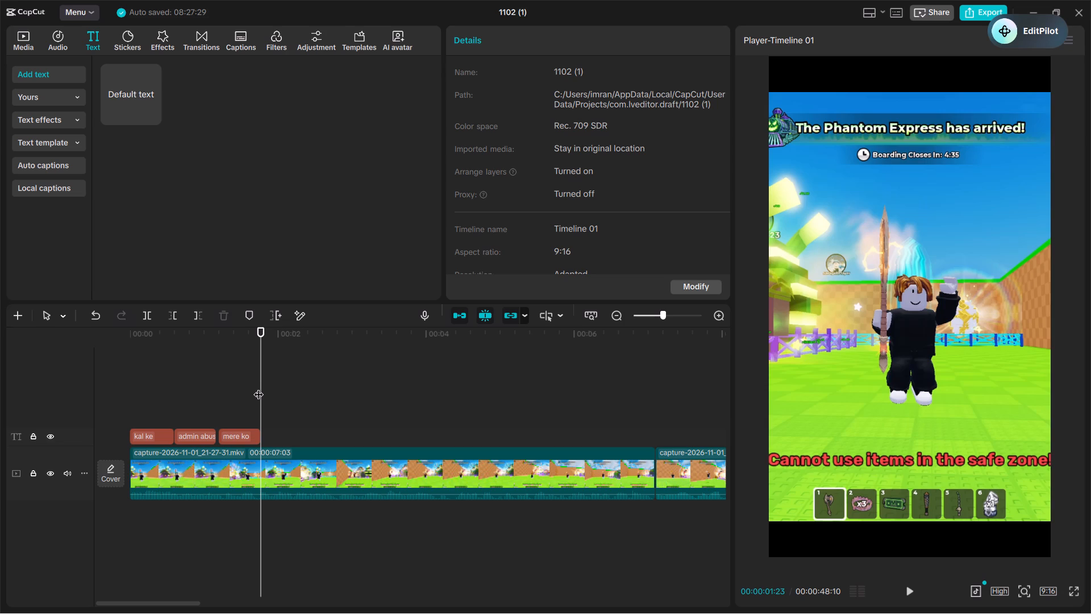
key(ctrl+plus)
key(ctrl+plus)
click(189, 427)
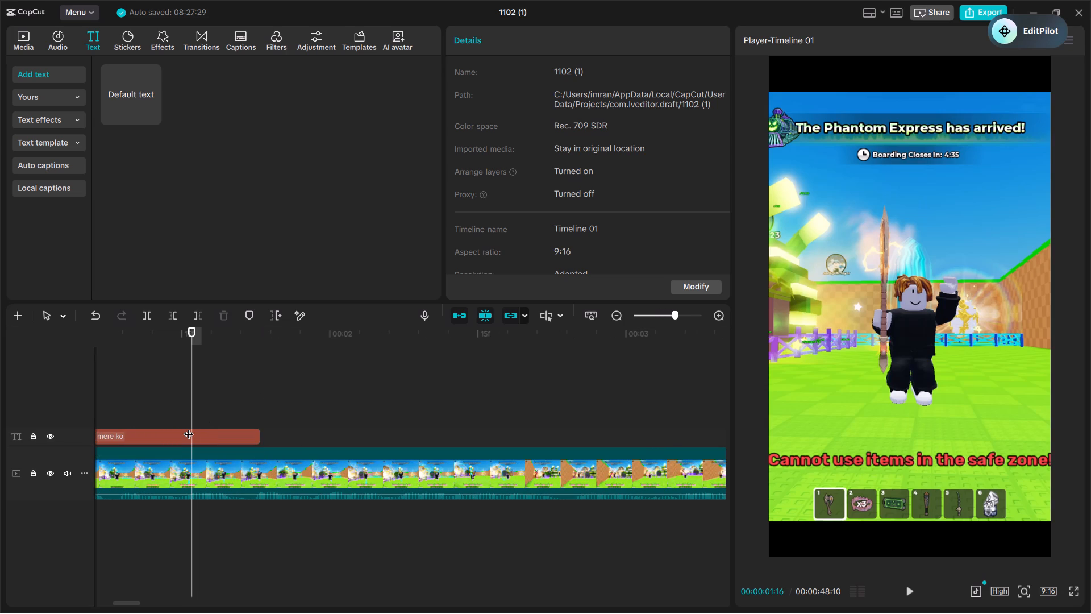
click(256, 437)
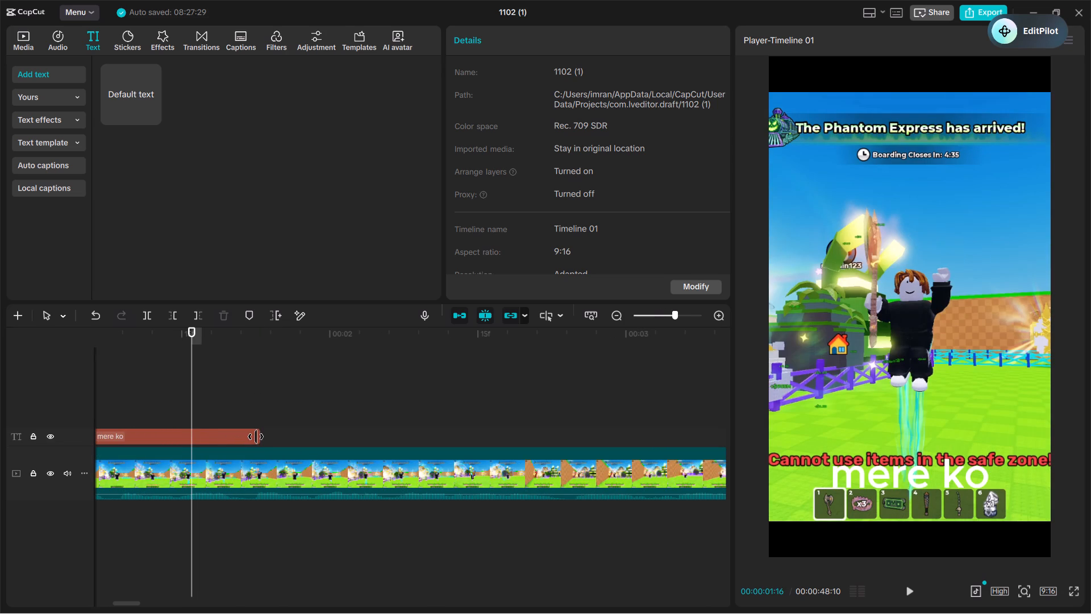
drag(244, 437, 231, 412)
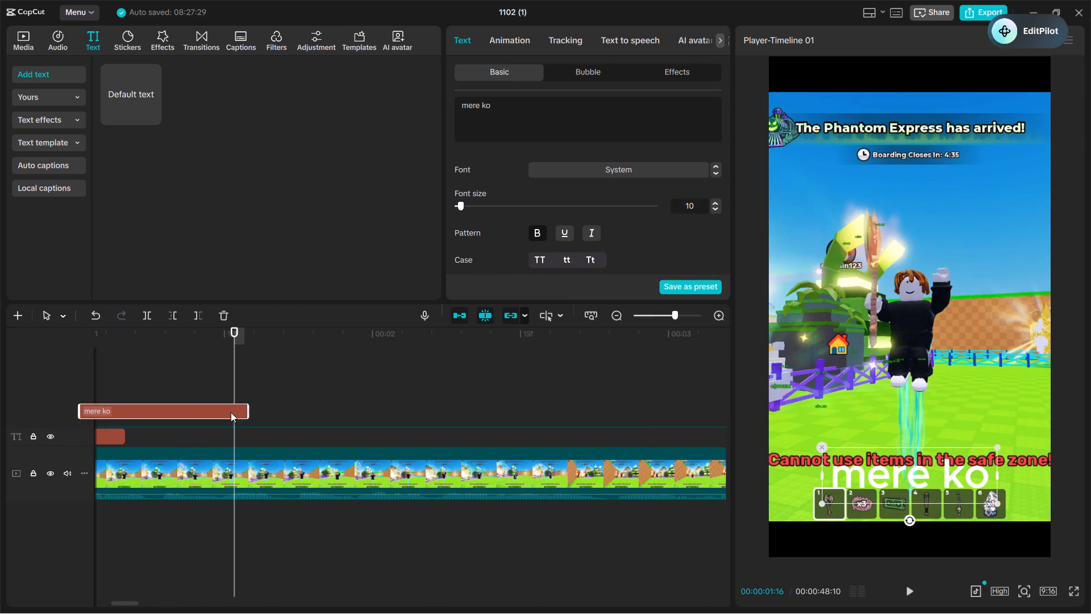
drag(231, 412, 276, 437)
click(246, 367)
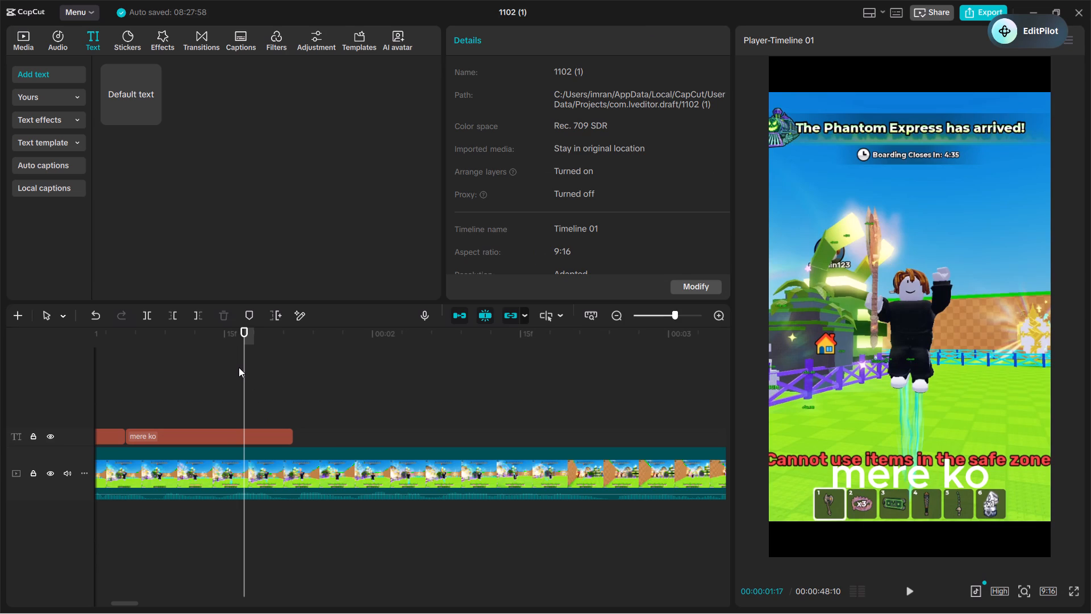
click(159, 409)
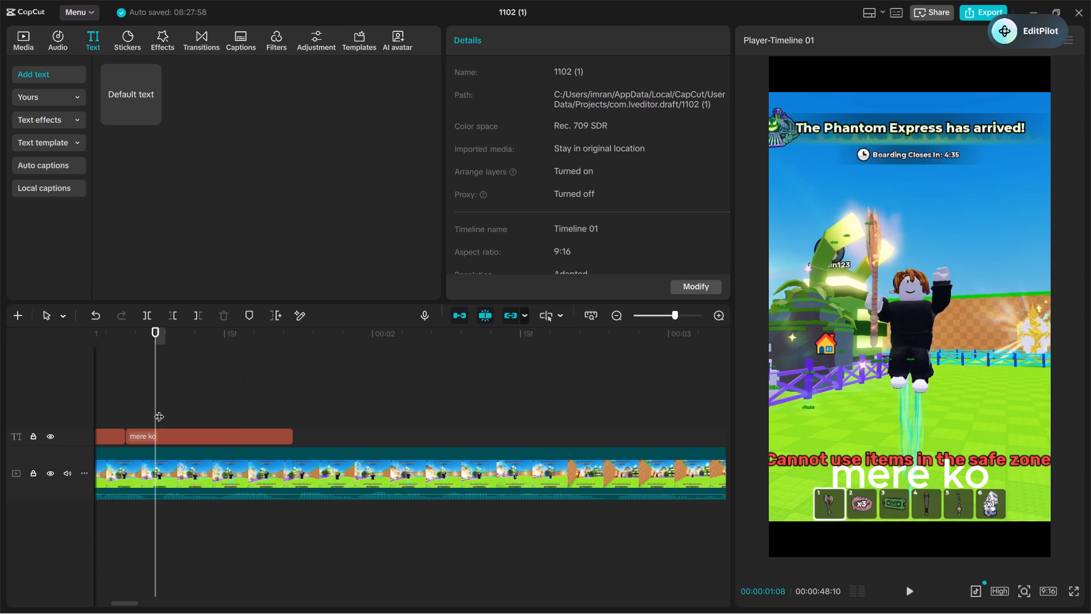
drag(159, 409, 0, 509)
key(space)
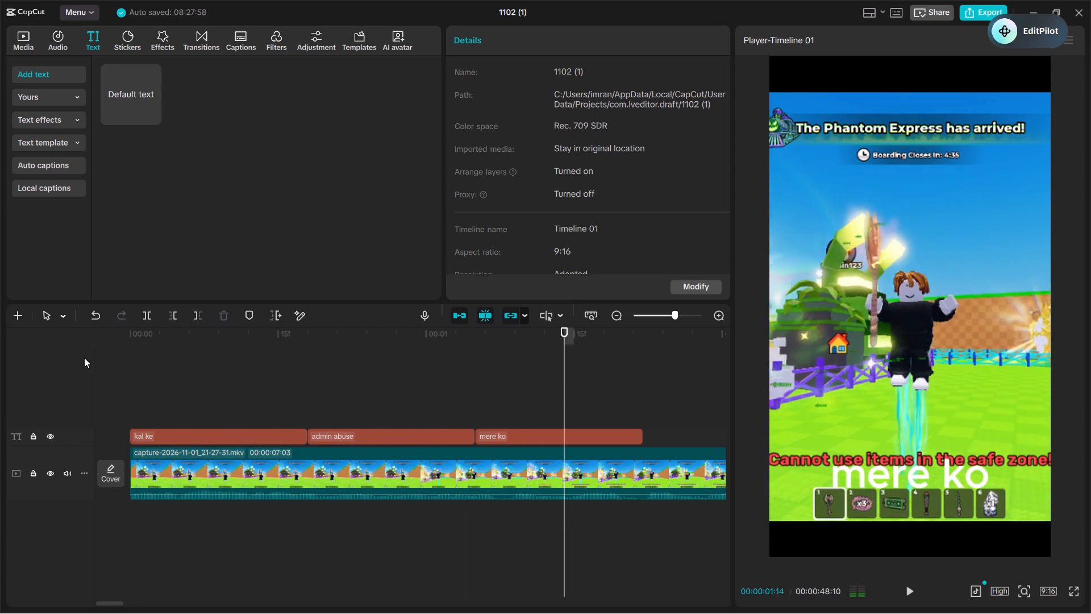
key(space)
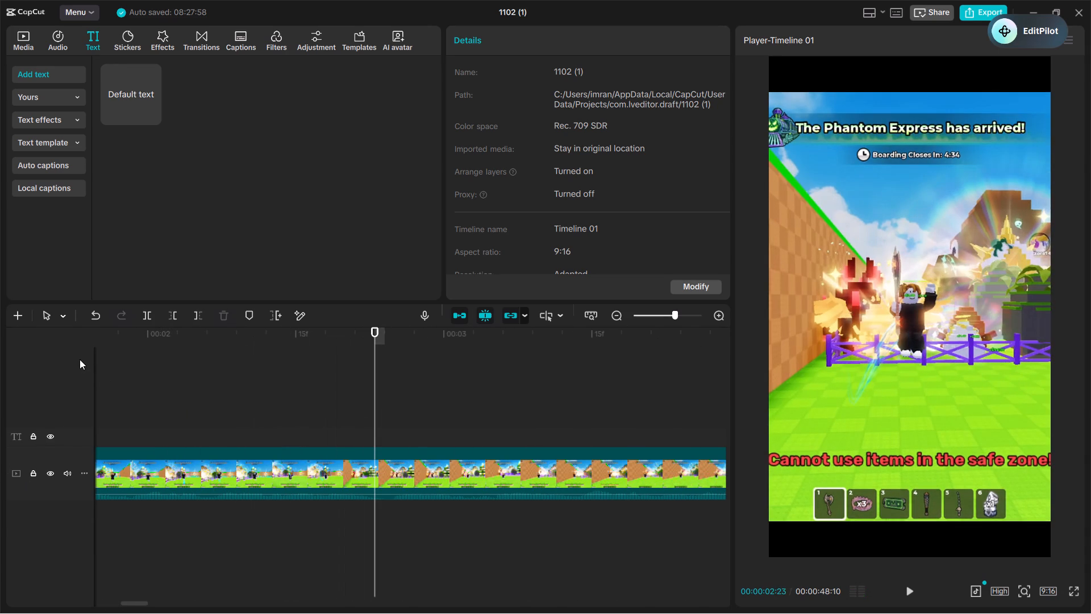
Paste another copy of the "admin abuse" caption at 00:00:01:22 and change its wording to "kaffi sare".
click(181, 372)
drag(181, 372, 674, 196)
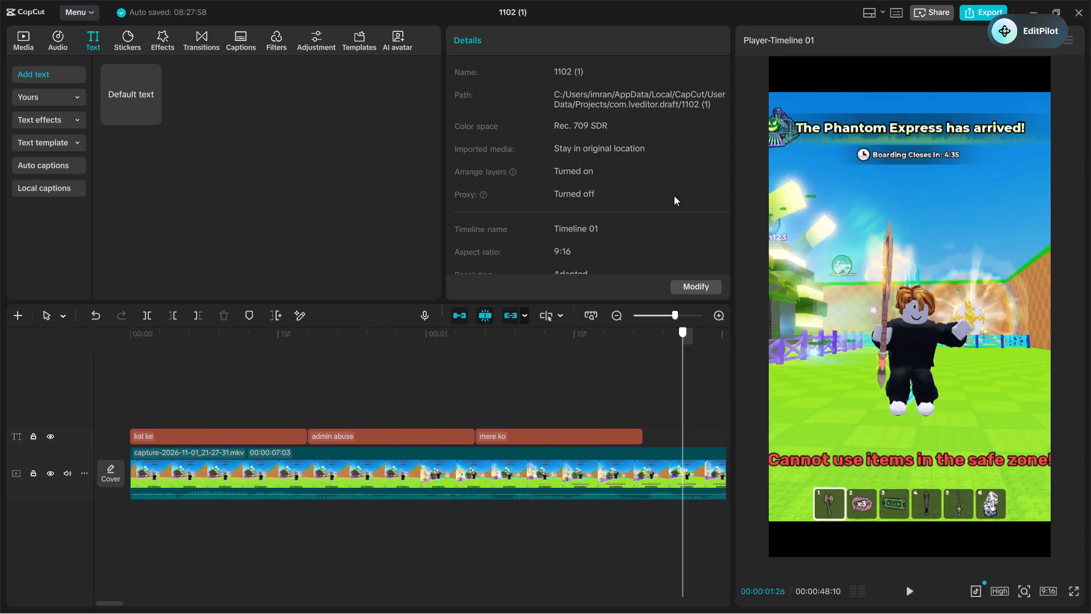
drag(674, 196, 642, 245)
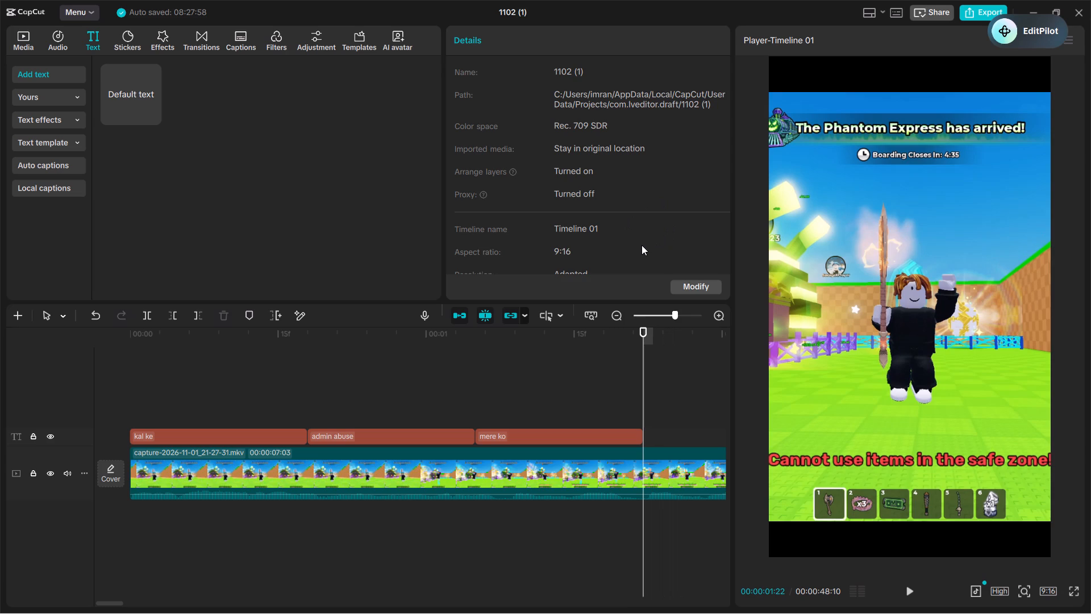
key(ctrl+v)
triple_click(552, 136)
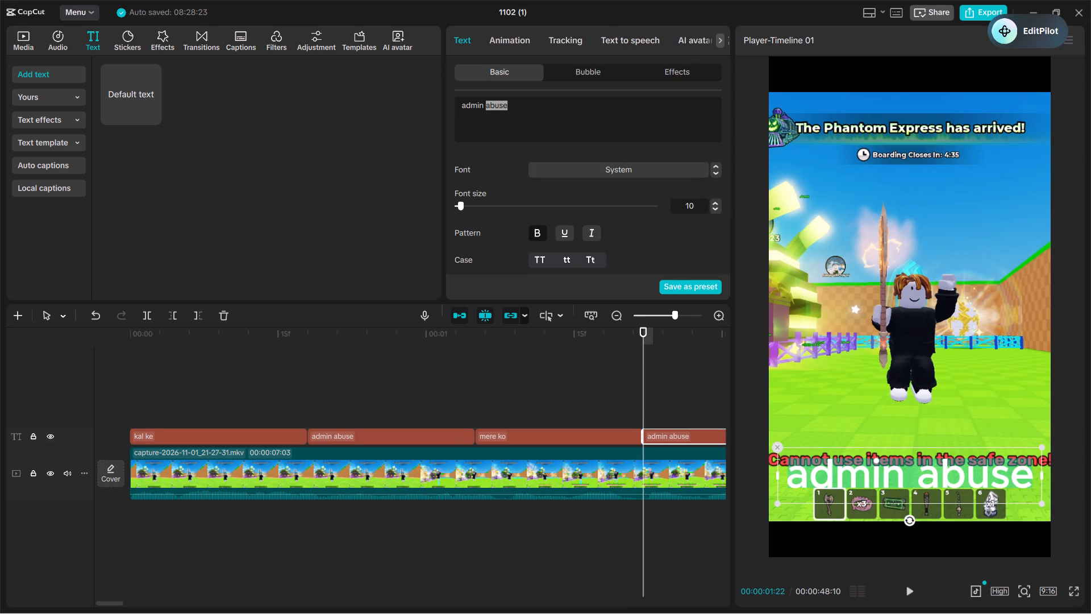
key(BackSpace)
text(kaffi sare)
right_drag(552, 136, 552, 109)
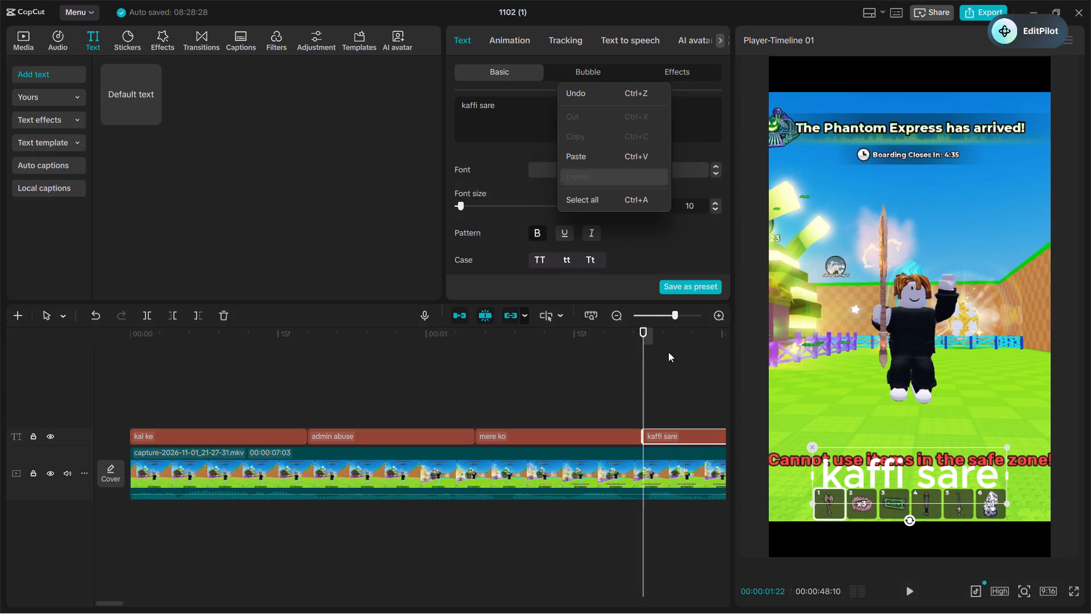
click(649, 382)
Paste a copy of the "admin abuse" caption at 00:00:02:09, right after "kaffi sare", and change its wording to "pets mile".
click(627, 392)
key(space)
key(space)
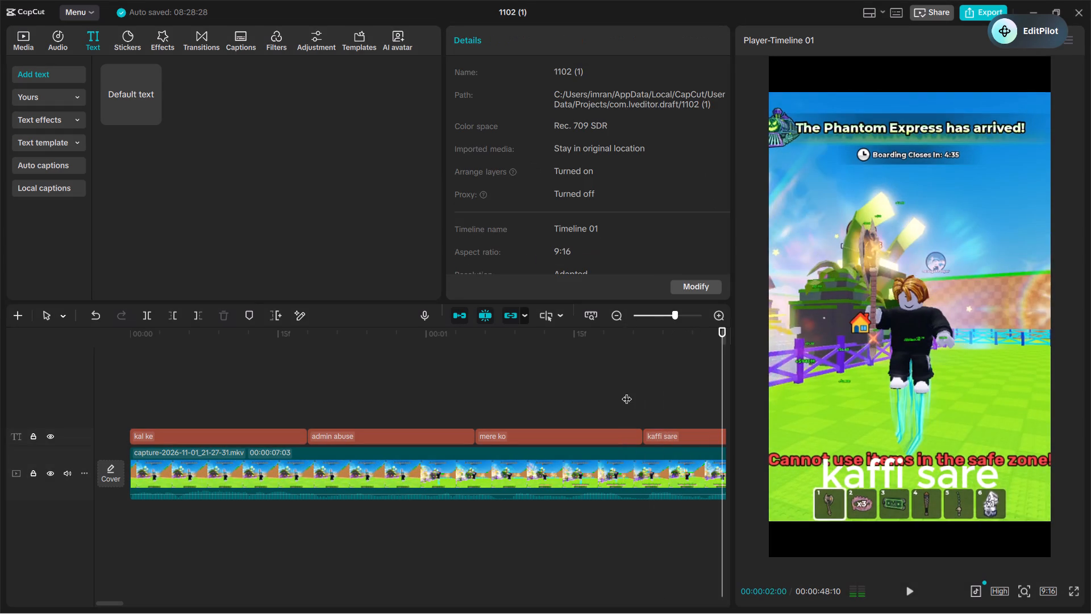
key(space)
key(space)
click(231, 392)
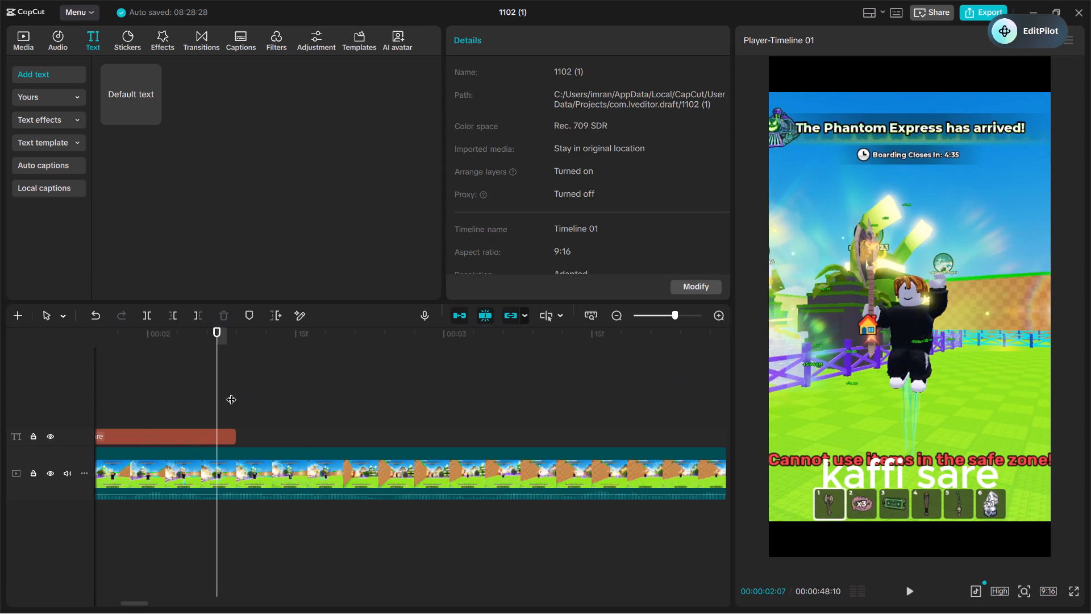
drag(231, 392, 238, 397)
key(ctrl+v)
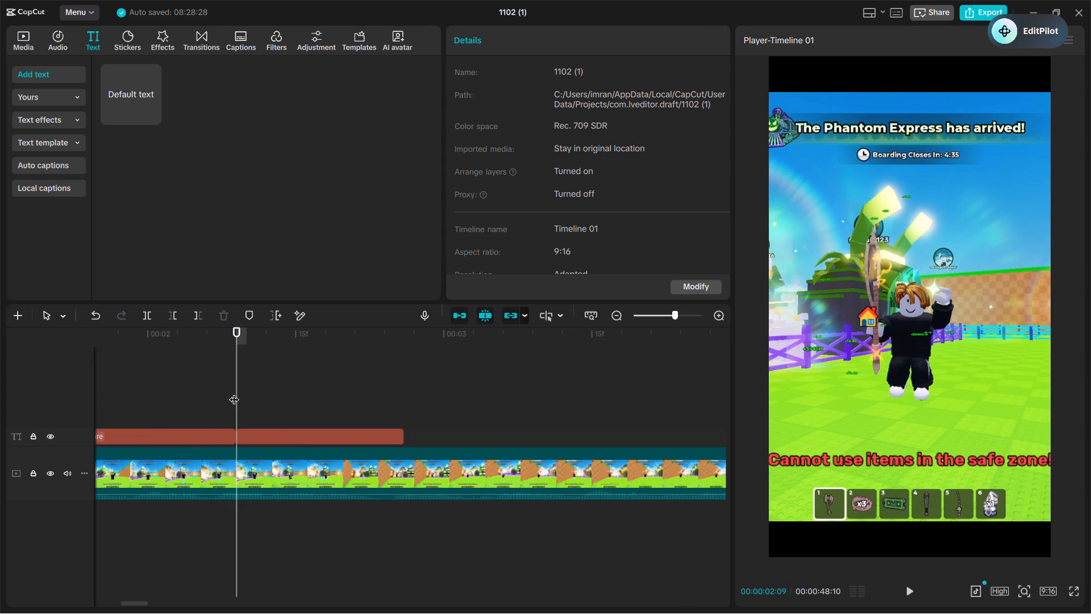
double_click(567, 144)
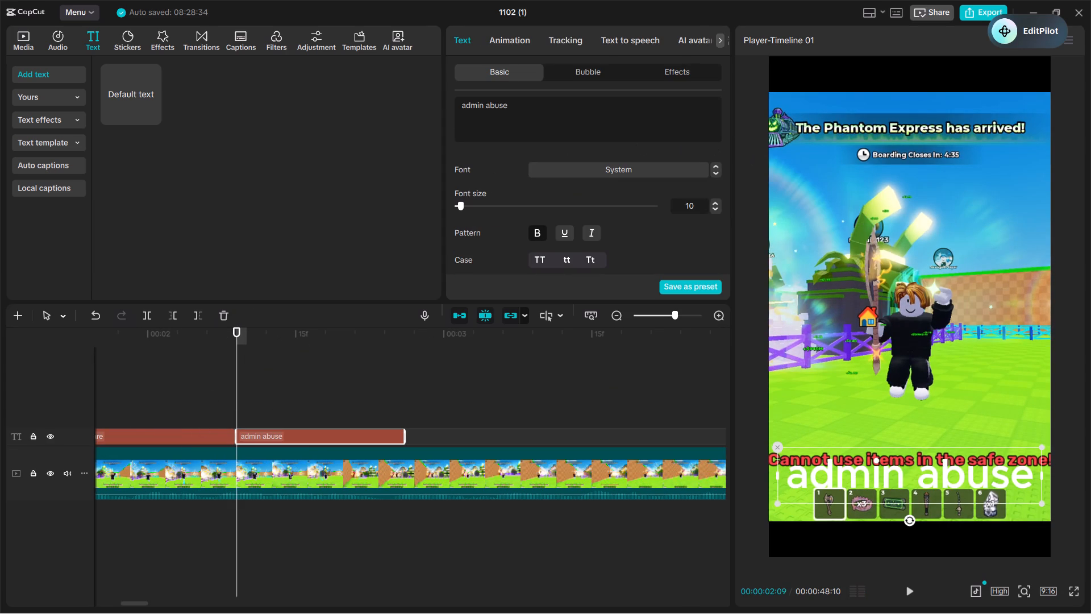
triple_click(520, 119)
key(BackSpace)
text(pets)
key(space)
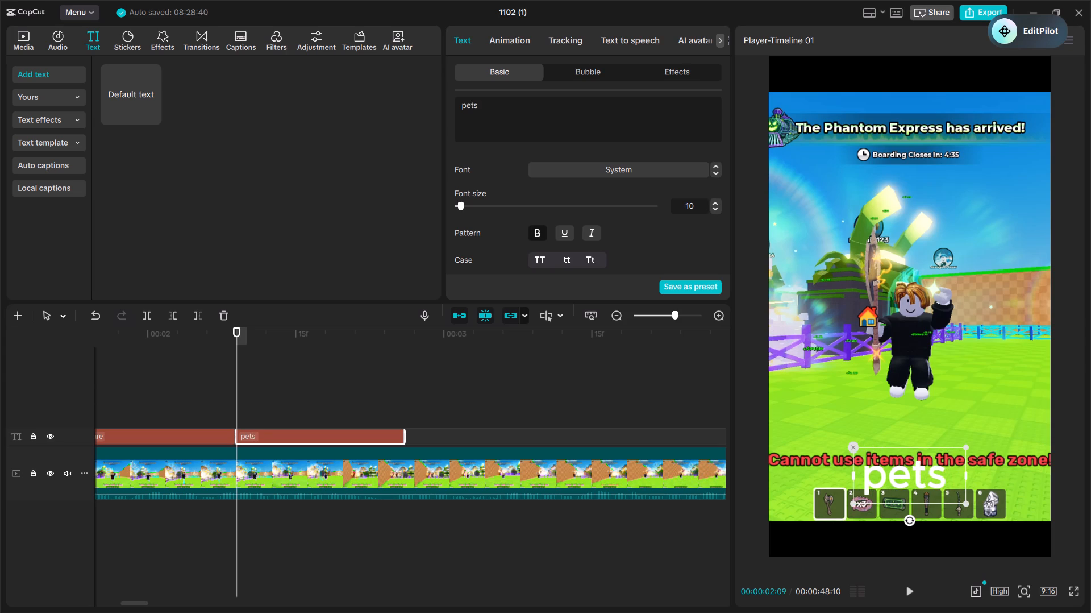
text(m,)
key(BackSpace)
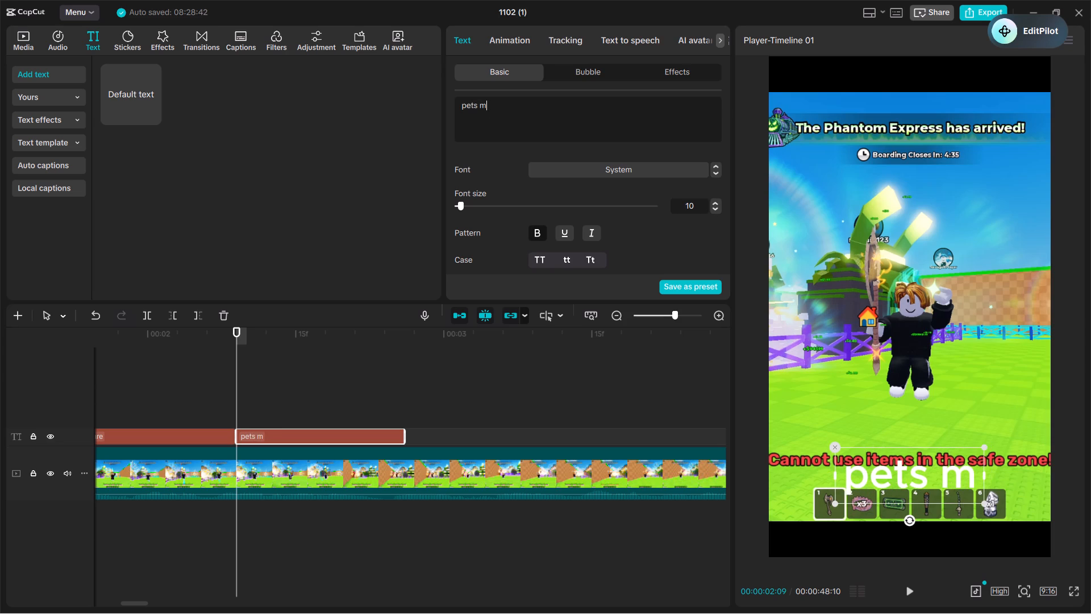
text(ile)
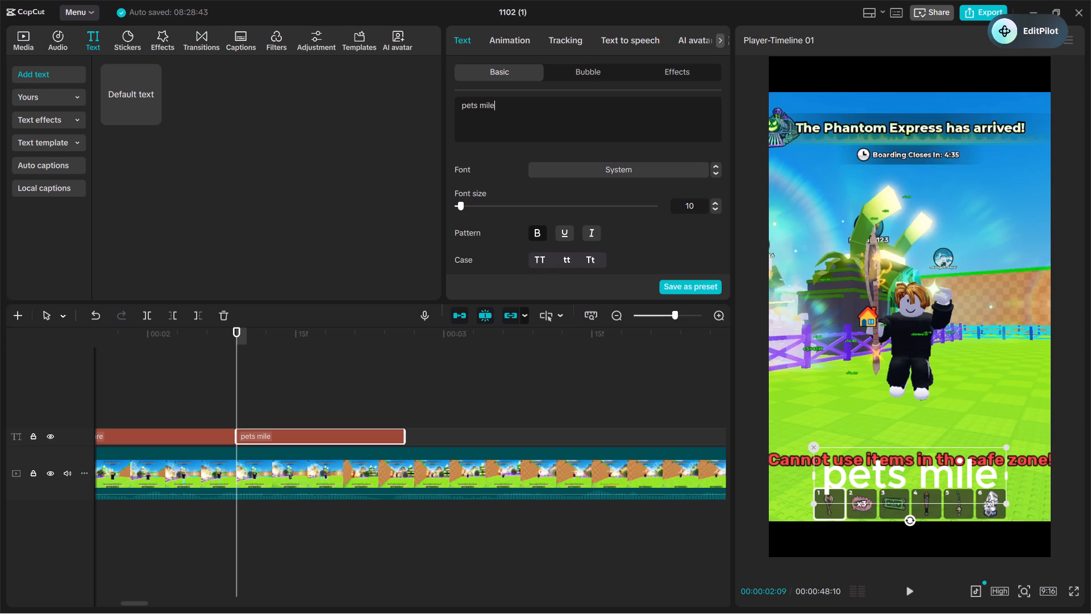
key(space)
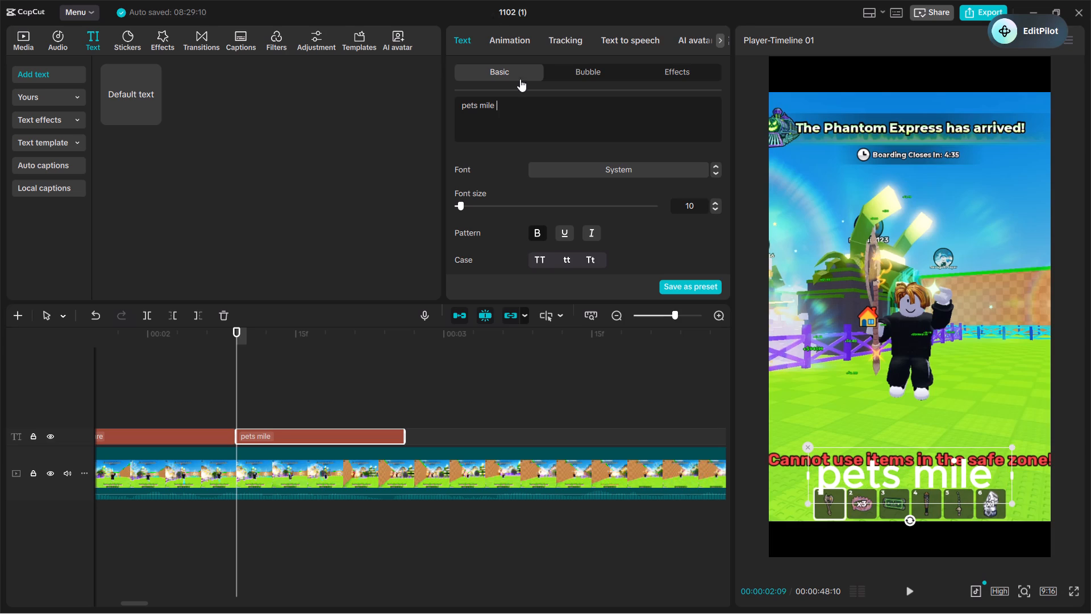
key(BackSpace)
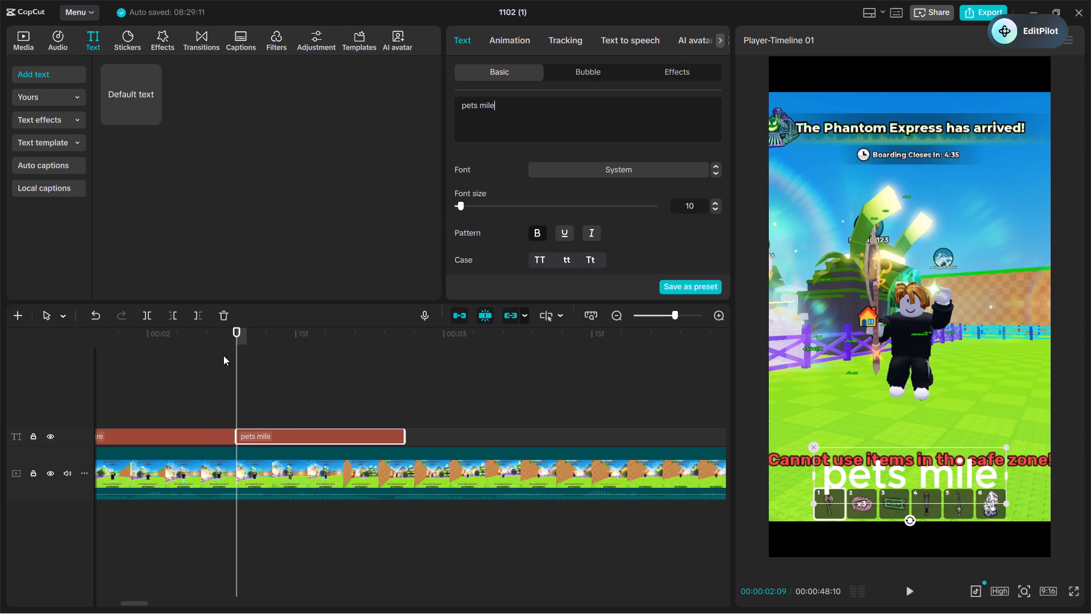
Paste another copy of the "admin abuse" caption at 00:00:02:26, where "pets mile" ends, and change its wording to "the".
click(223, 355)
key(space)
key(space)
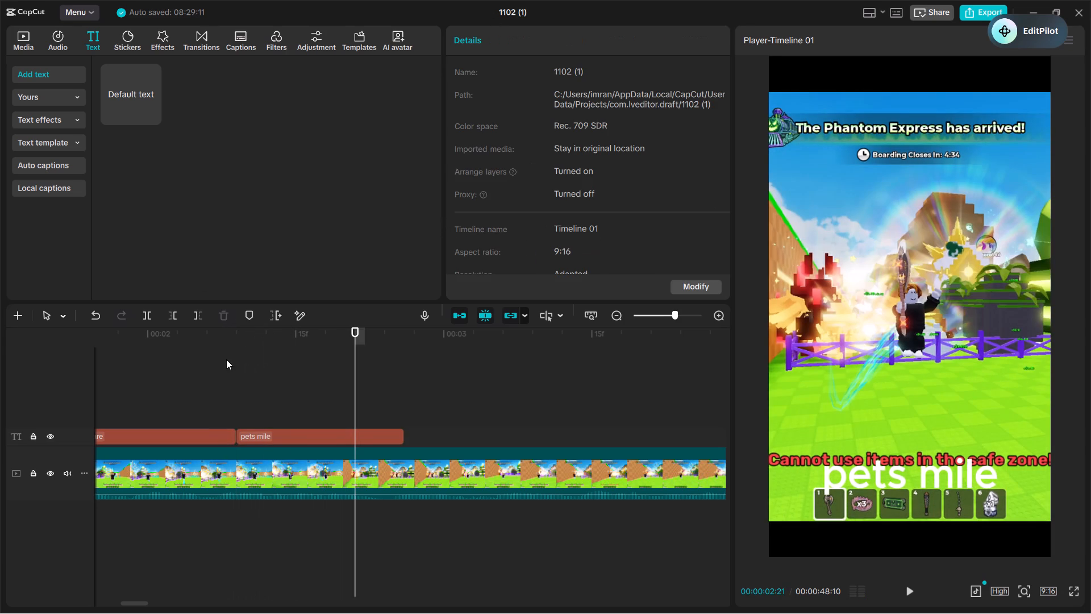
key(space)
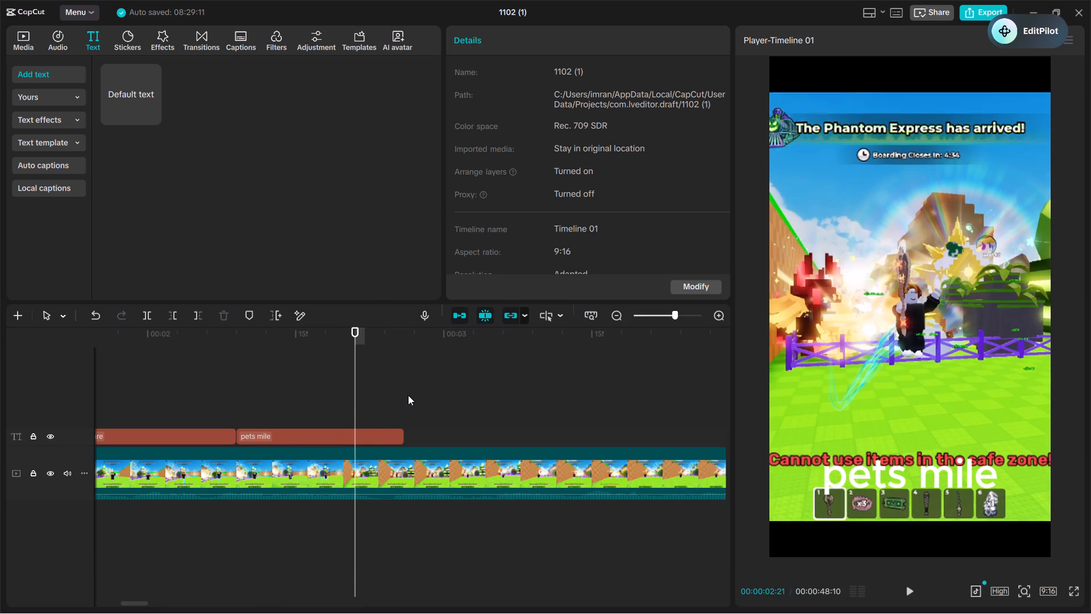
key(space)
click(398, 405)
drag(398, 405, 395, 407)
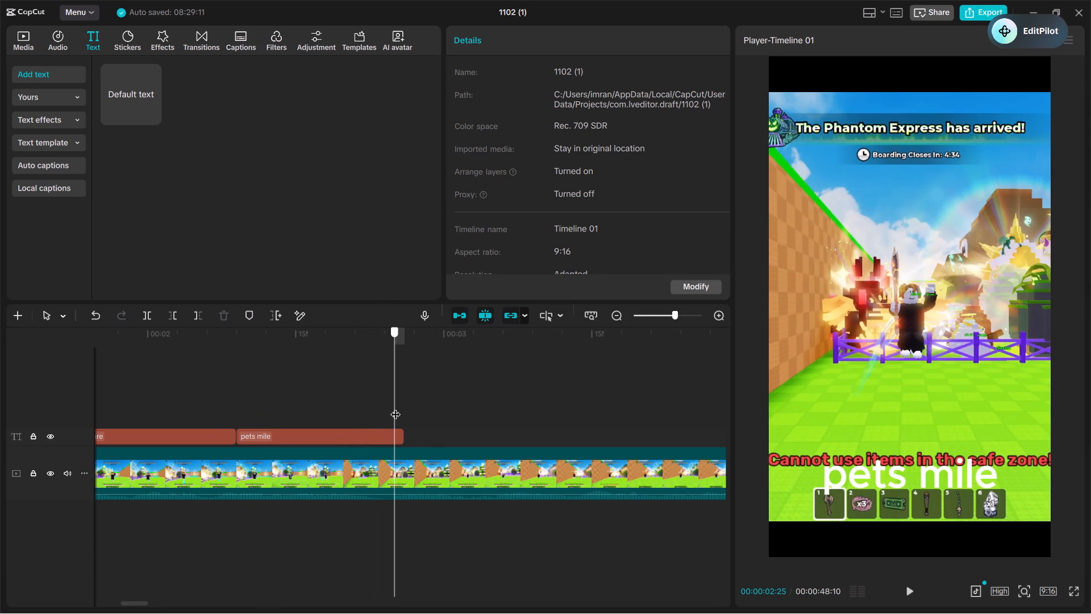
drag(395, 407, 405, 412)
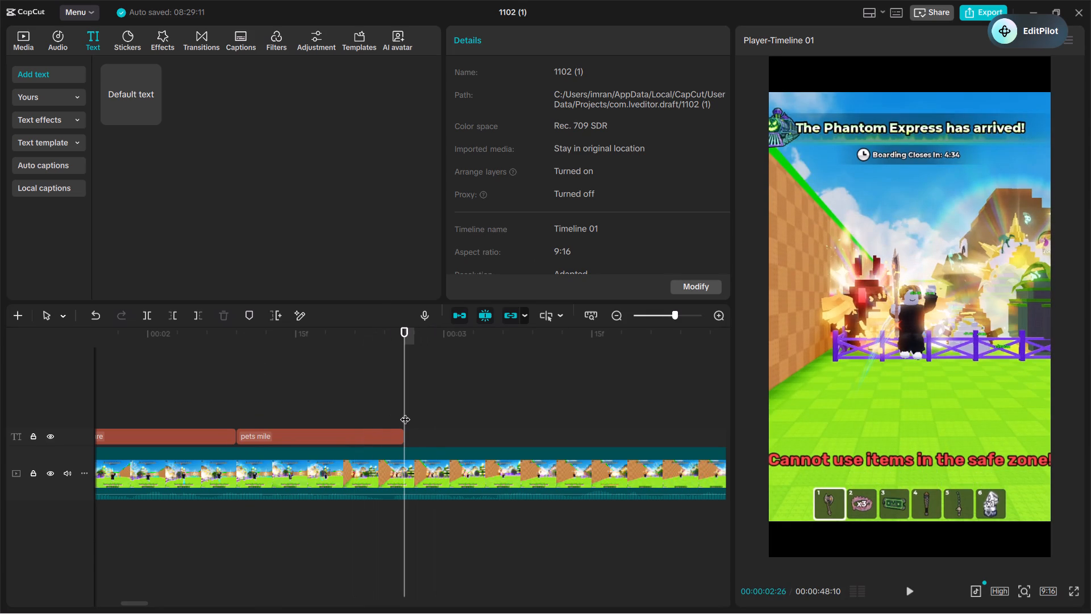
key(ctrl+v)
triple_click(582, 128)
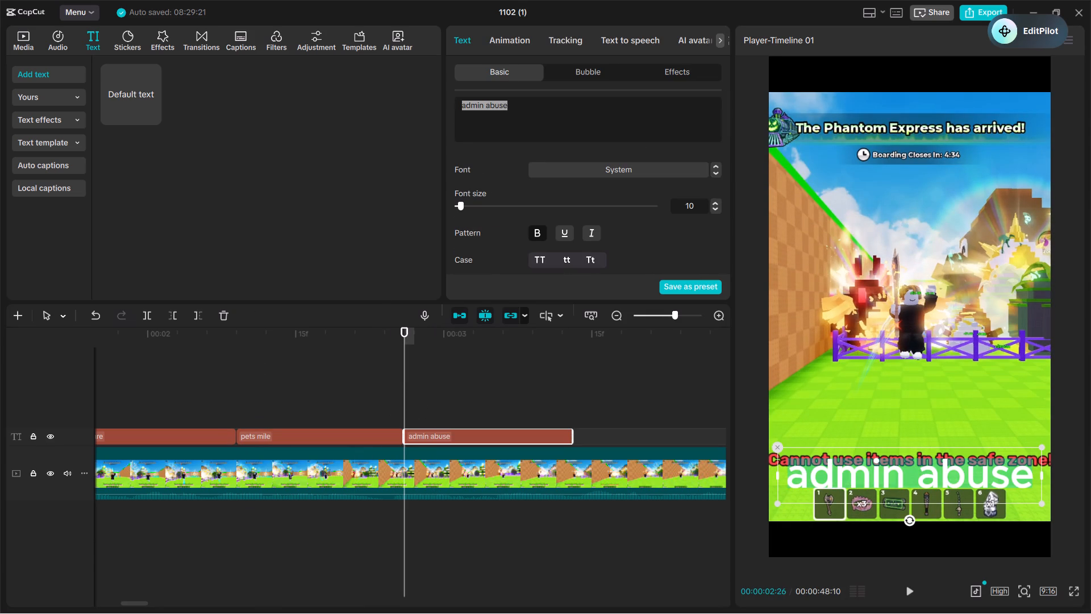
key(BackSpace)
key(h)
key(BackSpace)
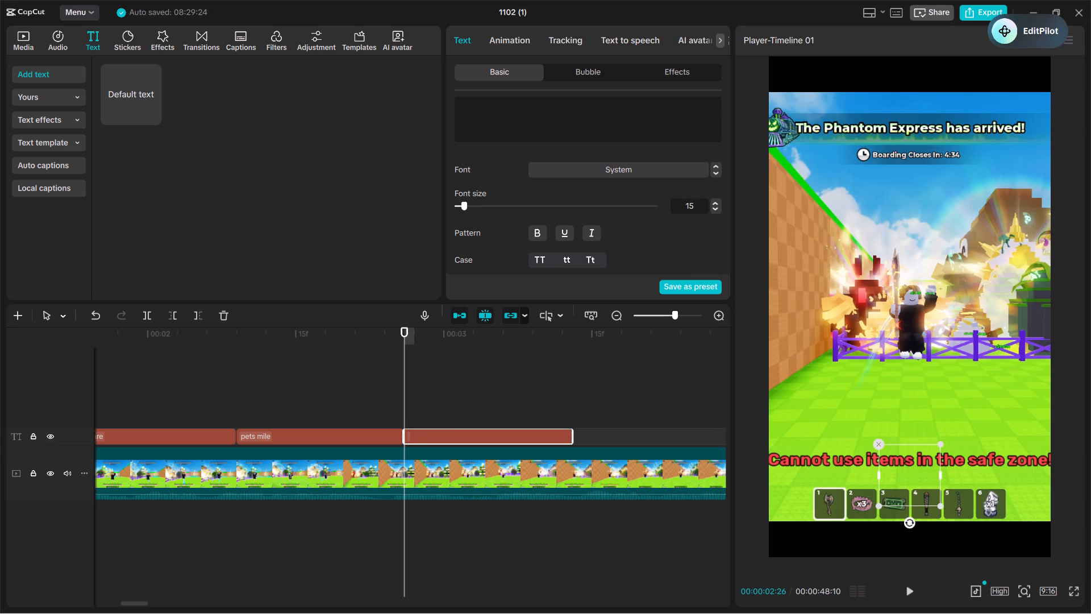
text(the)
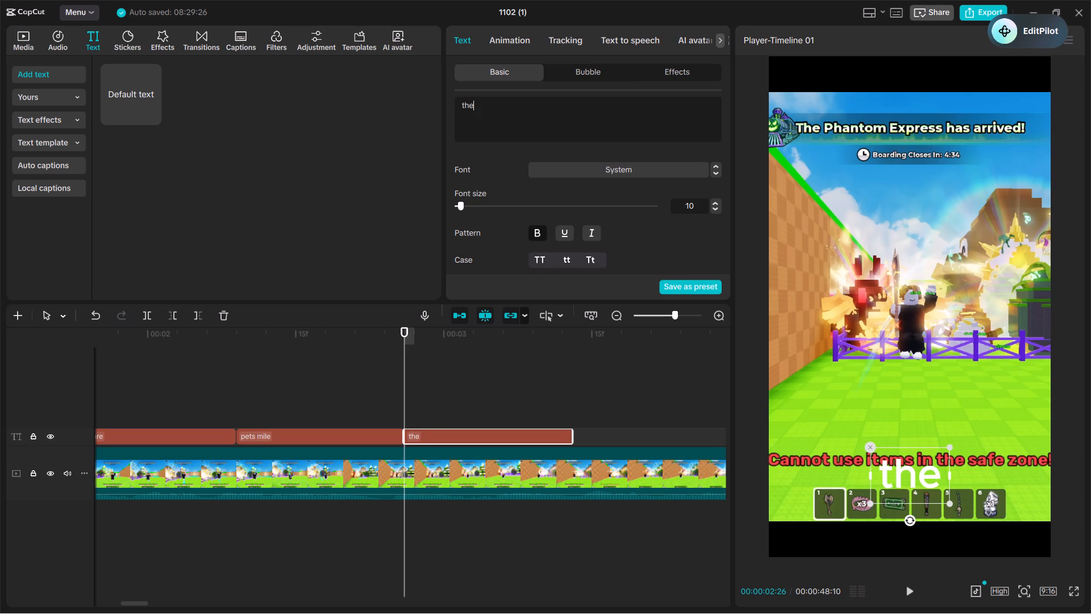
Play "pets mile" and the earlier captions from the start in short bursts to check their timing against the speech.
click(338, 403)
drag(338, 403, 224, 403)
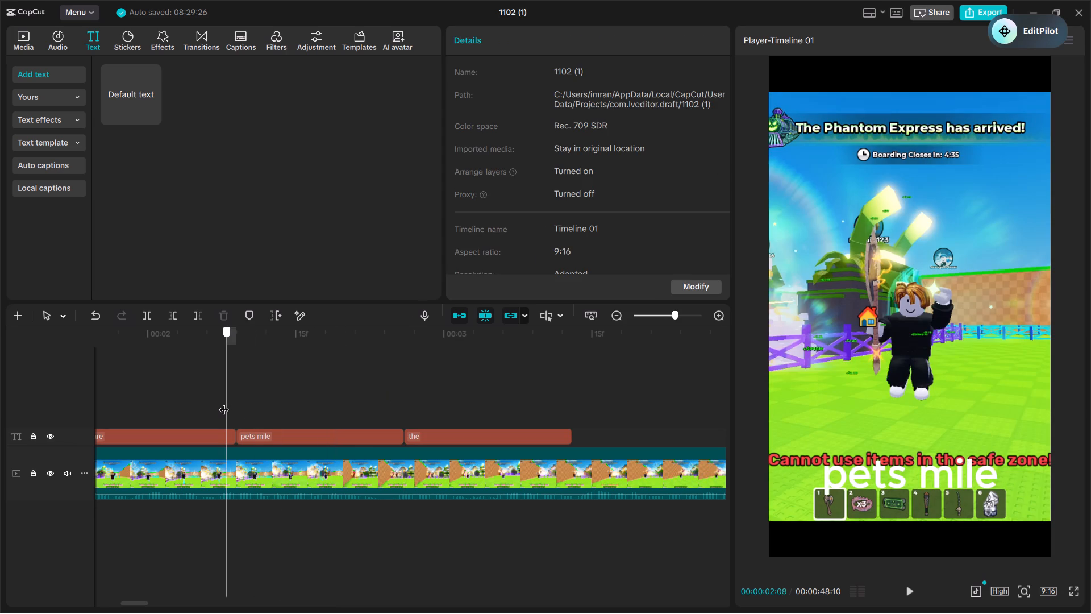
drag(224, 403, 236, 395)
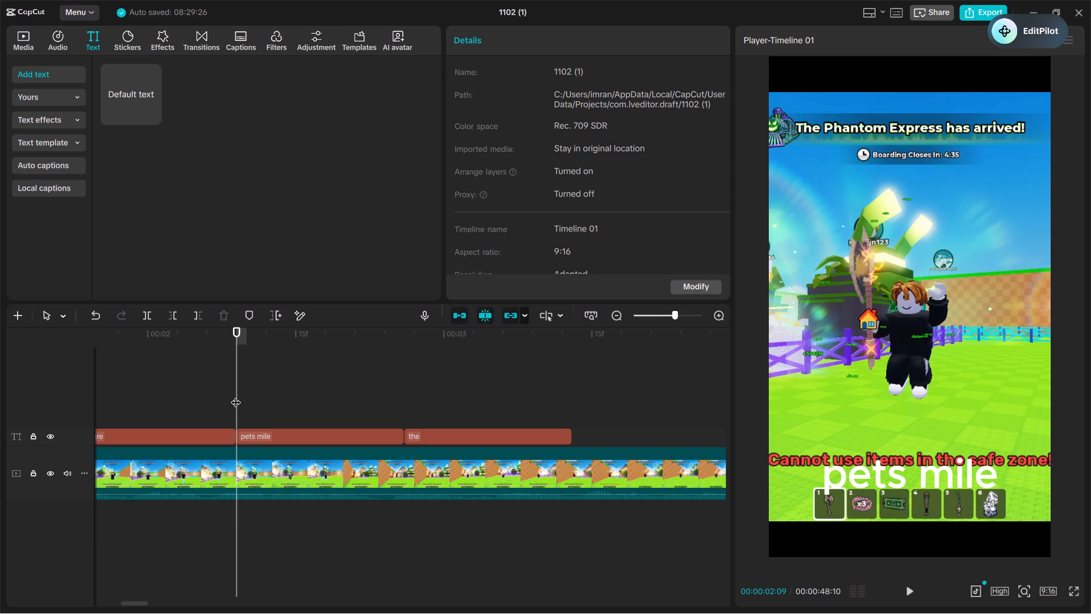
key(space)
key(space)
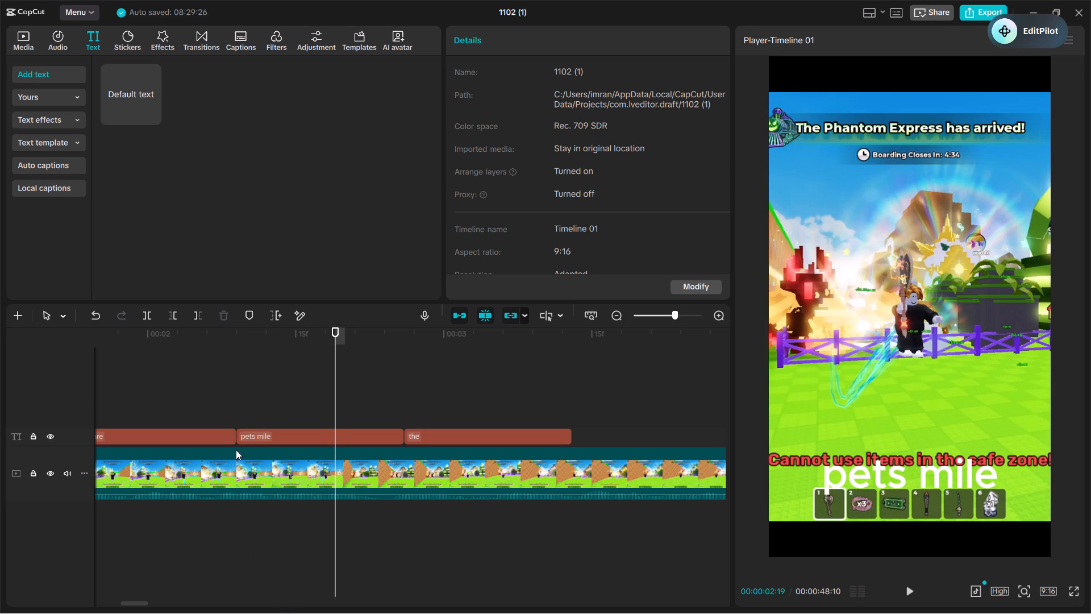
click(211, 365)
drag(211, 365, 0, 434)
key(space)
key(space)
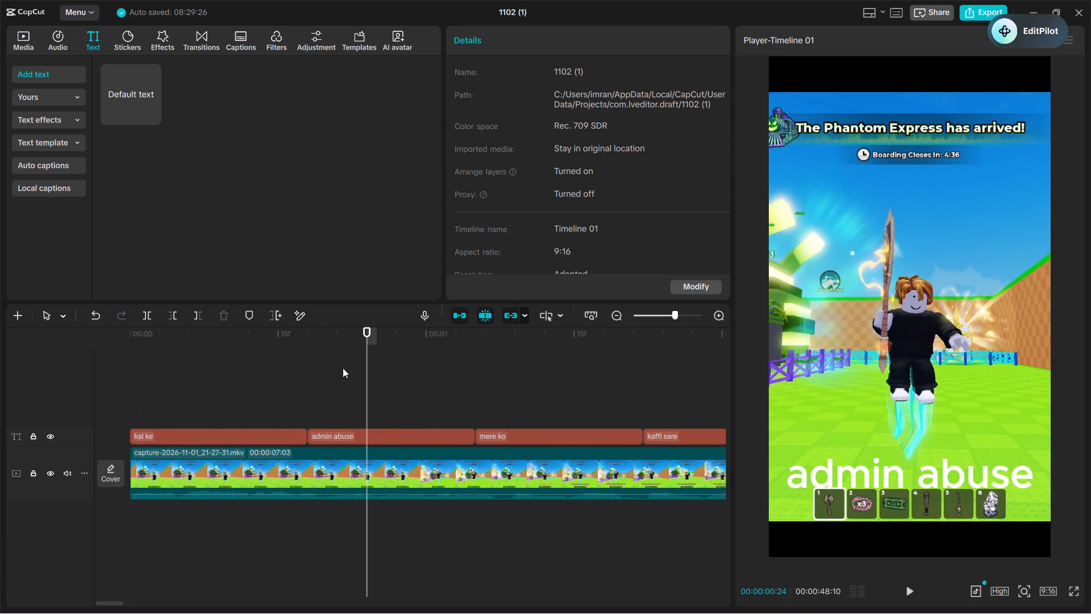
key(space)
key(space)
key(space)
key(space)
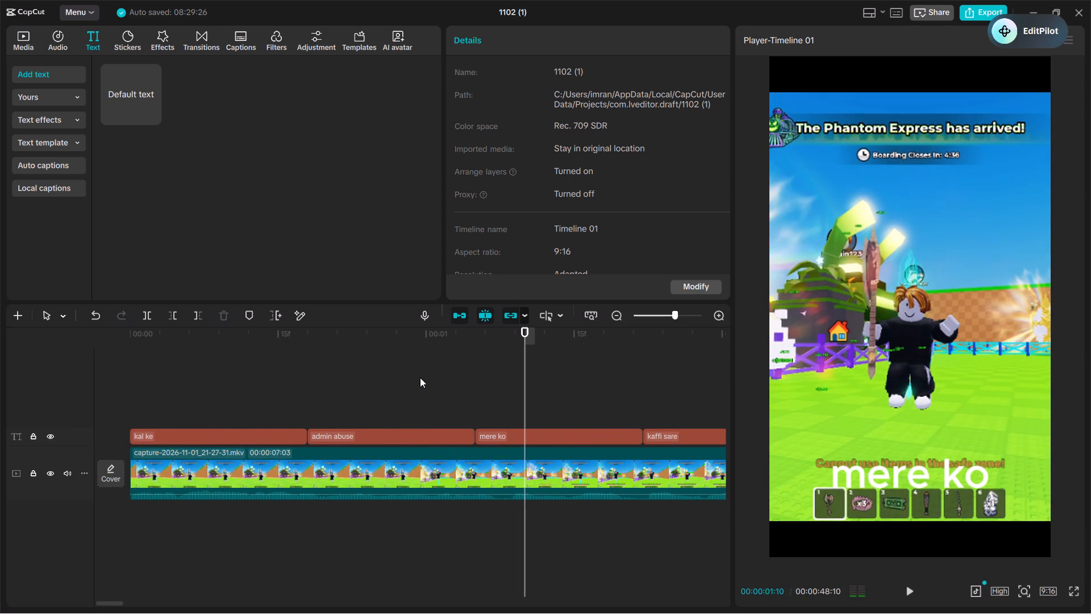
click(472, 400)
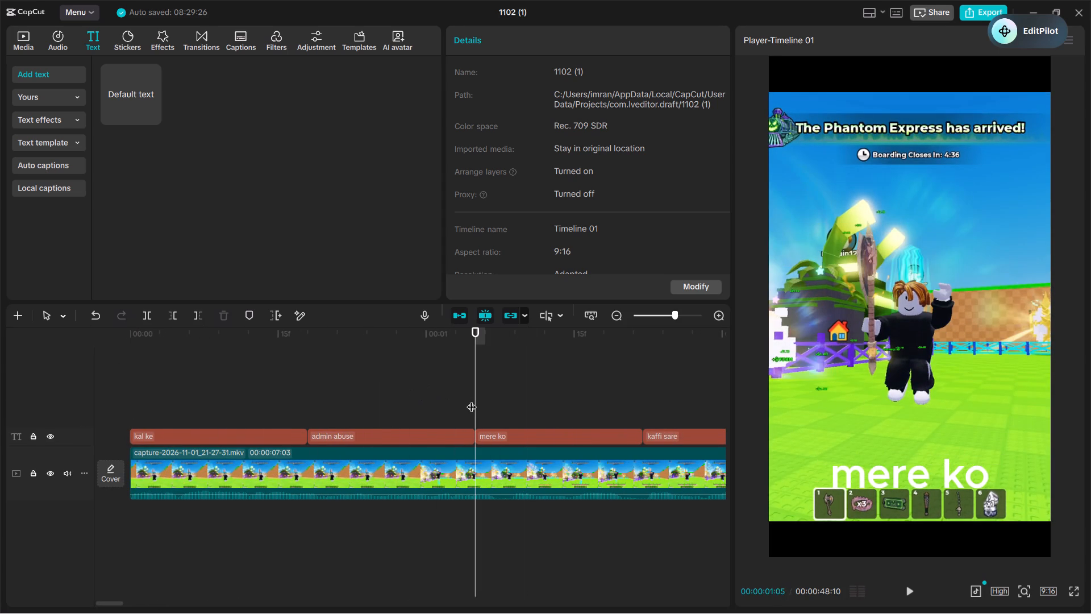
key(space)
key(space)
key(space)
key(space)
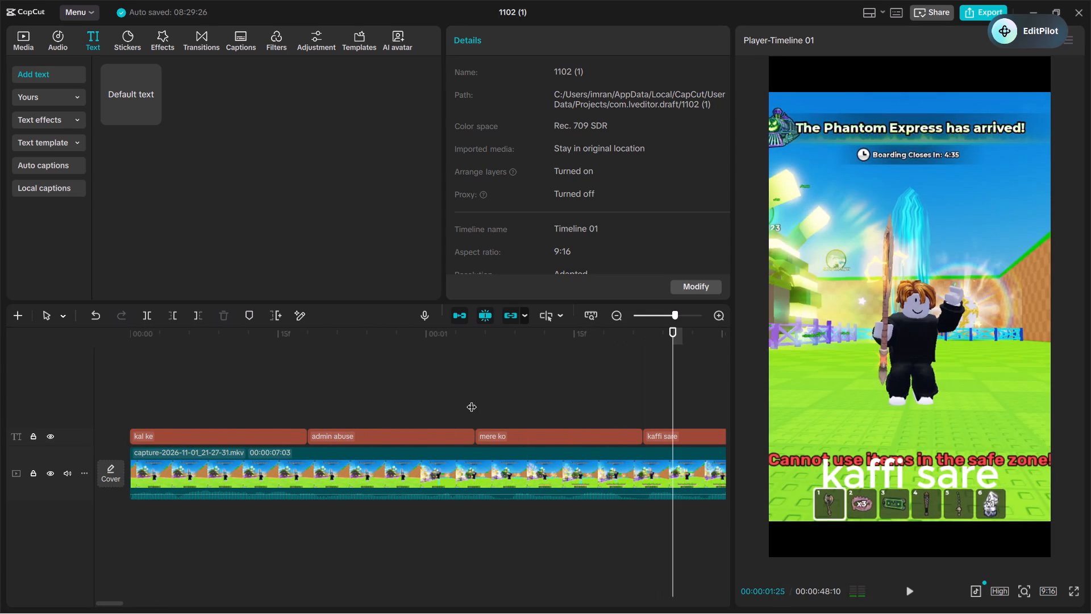
click(432, 407)
drag(423, 409, 333, 412)
click(352, 385)
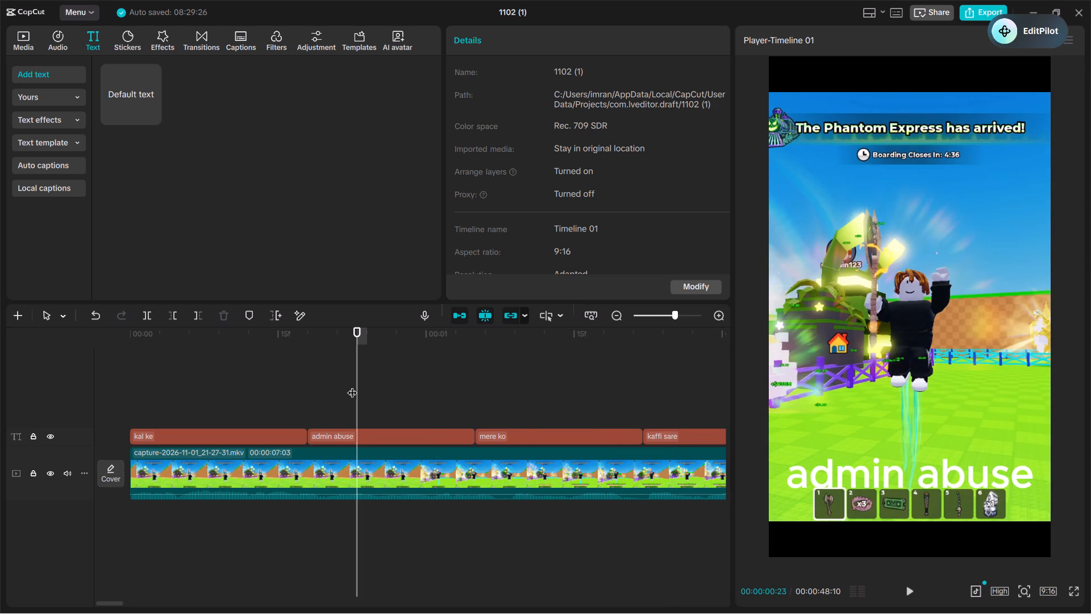
Shorten "admin abuse" to end at about 00:00:01:02 and move "mere ko" directly against its end.
click(460, 434)
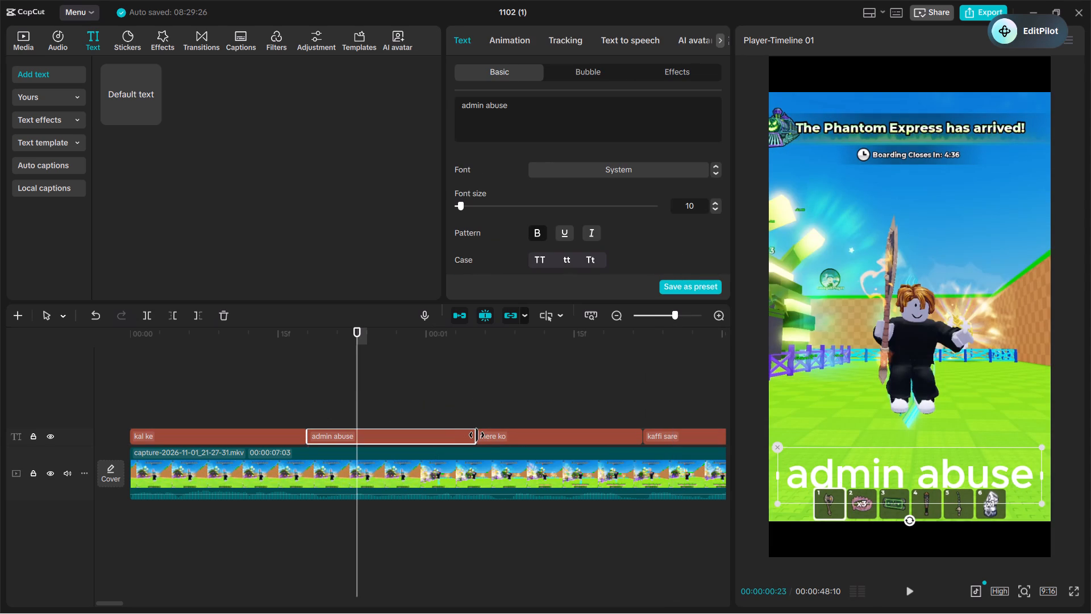
drag(477, 435, 448, 439)
click(522, 433)
drag(522, 433, 488, 437)
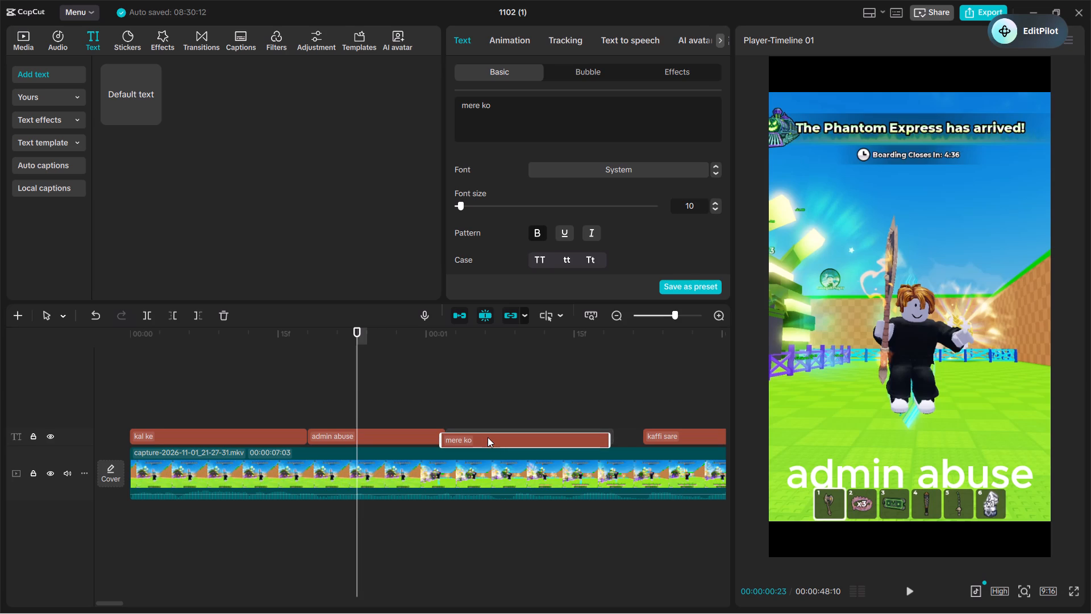
drag(488, 437, 489, 435)
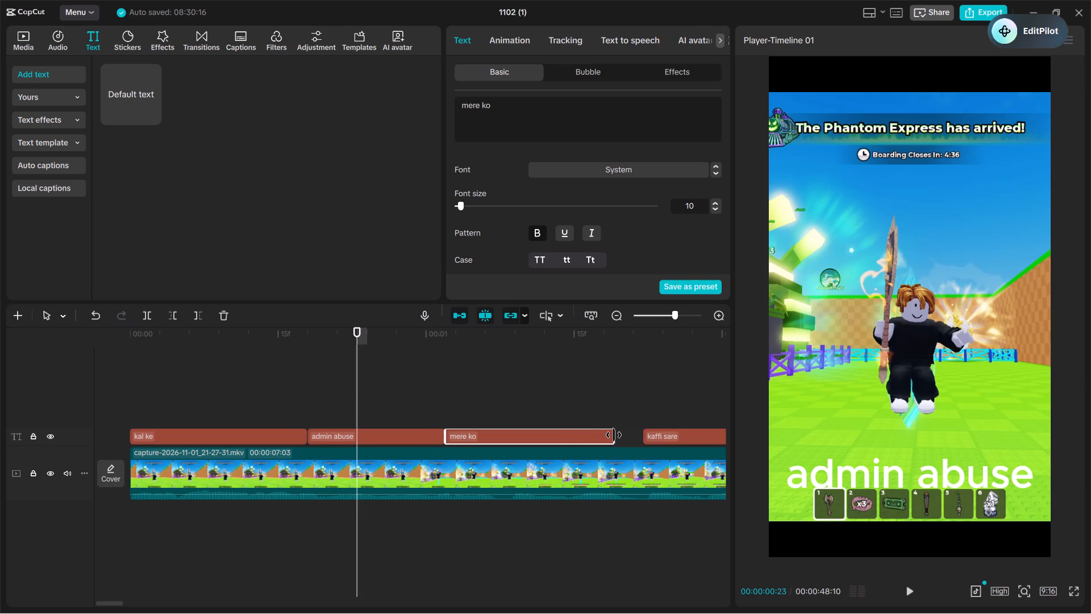
Shorten "mere ko" to end at about 00:00:01:18 and move "kaffi sare" directly against its end.
drag(614, 435, 597, 437)
click(684, 434)
drag(684, 434, 659, 442)
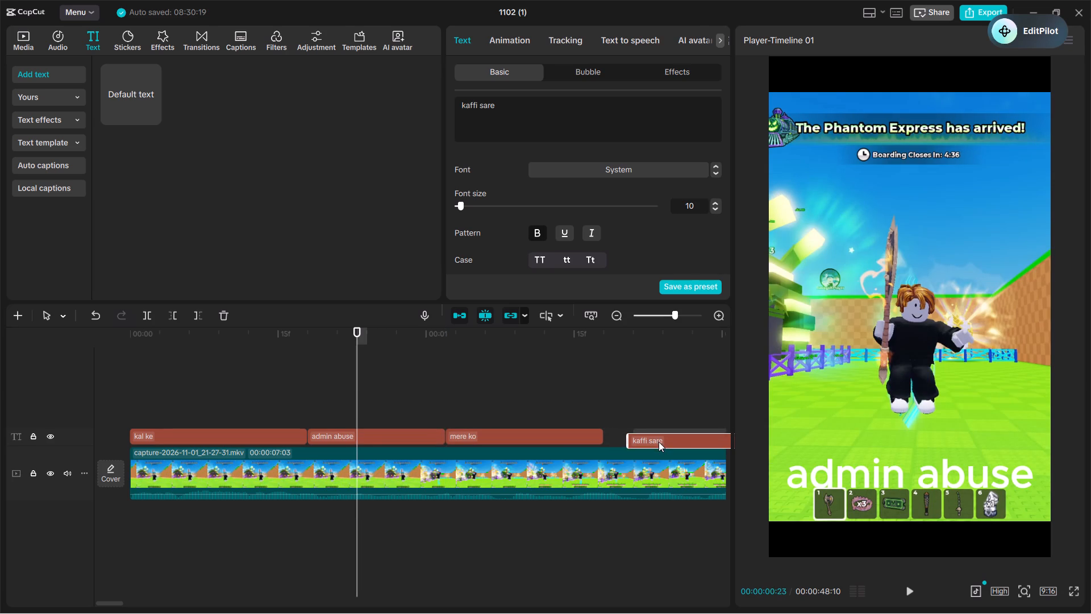
drag(659, 442, 646, 435)
Play from the start in short bursts to check the timing of the captions up to "kaffi sare".
click(370, 355)
drag(370, 355, 40, 402)
key(space)
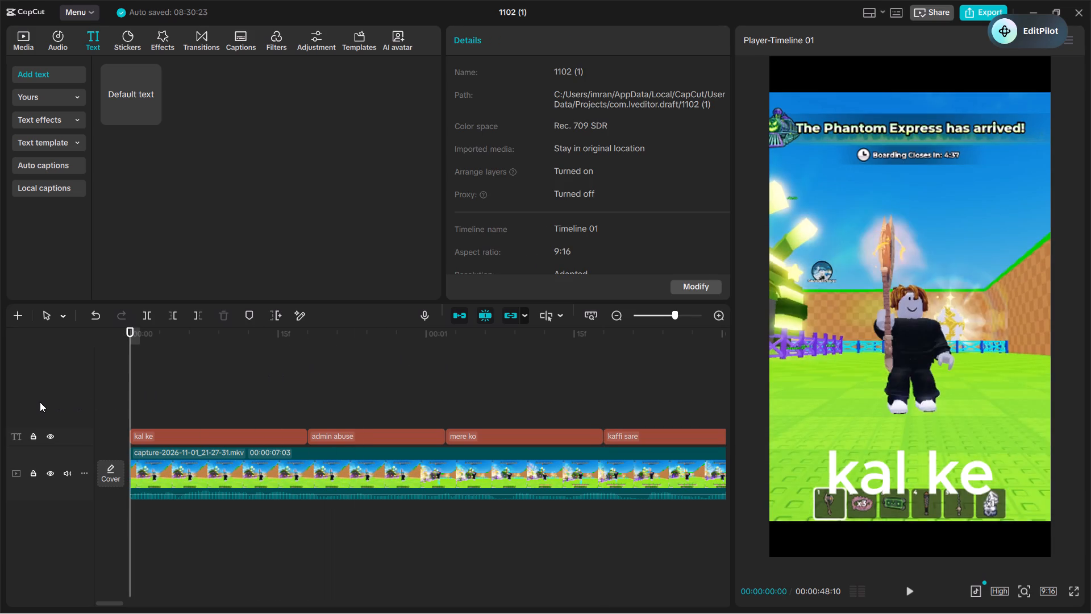
key(space)
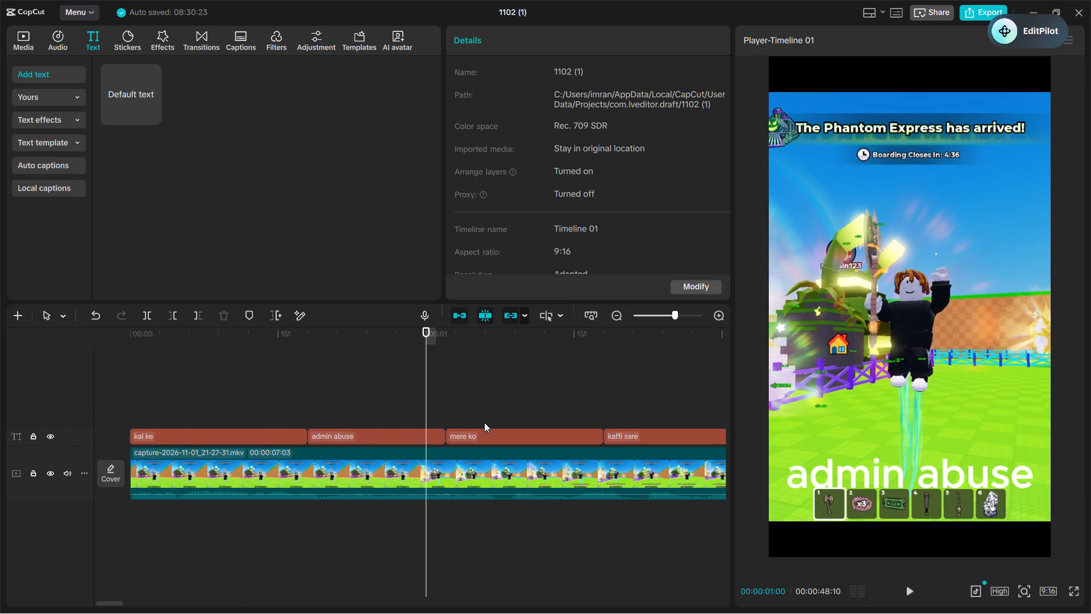
key(space)
key(space)
key(space)
key(space)
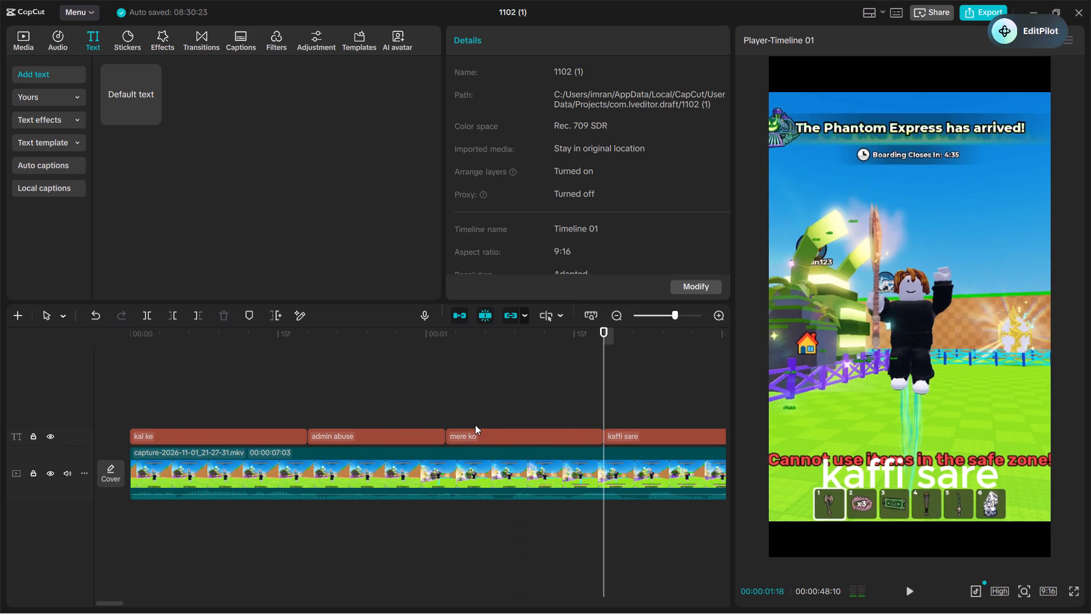
Shorten "pets mile" by about two frames and move it directly against the end of "kaffi sare".
click(596, 434)
click(663, 420)
drag(663, 420, 460, 408)
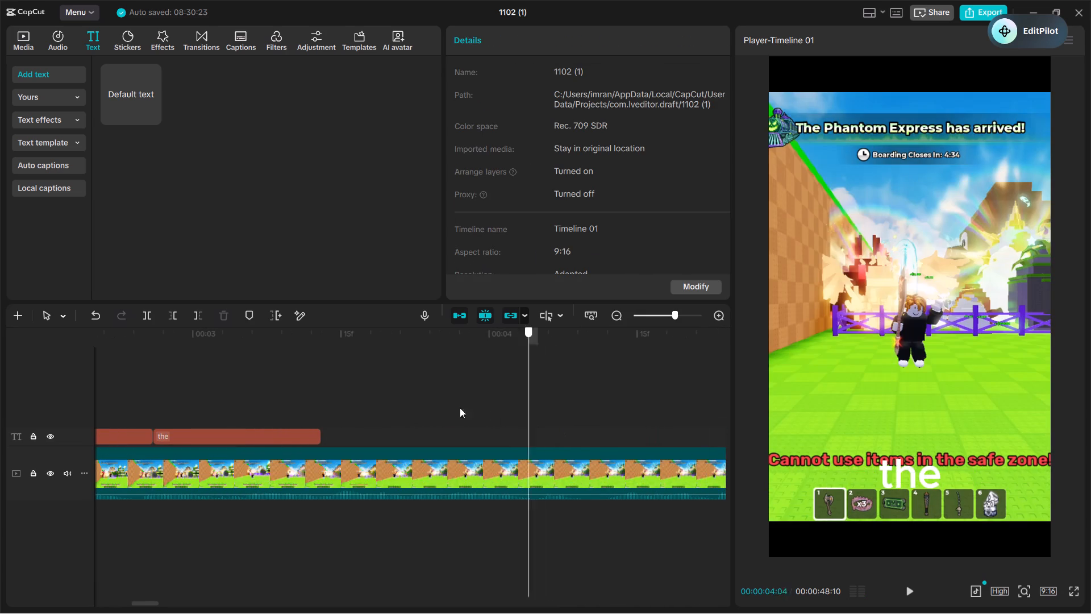
drag(460, 408, 233, 395)
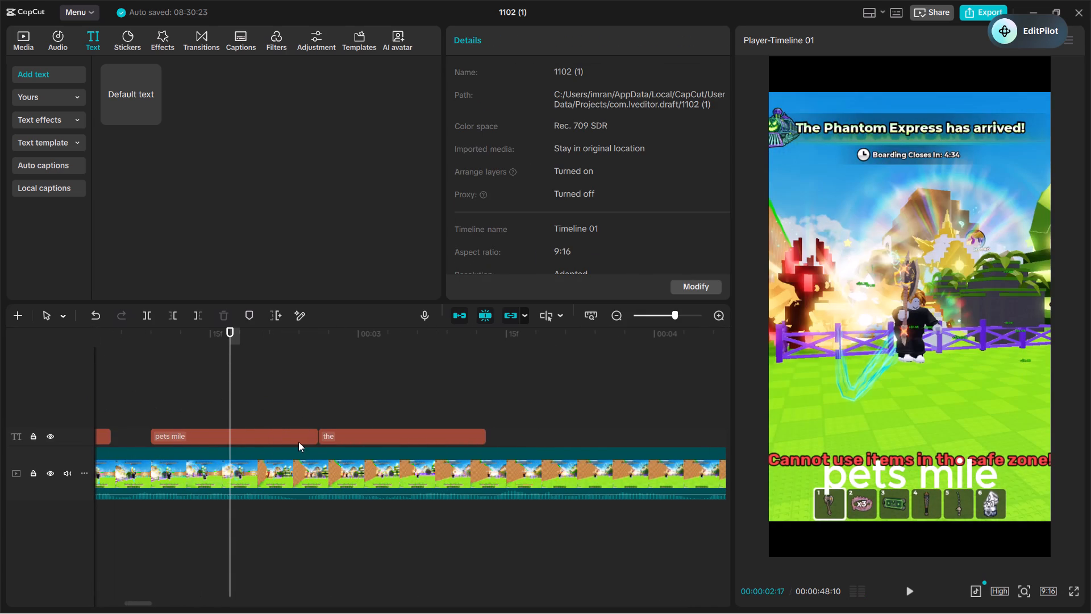
click(298, 442)
drag(320, 440, 298, 435)
click(251, 435)
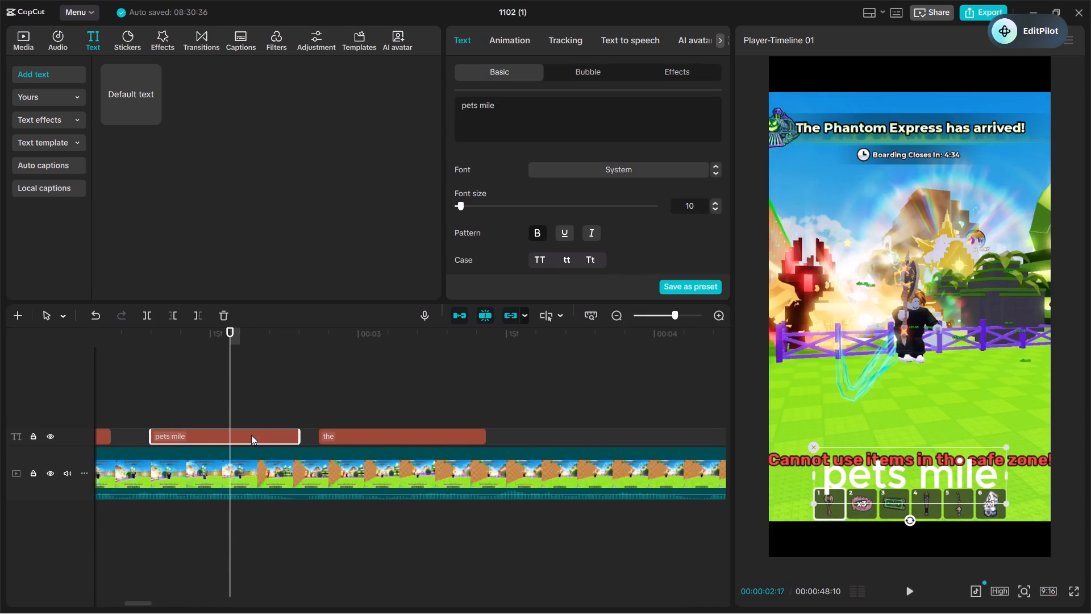
drag(249, 435, 201, 437)
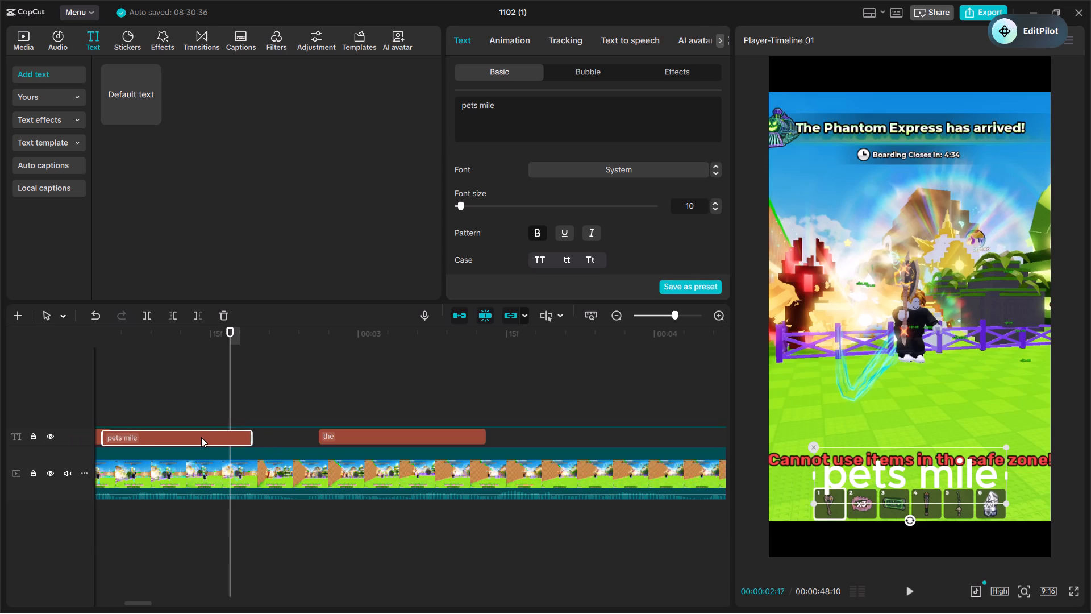
drag(201, 437, 213, 437)
Play from the start in short bursts to check the timing of the captions up to "kaffi sare".
click(189, 395)
drag(189, 395, 10, 395)
key(space)
key(space)
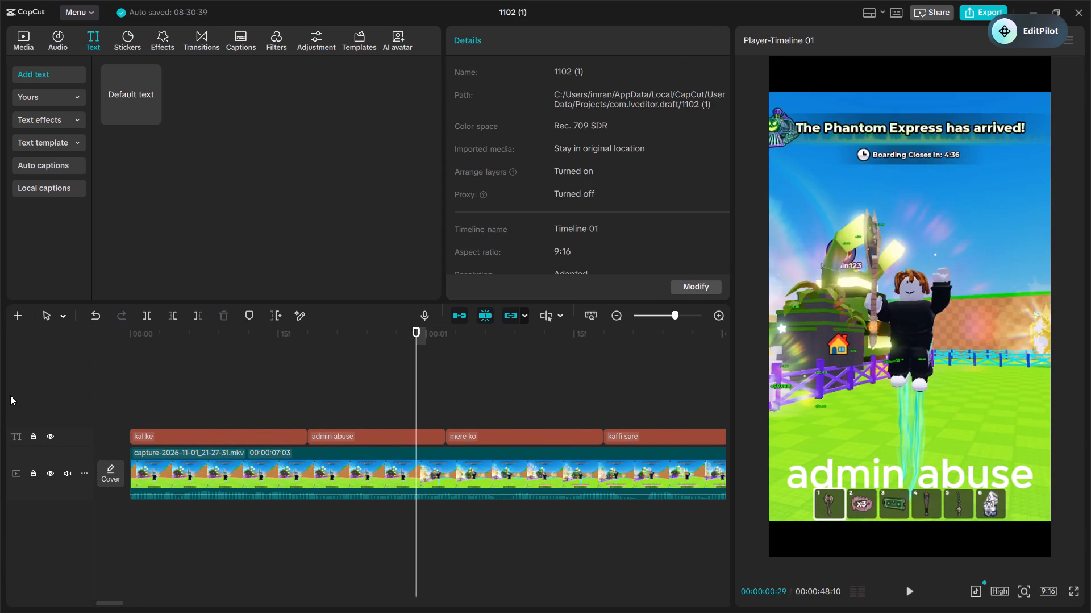
key(space)
key(space)
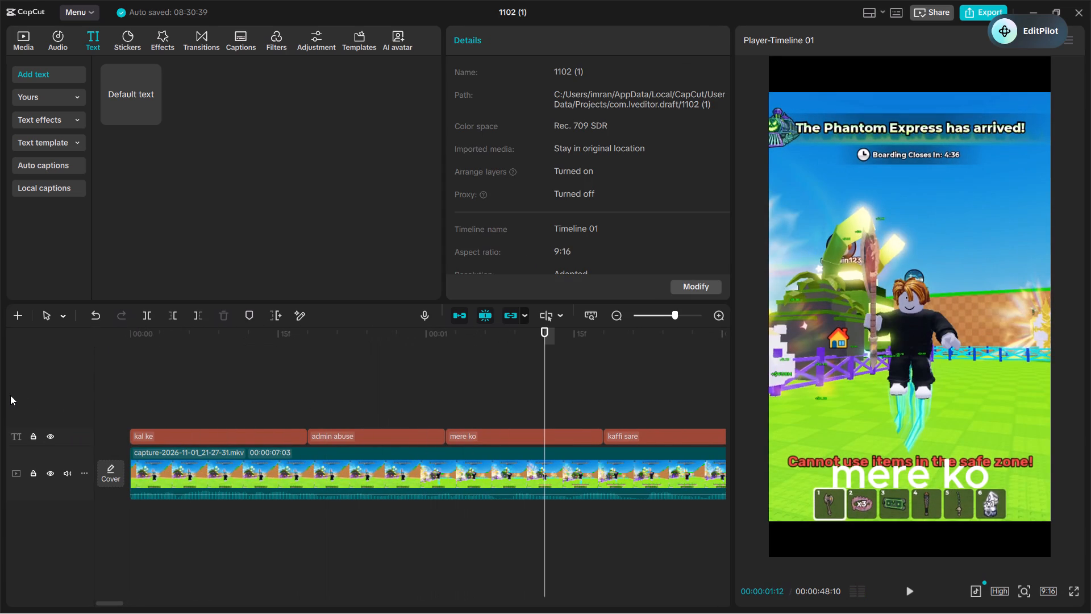
key(space)
key(space)
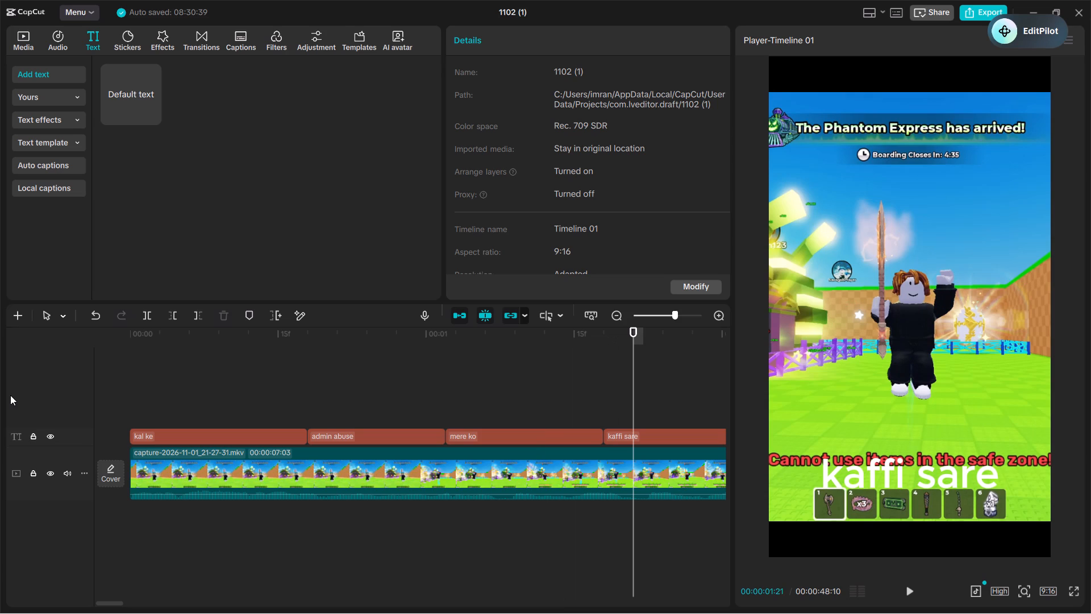
Shorten "kal ke" to end at about 00:00:00:16 and move "admin abuse", "mere ko" and "kaffi sare" together directly against its end.
click(281, 434)
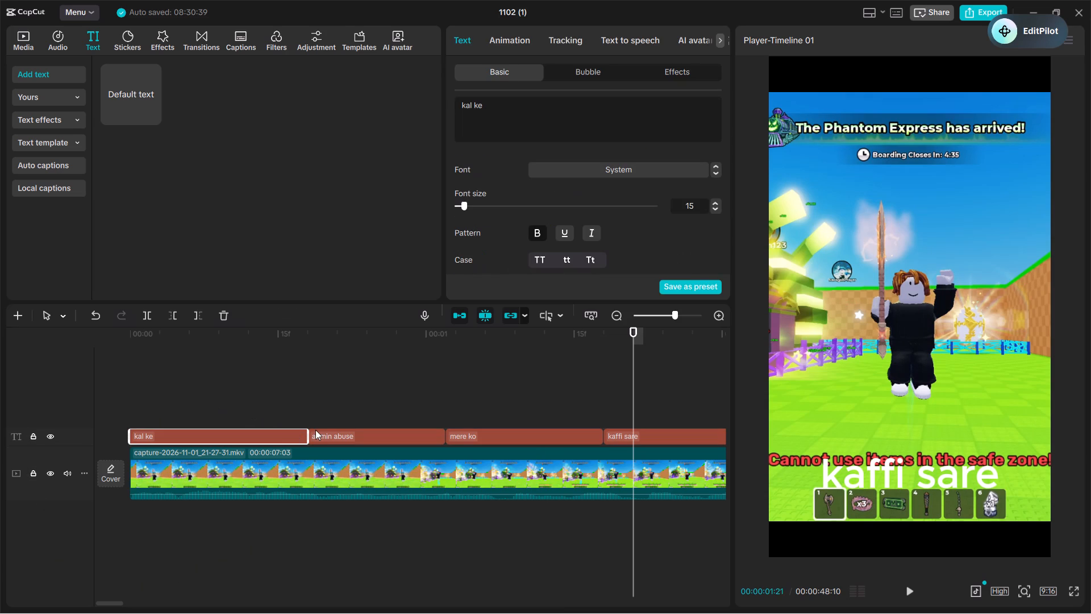
drag(311, 432, 284, 434)
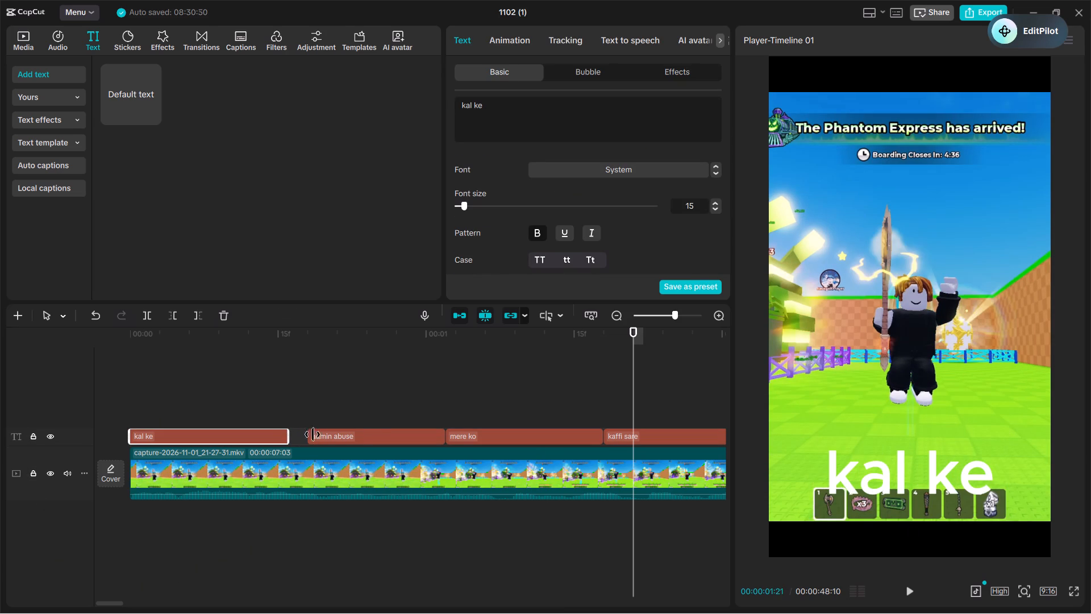
drag(323, 408, 701, 434)
drag(659, 433, 639, 434)
Play from the start in short bursts to check the shifted captions against the speech.
click(269, 366)
drag(269, 366, 0, 434)
key(space)
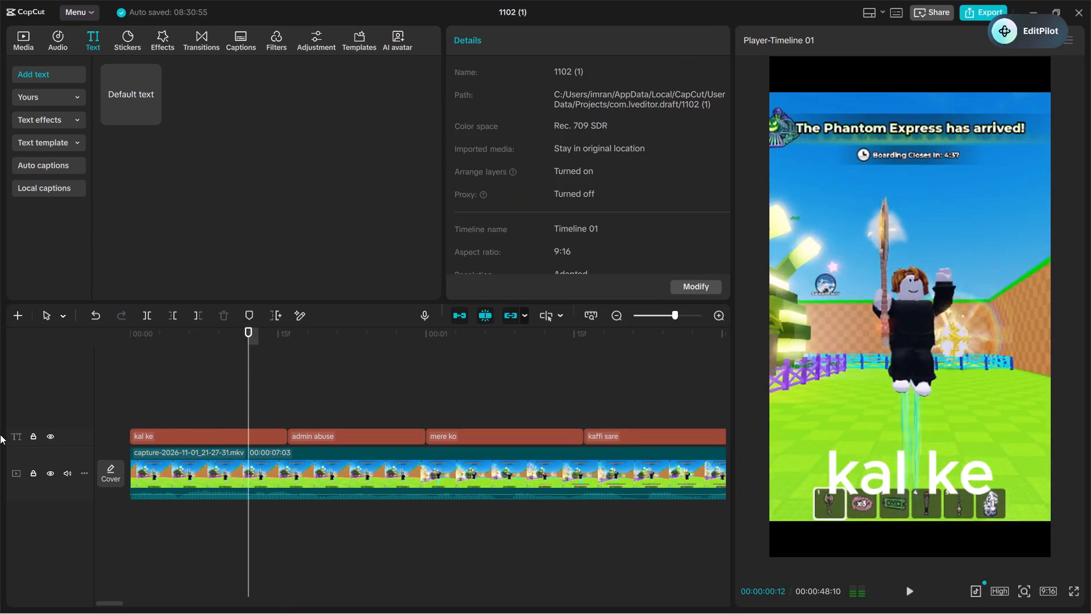
key(space)
key(space)
key(space)
key(space)
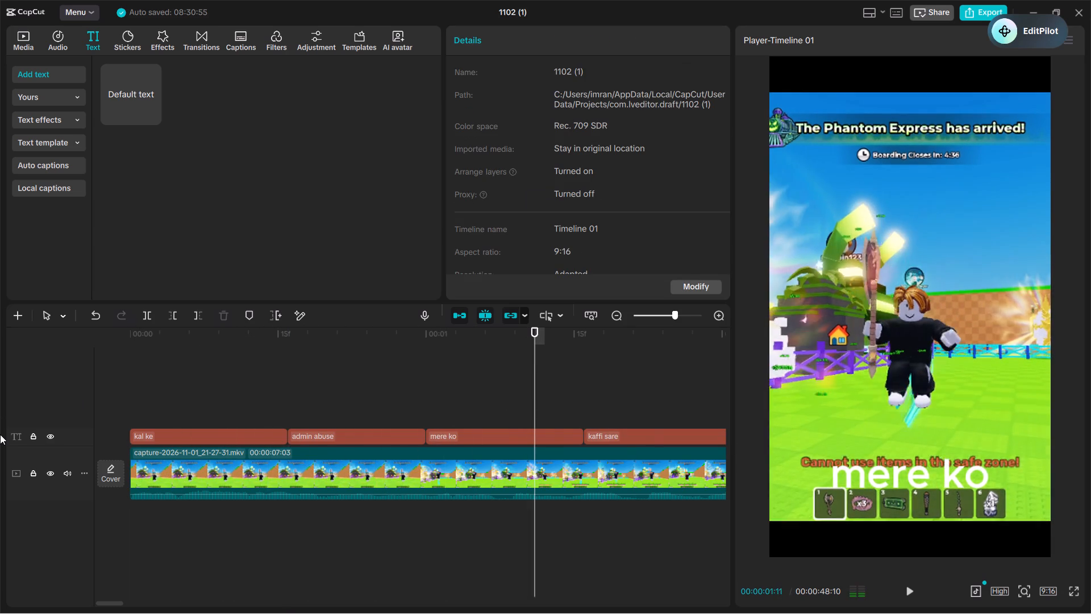
key(space)
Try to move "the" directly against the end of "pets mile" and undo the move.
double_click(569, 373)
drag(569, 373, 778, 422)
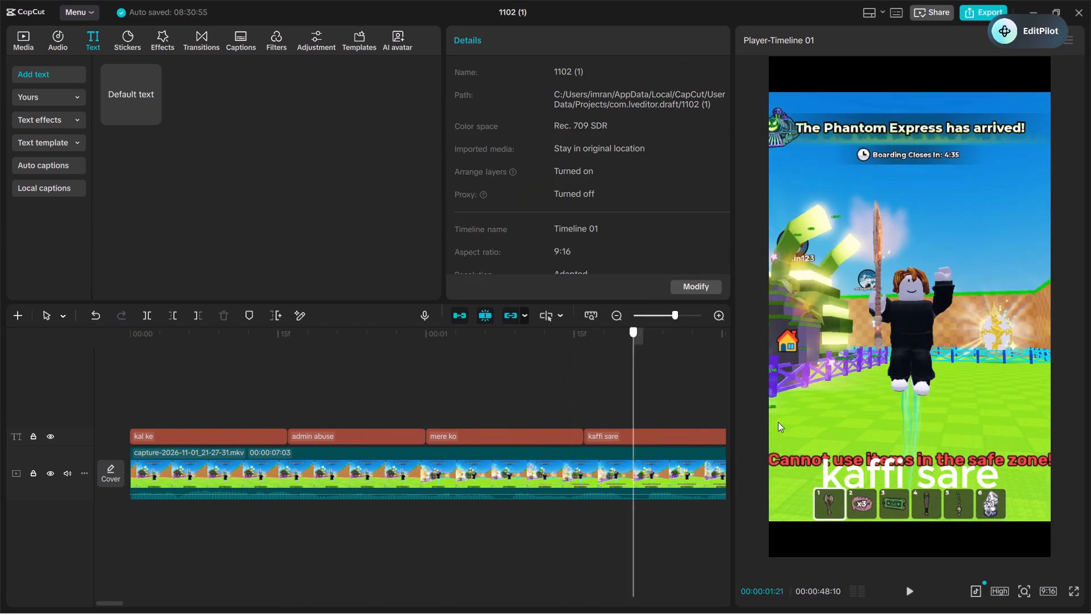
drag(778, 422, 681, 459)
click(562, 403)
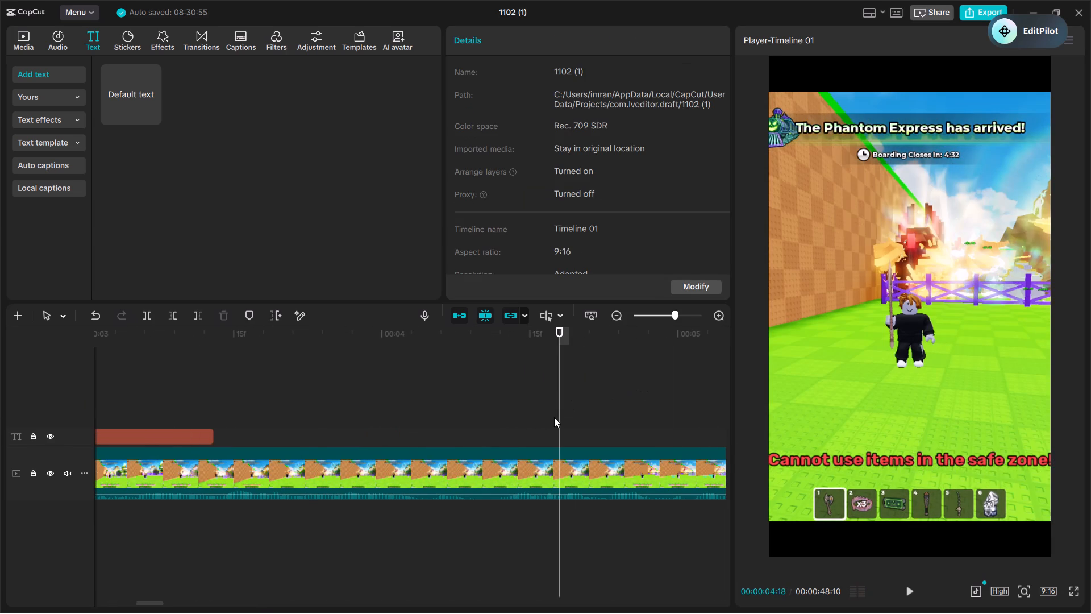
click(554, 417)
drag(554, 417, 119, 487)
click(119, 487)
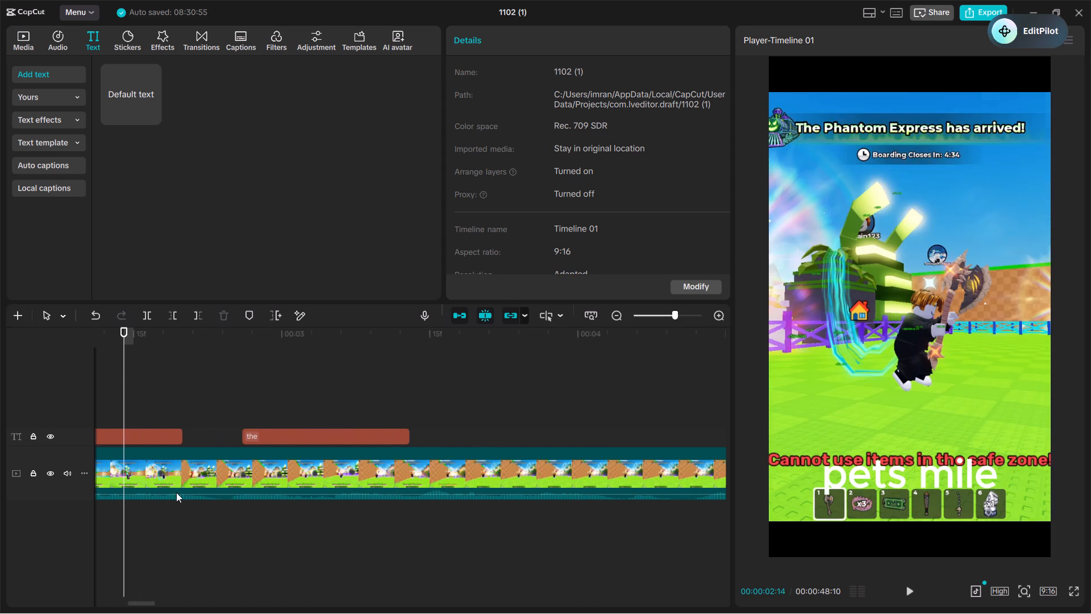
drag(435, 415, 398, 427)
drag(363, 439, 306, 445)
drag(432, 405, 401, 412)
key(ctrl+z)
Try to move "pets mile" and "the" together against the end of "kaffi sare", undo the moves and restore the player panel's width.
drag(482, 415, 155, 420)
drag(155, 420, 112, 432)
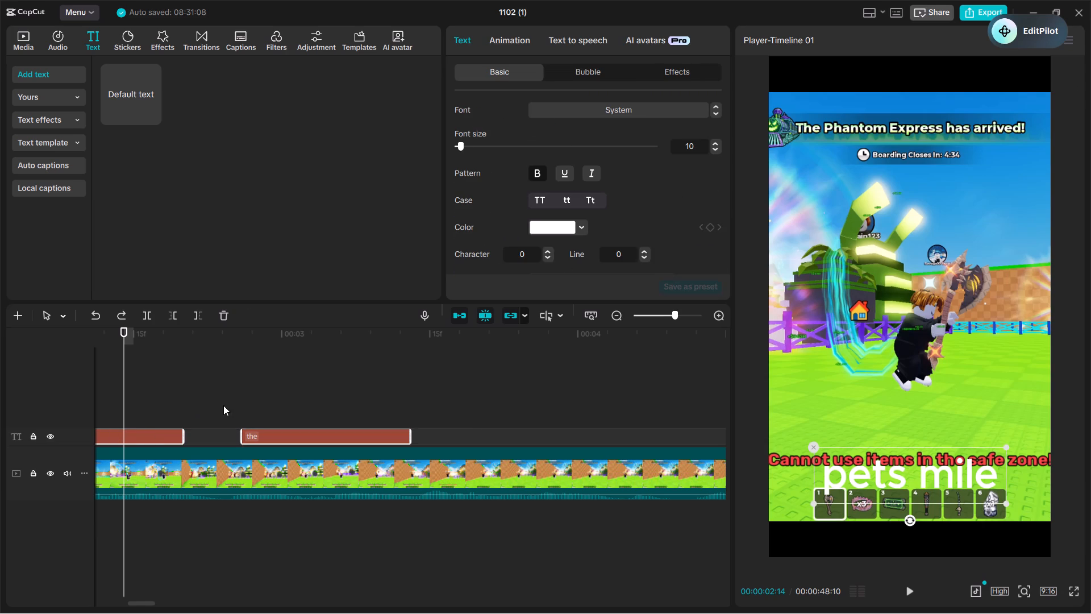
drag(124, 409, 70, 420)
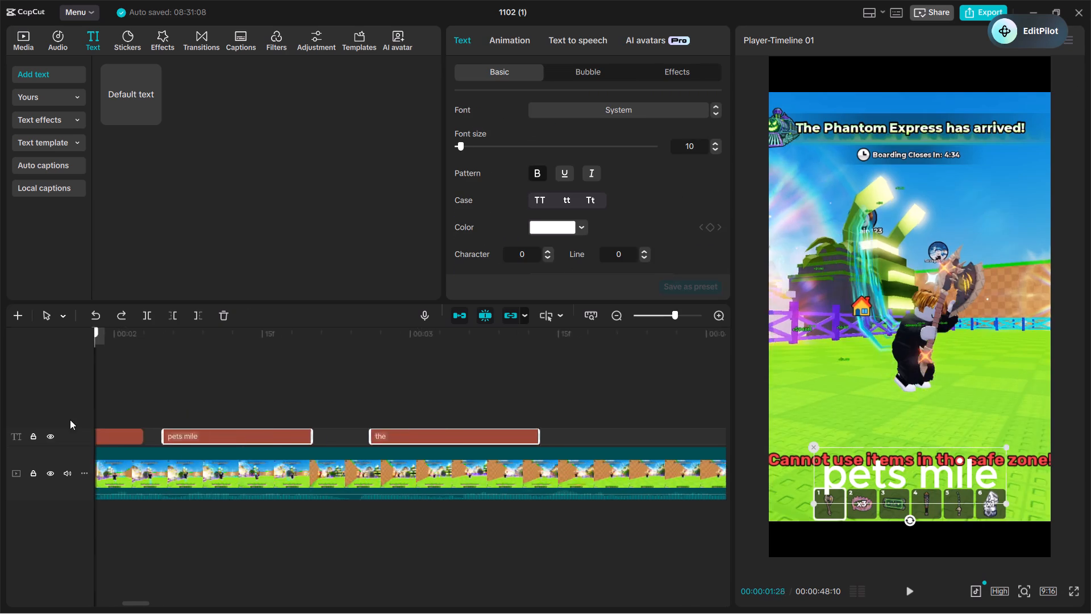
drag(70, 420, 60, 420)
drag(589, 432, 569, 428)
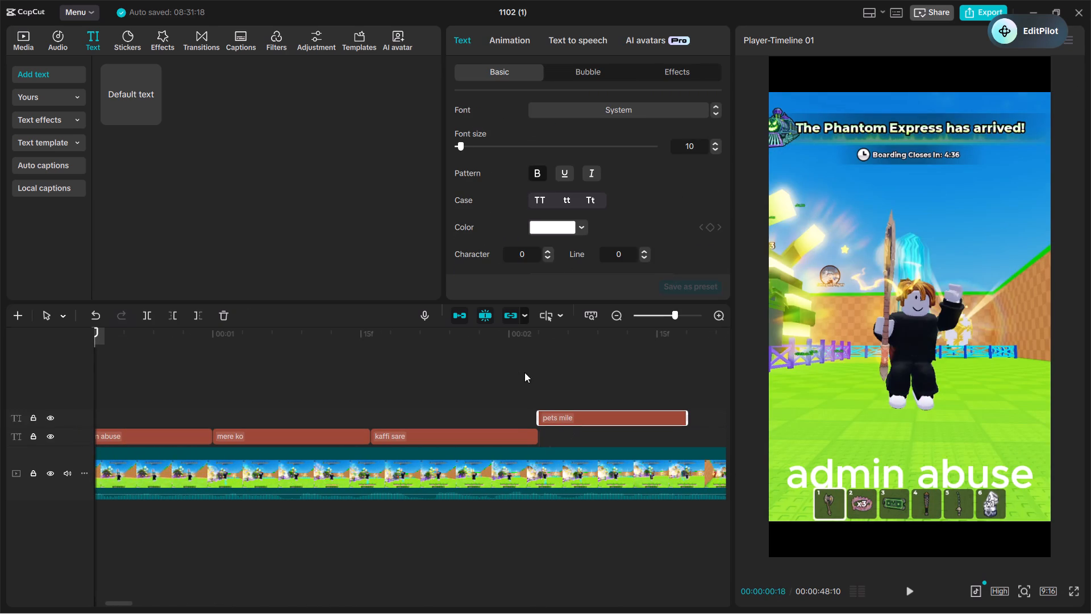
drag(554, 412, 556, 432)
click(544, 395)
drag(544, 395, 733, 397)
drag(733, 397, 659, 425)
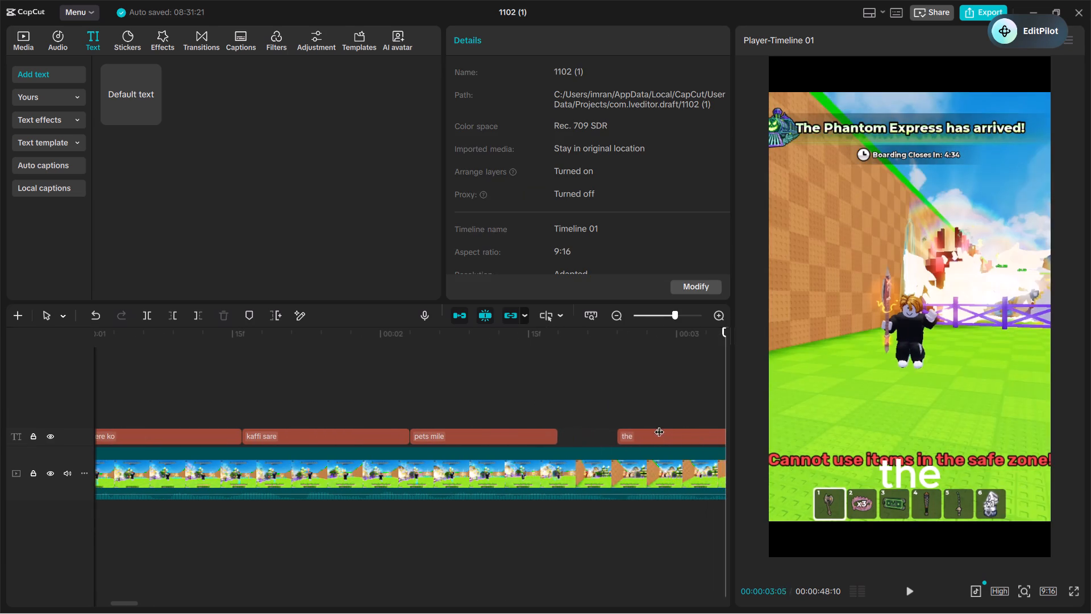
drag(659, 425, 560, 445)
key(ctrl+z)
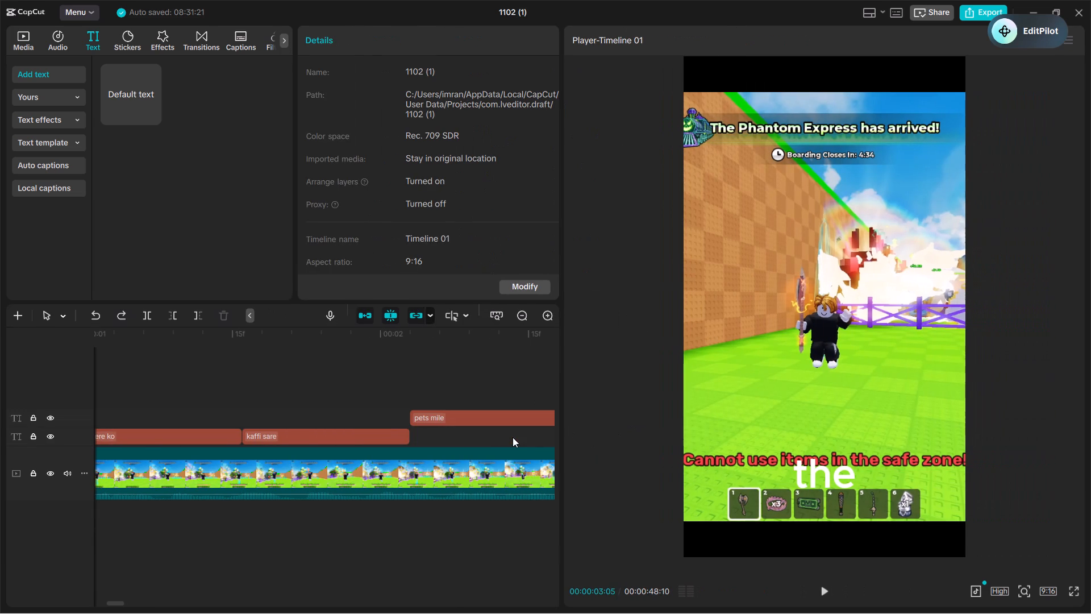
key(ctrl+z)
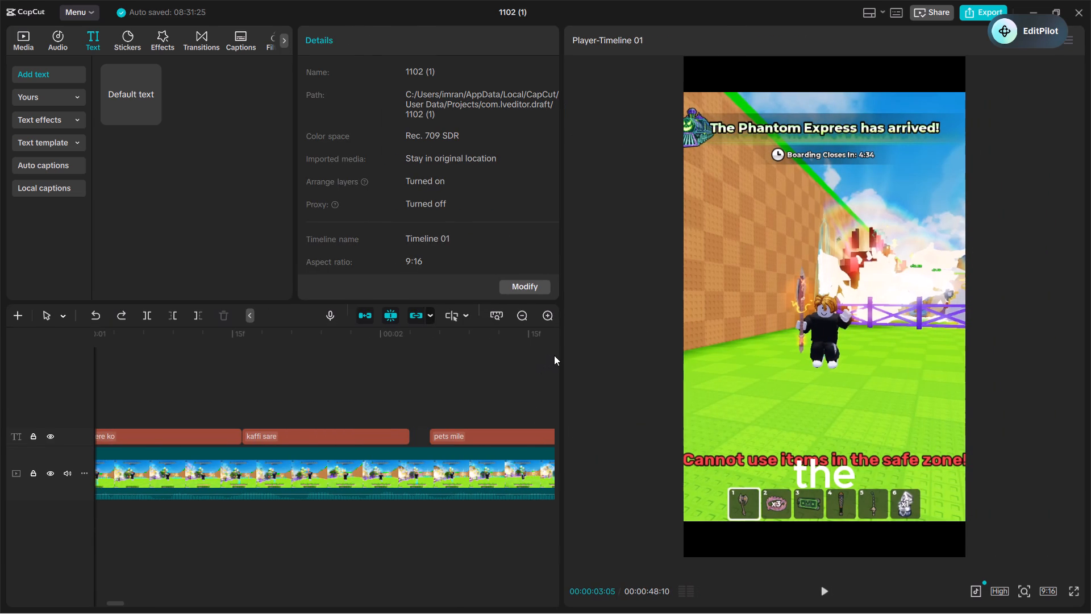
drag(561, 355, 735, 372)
Close the caption gaps by moving "pets mile" directly against the end of "kaffi sare" and "the" directly against the end of "pets mile".
click(597, 402)
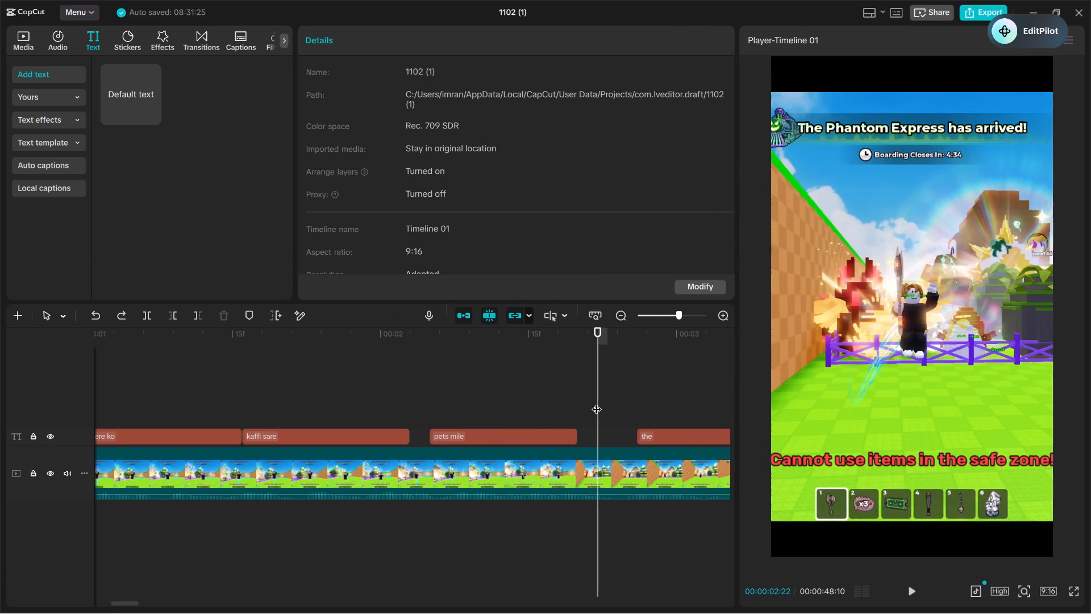
drag(597, 402, 530, 439)
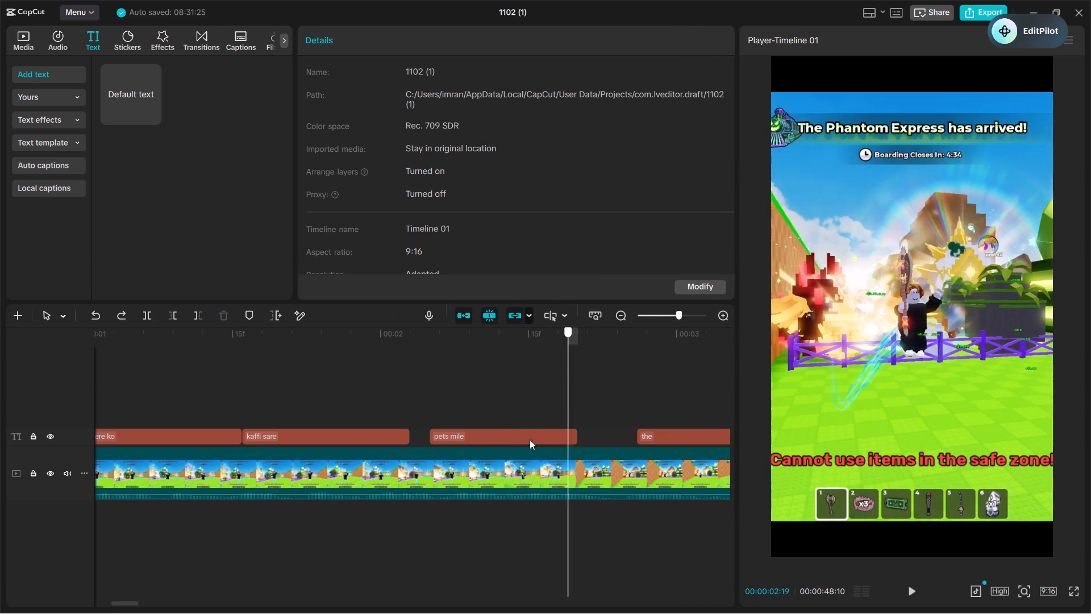
drag(530, 439, 445, 440)
click(482, 435)
drag(482, 435, 480, 435)
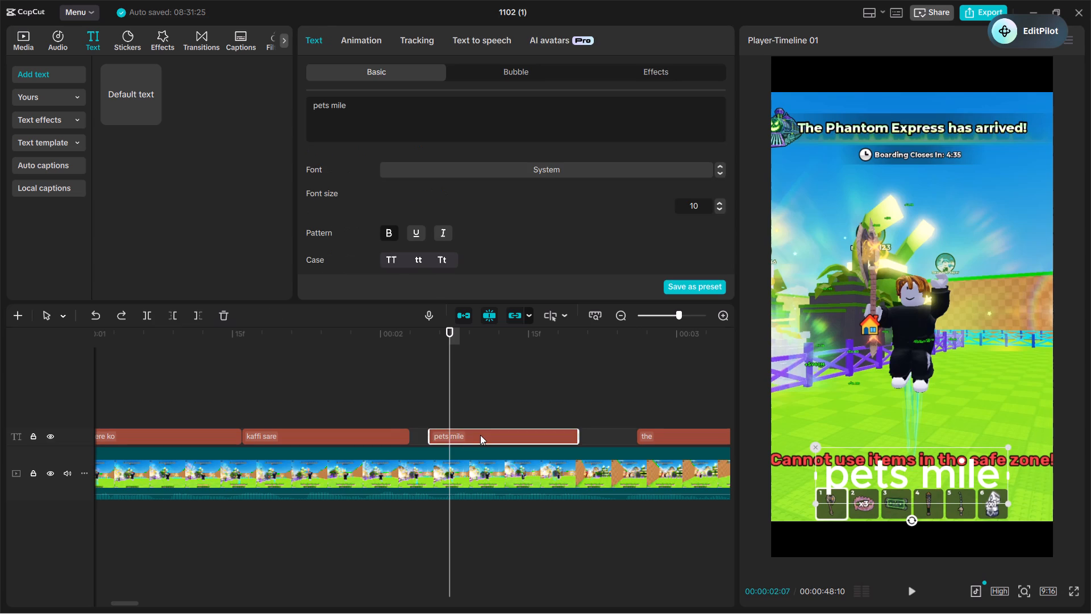
drag(480, 435, 462, 437)
click(678, 433)
drag(678, 433, 599, 425)
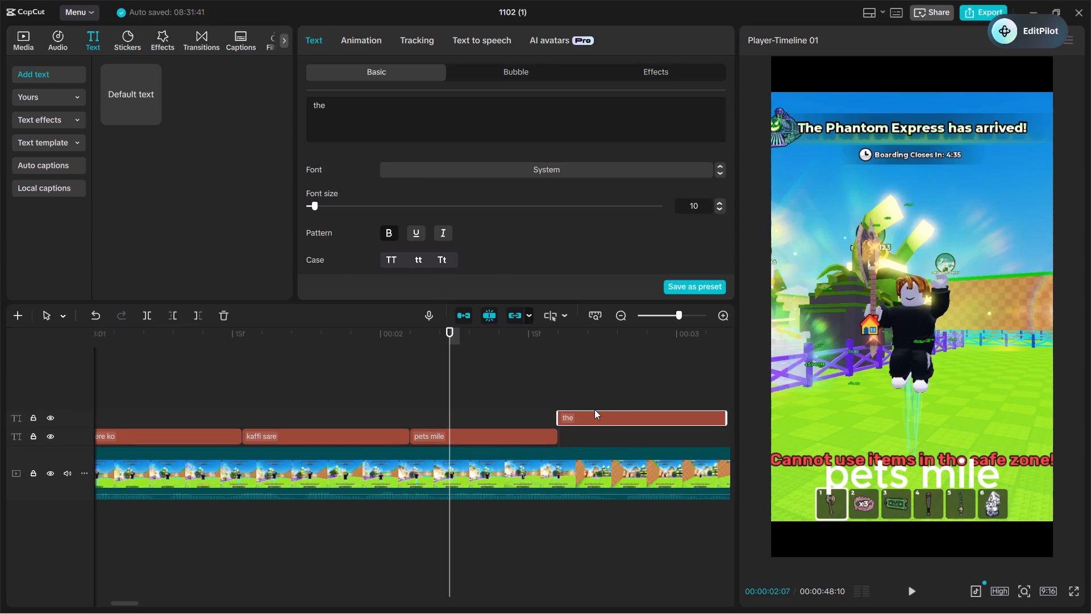
drag(594, 409, 601, 427)
drag(621, 415, 619, 432)
Play from the start in short bursts to check the timing of all captions up to "the".
click(410, 383)
drag(410, 383, 0, 514)
key(space)
key(space)
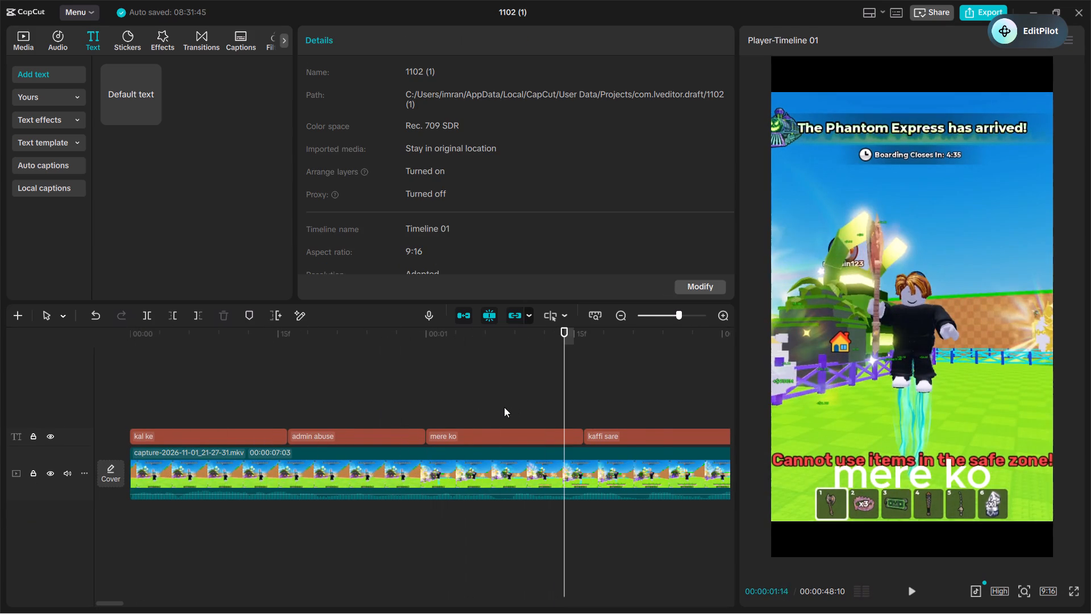
key(space)
key(space)
key(space)
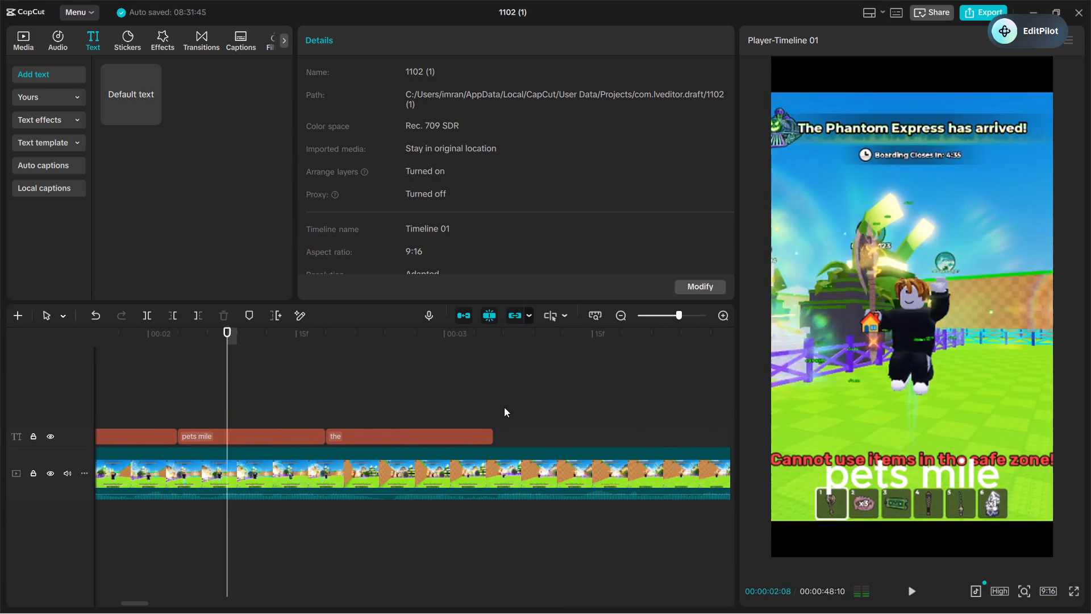
key(space)
key(space)
key(space)
key(space)
key(space)
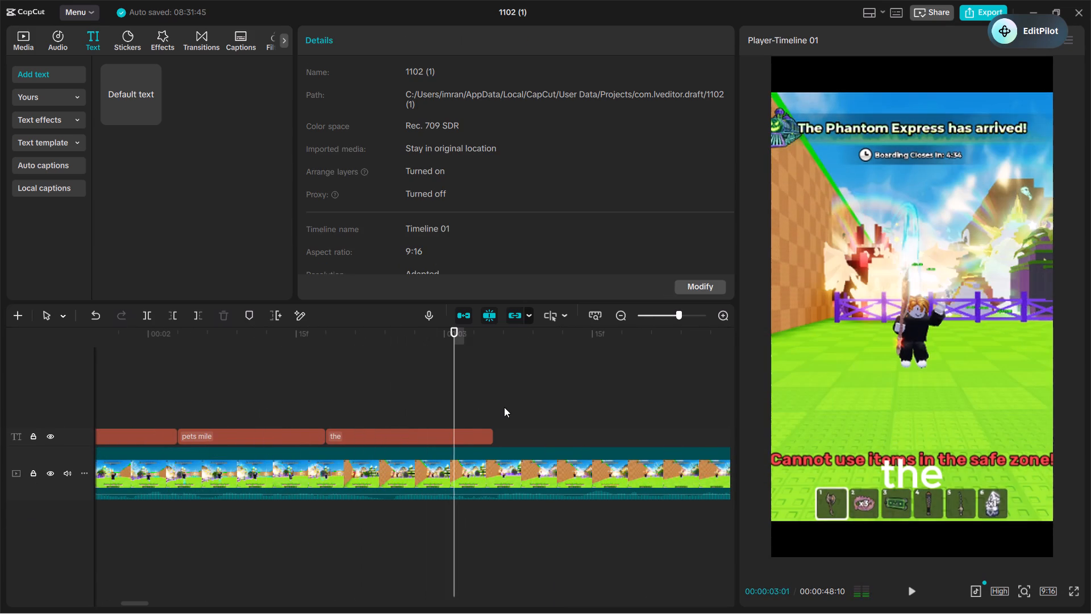
drag(464, 408, 420, 414)
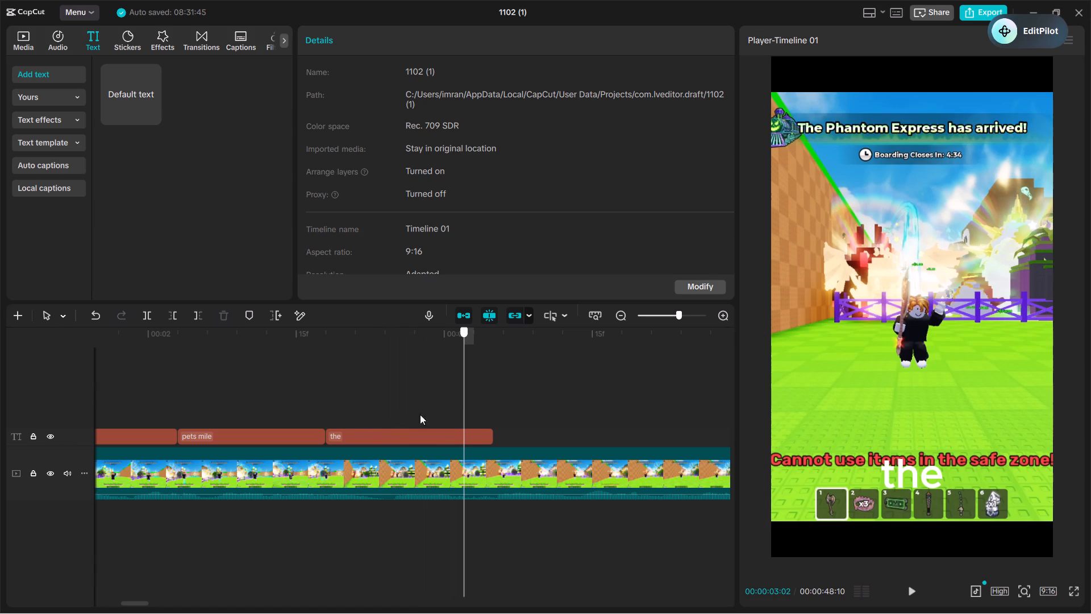
drag(420, 414, 316, 434)
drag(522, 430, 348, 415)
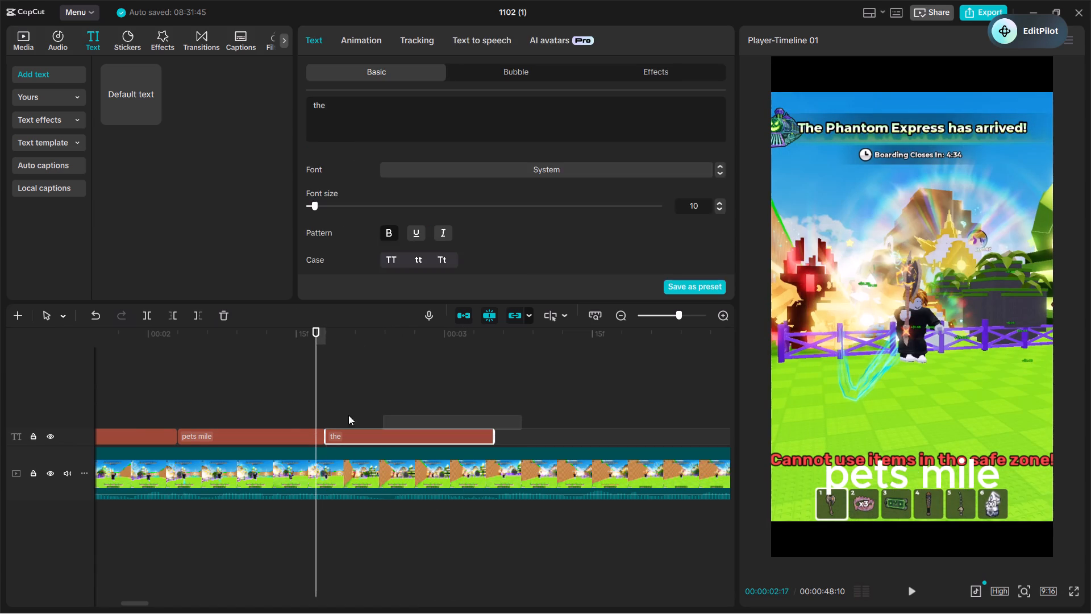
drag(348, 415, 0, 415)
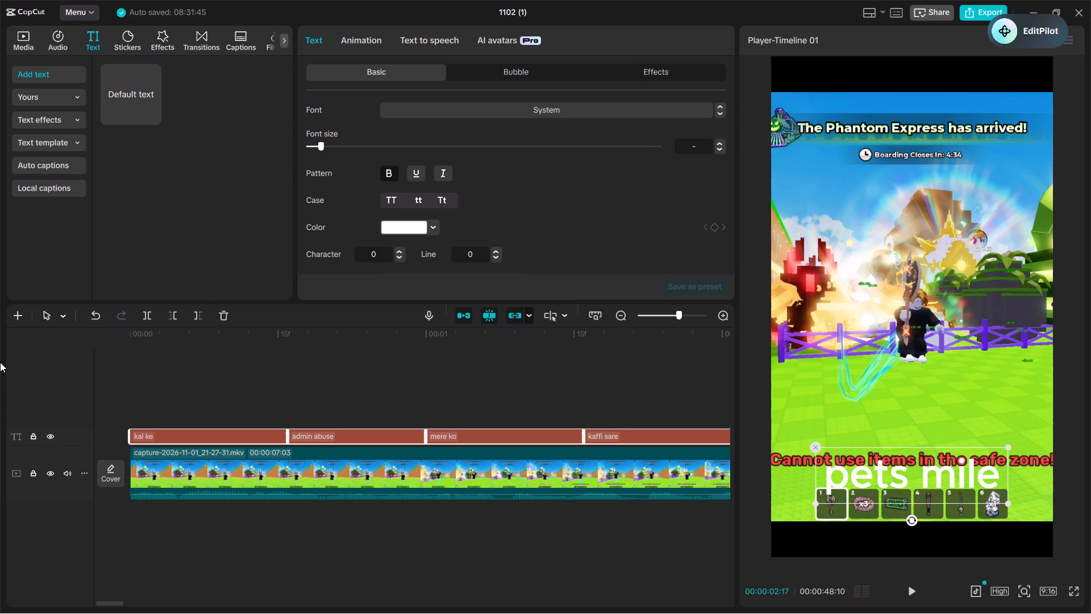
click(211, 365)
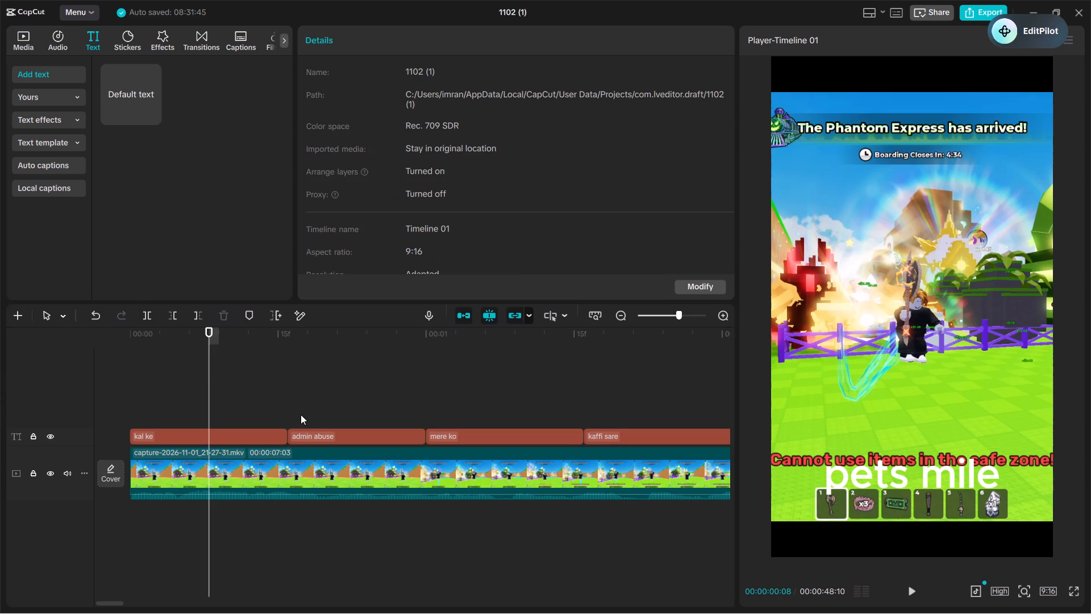
Shorten "kal ke" to end at about 00:00:00:14.
click(301, 414)
click(278, 422)
click(278, 435)
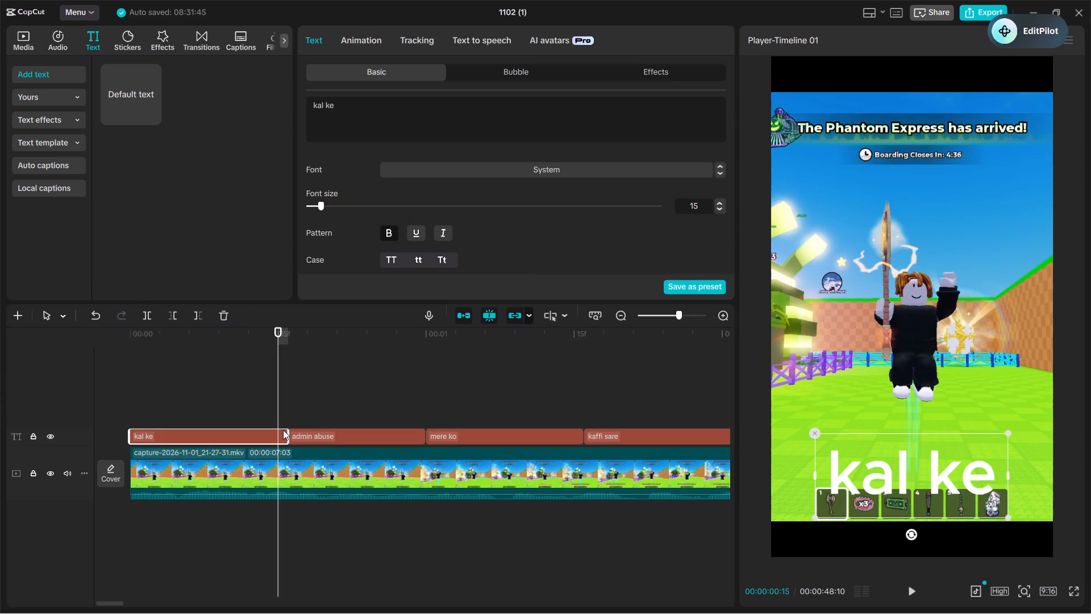
drag(288, 430, 264, 439)
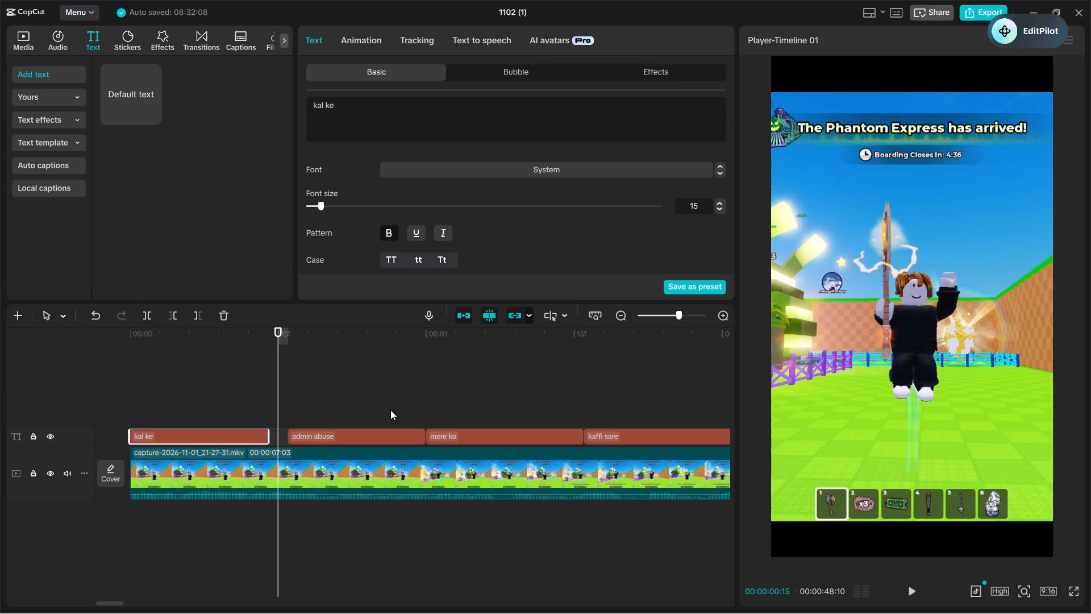
Shorten "admin abuse" and move it directly against the end of "kal ke", so it ends at about 00:00:00:27.
click(376, 412)
click(375, 437)
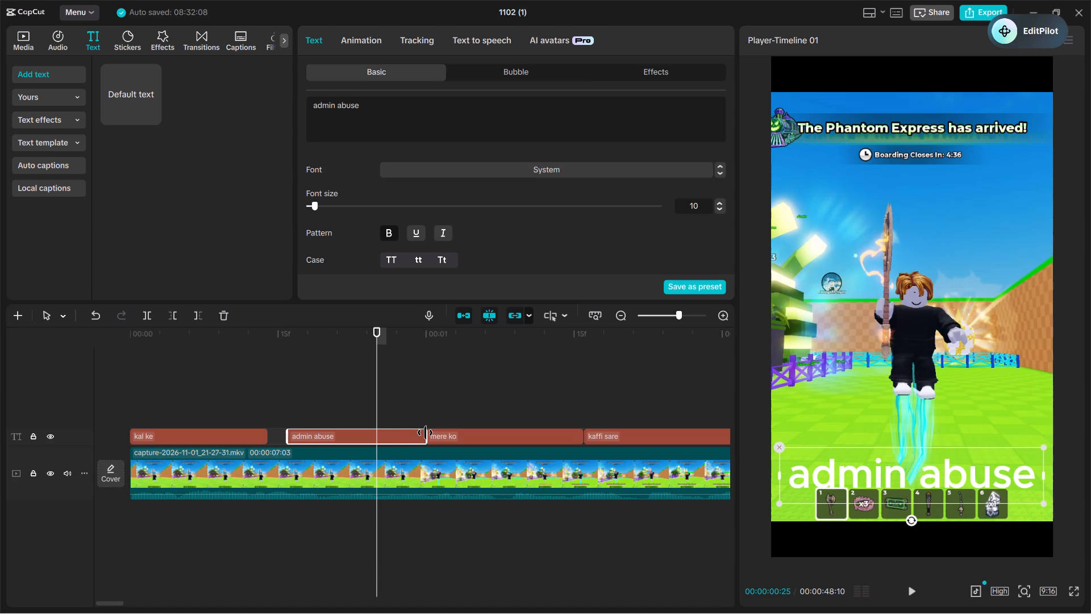
drag(427, 433, 415, 437)
drag(401, 439, 378, 439)
Shorten "mere ko" and move it directly against the end of "admin abuse", ending at about 00:00:01:10.
click(493, 435)
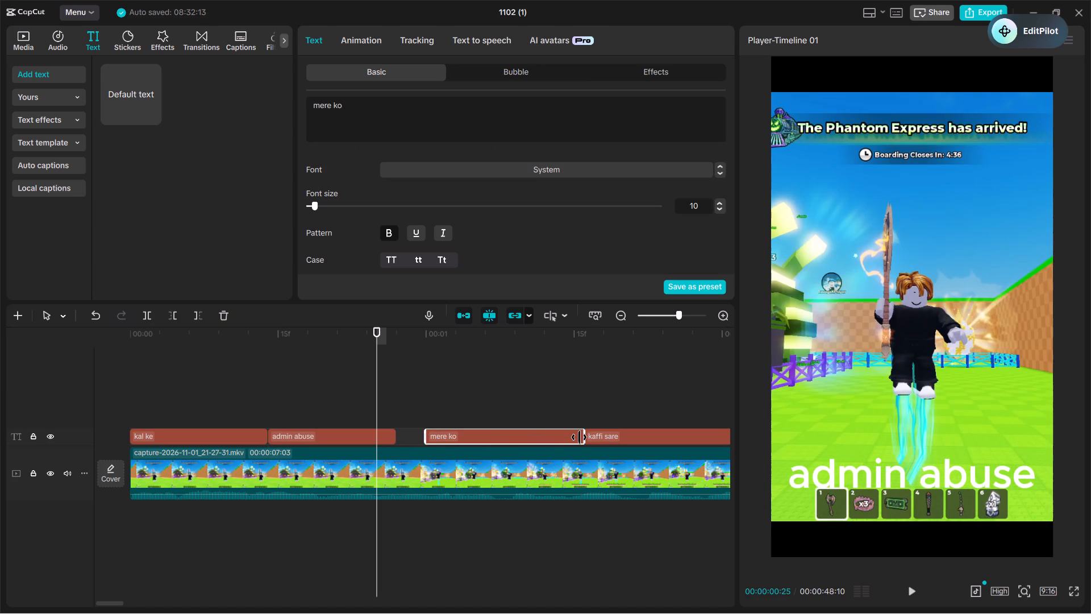
drag(579, 437, 569, 445)
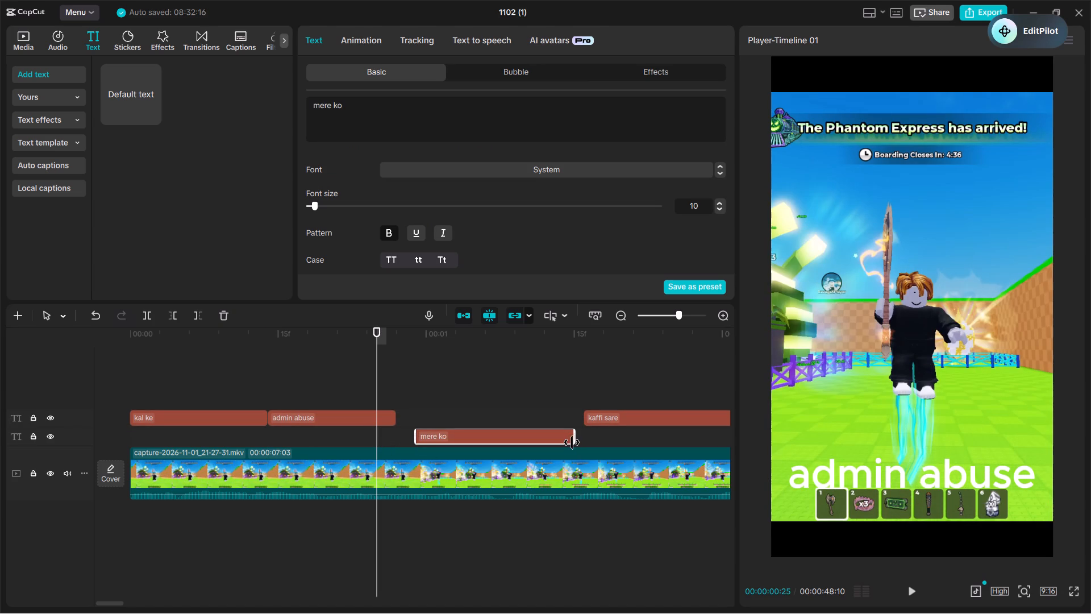
drag(574, 440, 545, 447)
drag(502, 435, 468, 422)
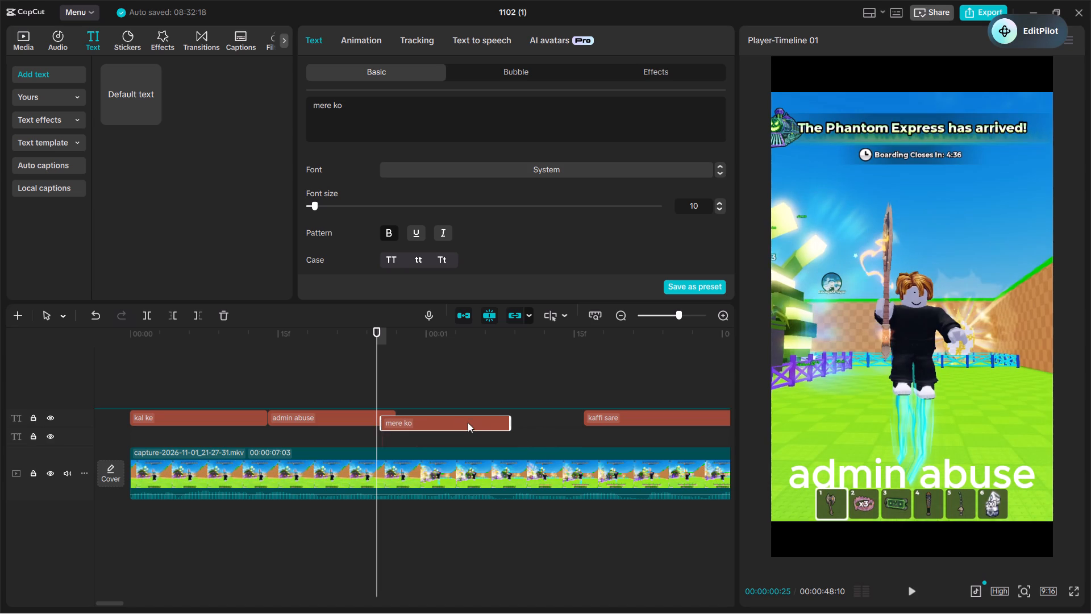
drag(468, 422, 480, 420)
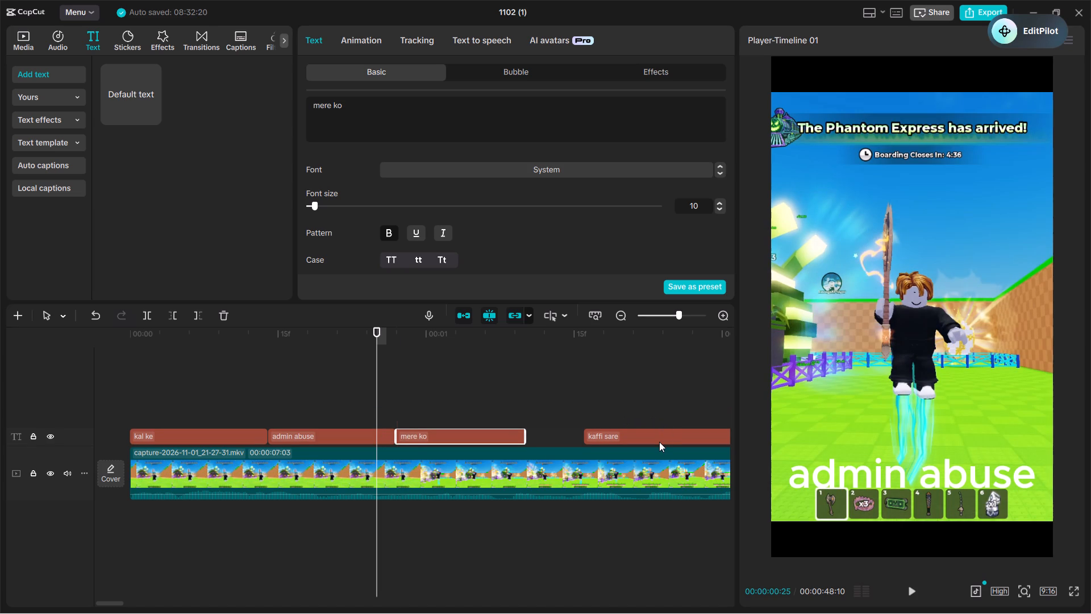
Move "kaffi sare" directly against the end of "mere ko" and shorten it to end at about 00:00:01:23.
click(659, 442)
drag(642, 430, 589, 433)
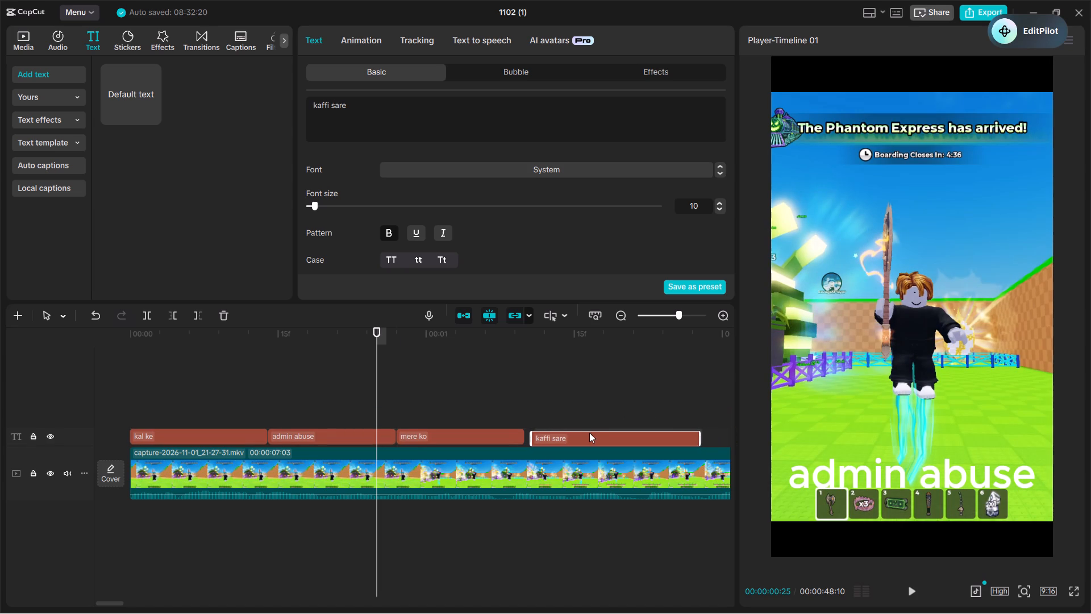
drag(589, 433, 580, 433)
drag(696, 434, 651, 452)
Move "pets mile" directly against the end of "kaffi sare" and shorten it to end at about 00:00:02:06.
click(652, 393)
drag(652, 393, 728, 400)
click(652, 432)
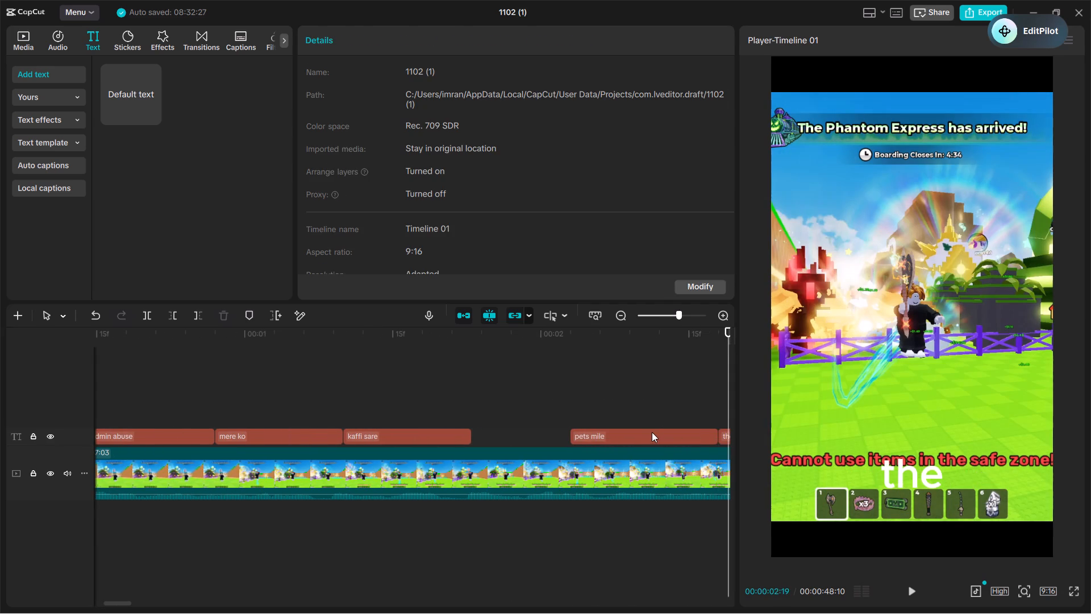
drag(652, 432, 549, 432)
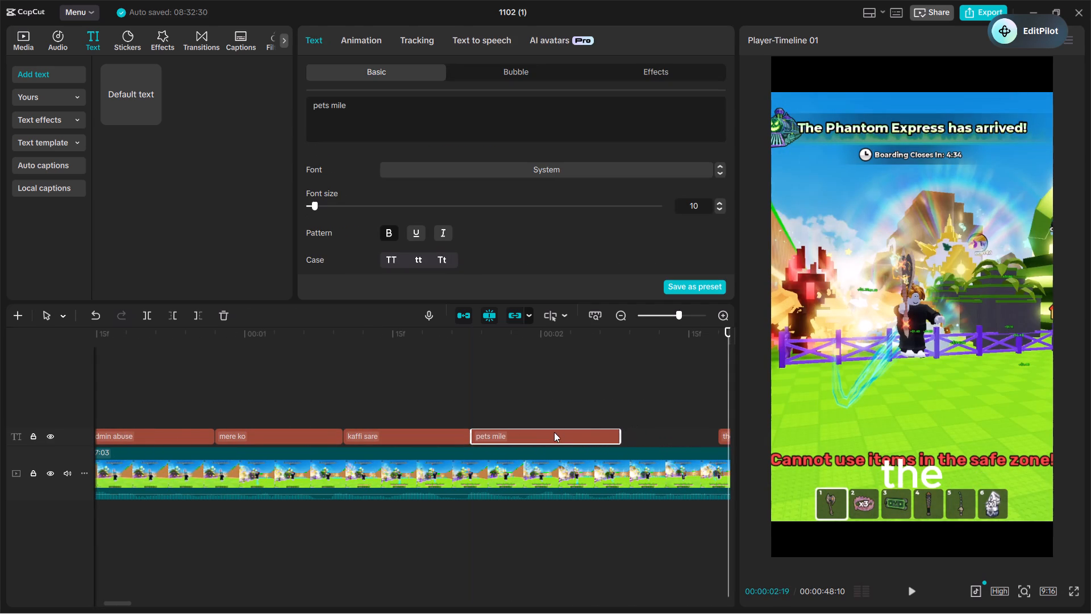
click(624, 437)
click(612, 435)
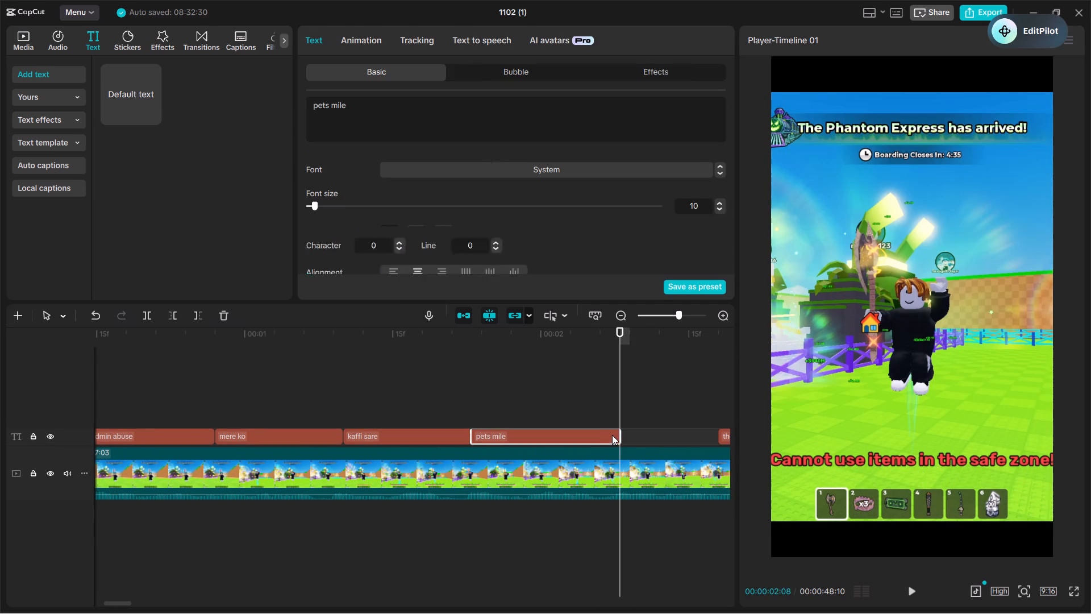
drag(614, 435, 605, 435)
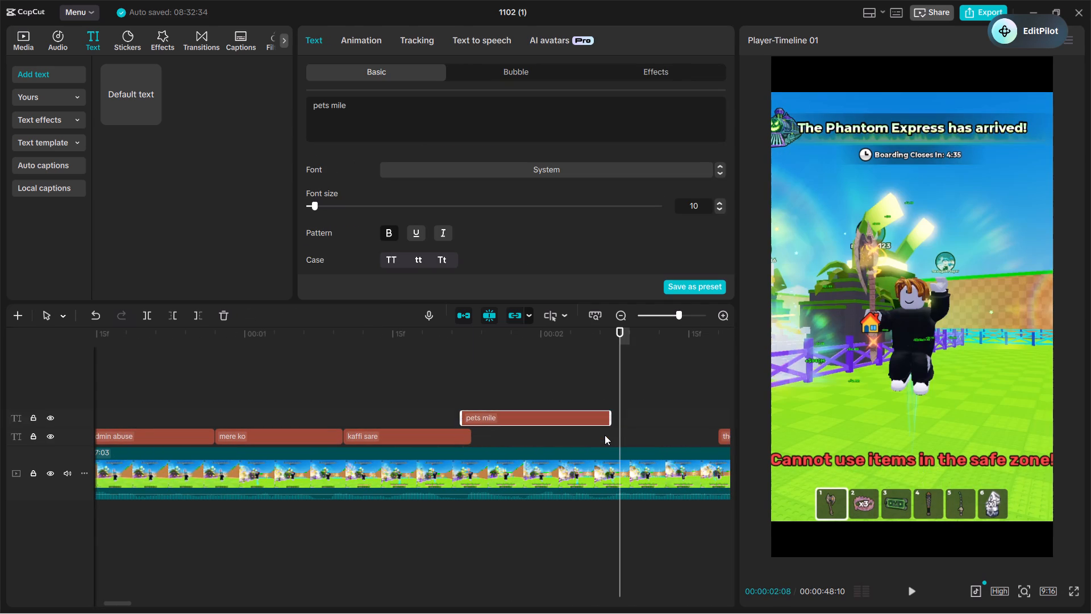
key(ctrl+z)
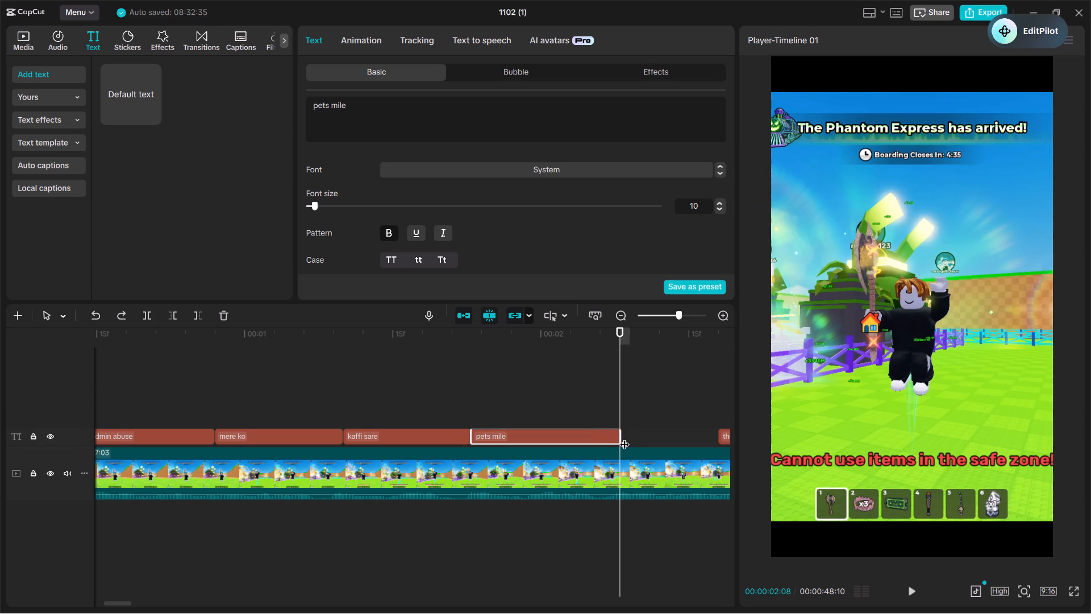
drag(622, 437, 597, 437)
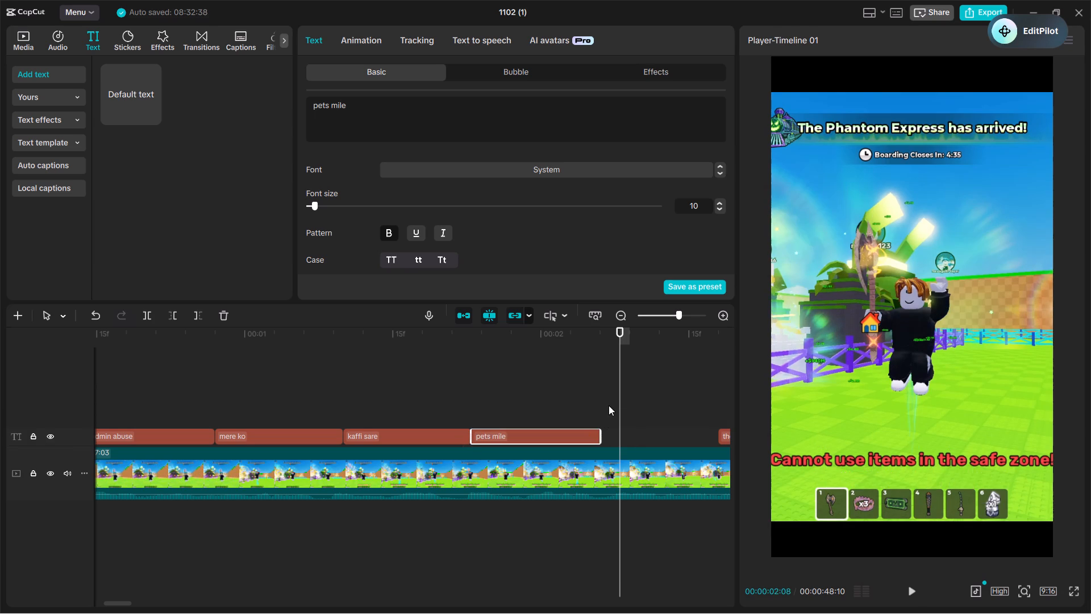
Move "the" directly against the end of "pets mile" to close the gap.
click(609, 405)
drag(609, 405, 738, 405)
click(612, 427)
drag(612, 427, 577, 432)
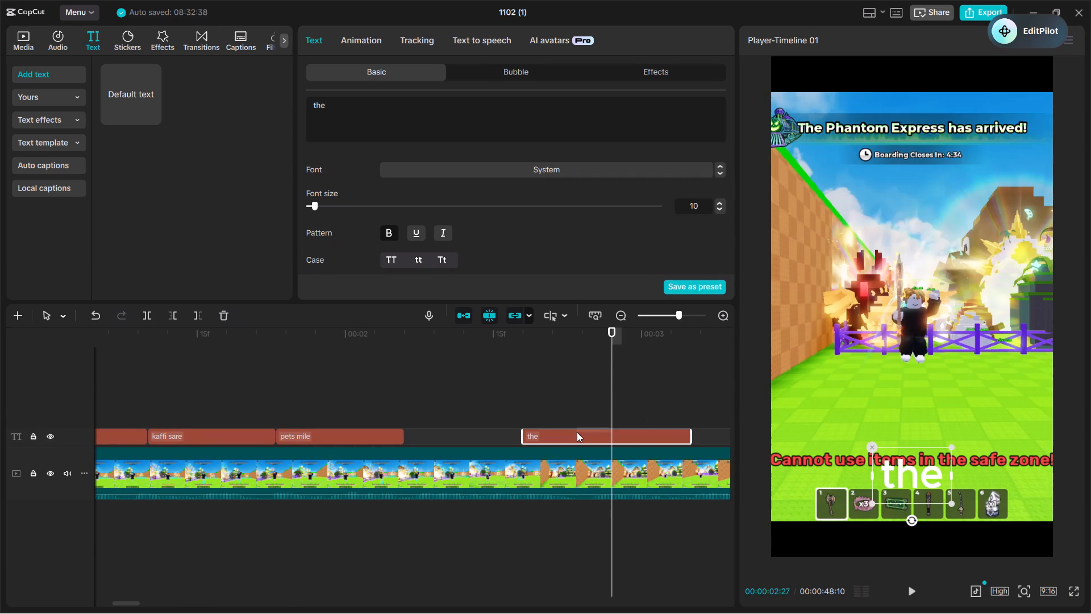
drag(577, 432, 455, 435)
Play from the start in short bursts to check the caption timing through the end of "the".
click(395, 390)
drag(395, 390, 0, 447)
key(space)
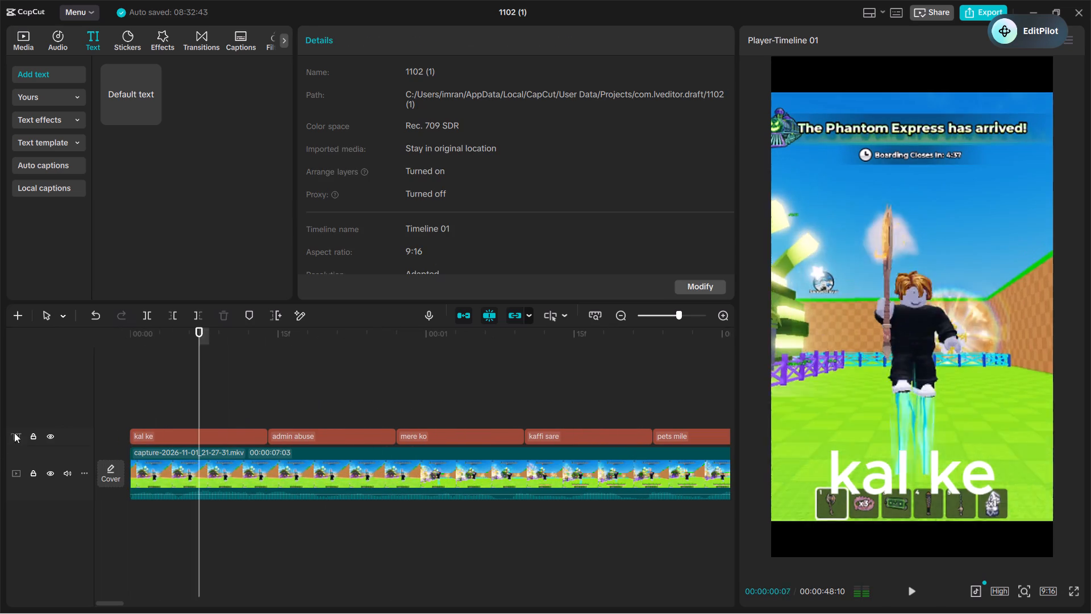
key(space)
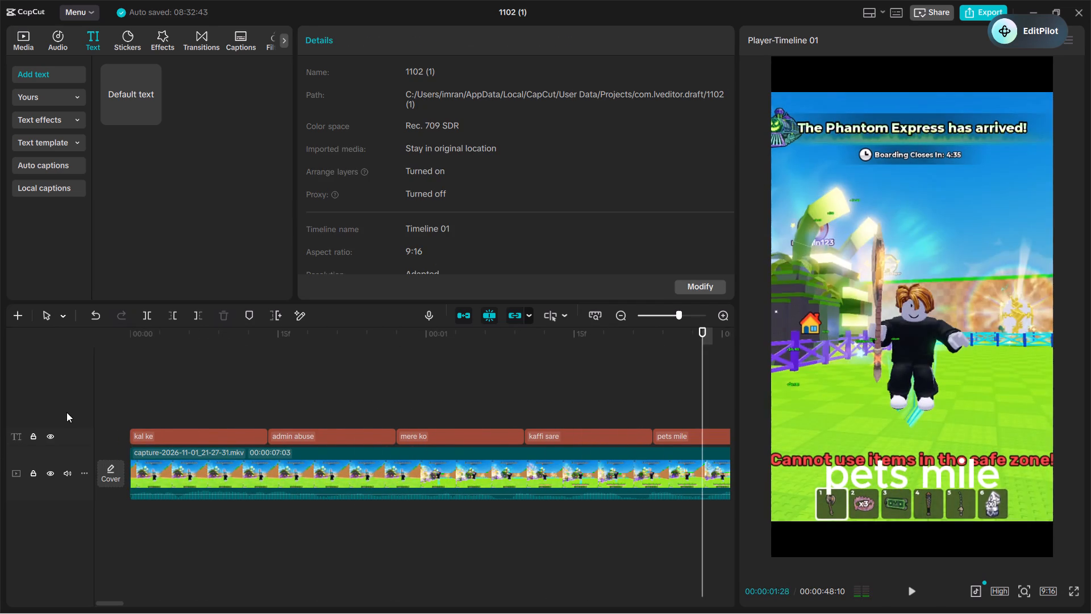
key(space)
key(space)
key(space)
key(space)
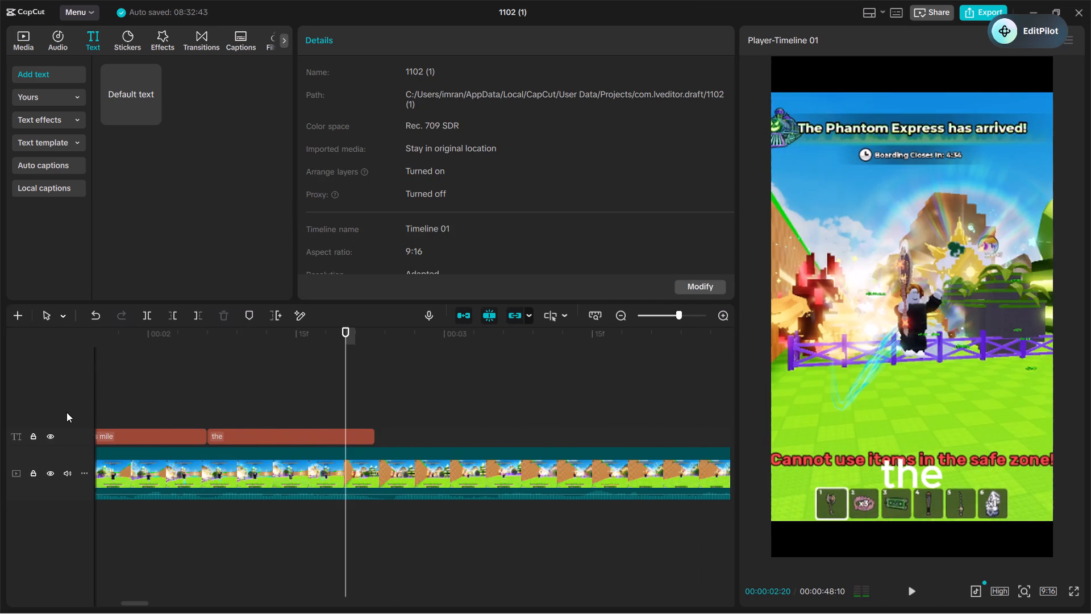
key(space)
key(space)
click(360, 397)
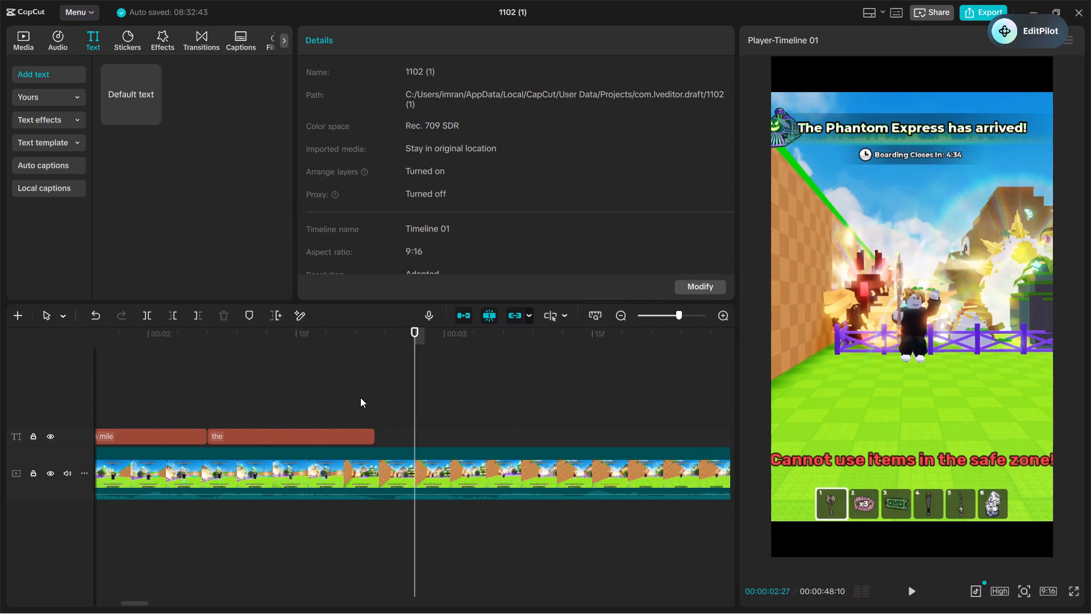
Paste a copy of "admin abuse" at 00:00:03:06, check it against the speech and move it to start at about 00:00:03:04.
drag(360, 397, 372, 420)
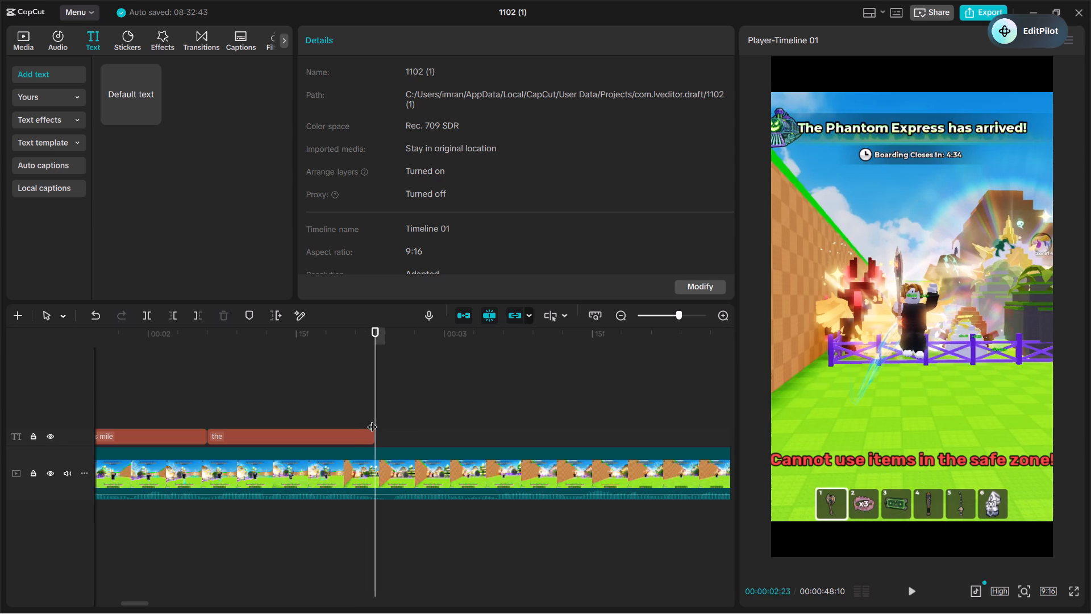
drag(372, 420, 430, 442)
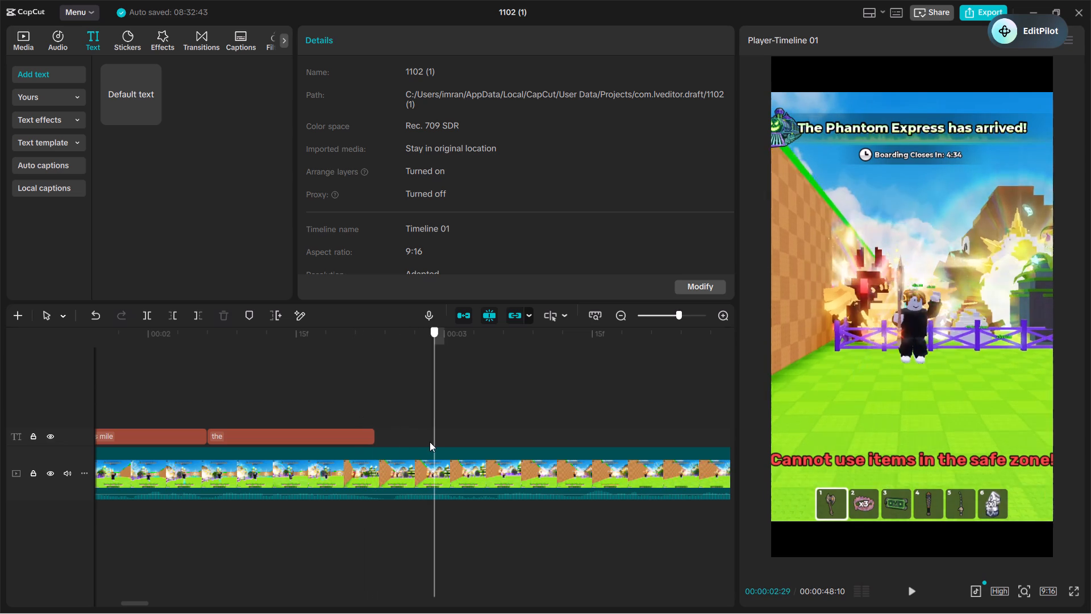
drag(430, 442, 499, 433)
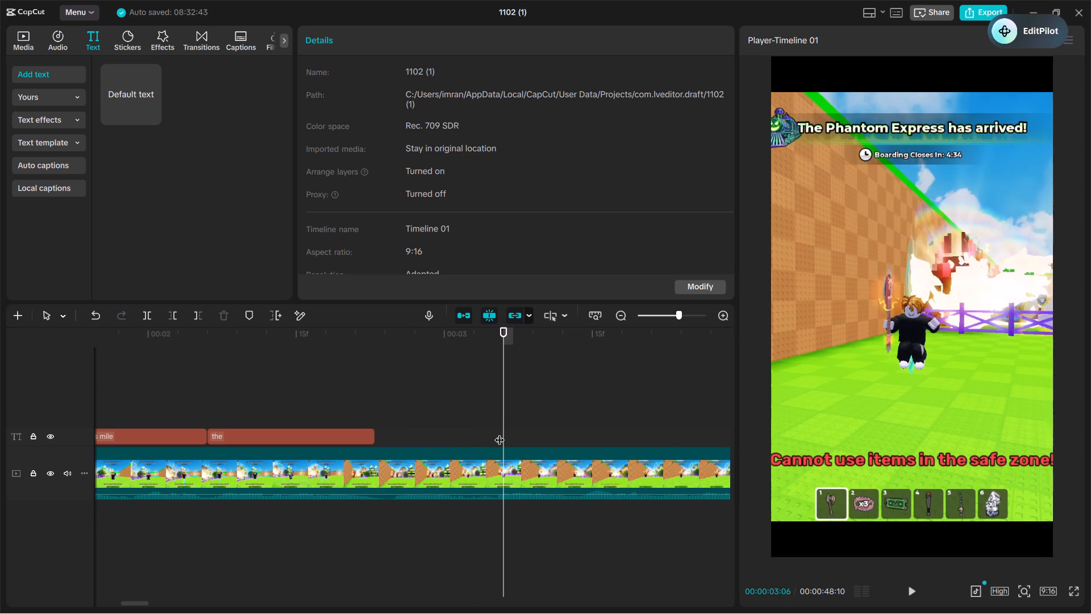
key(ctrl+v)
click(472, 420)
key(space)
key(space)
click(482, 420)
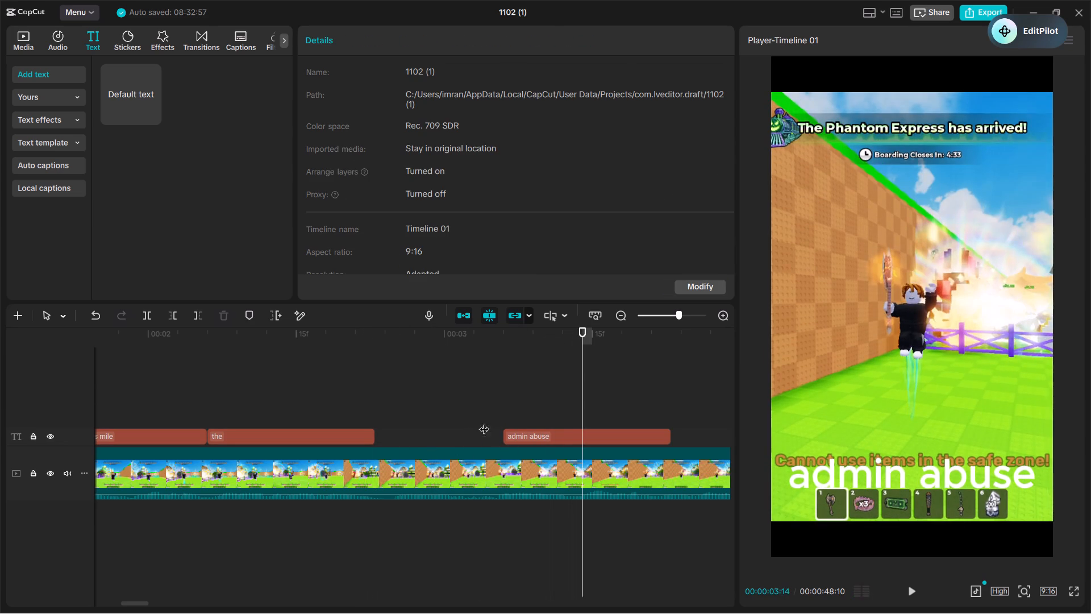
key(space)
key(space)
click(509, 439)
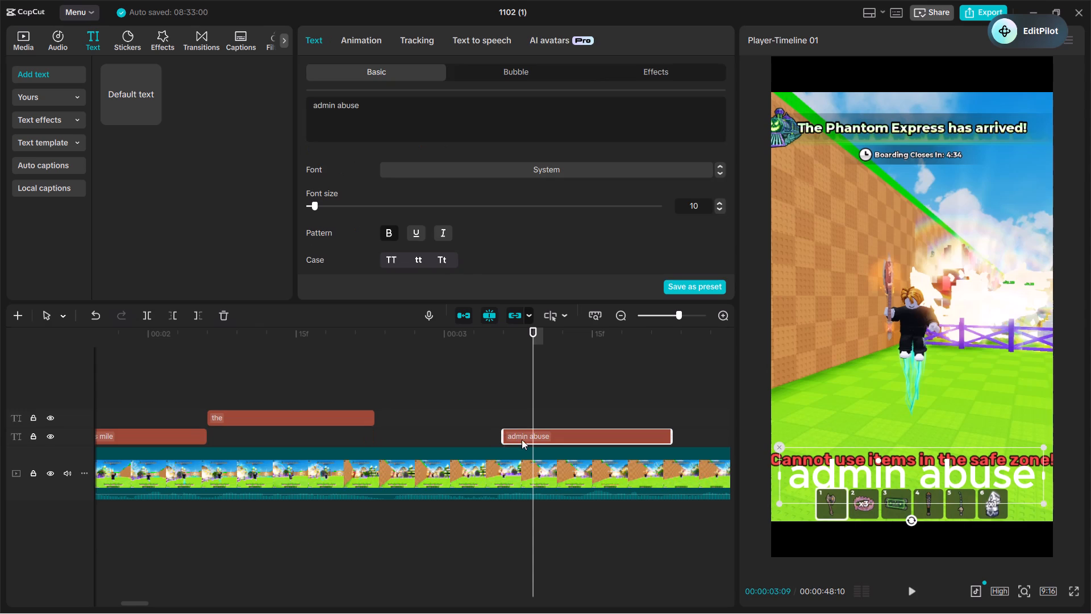
drag(549, 437, 524, 437)
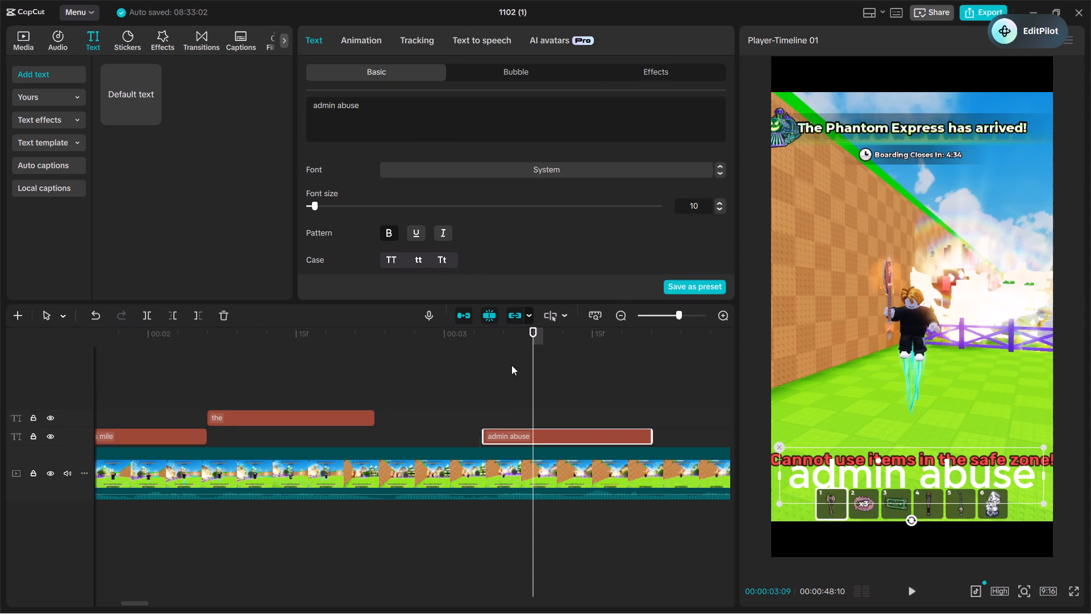
Change the text of the pasted "admin abuse" caption to "enchantment".
triple_click(428, 127)
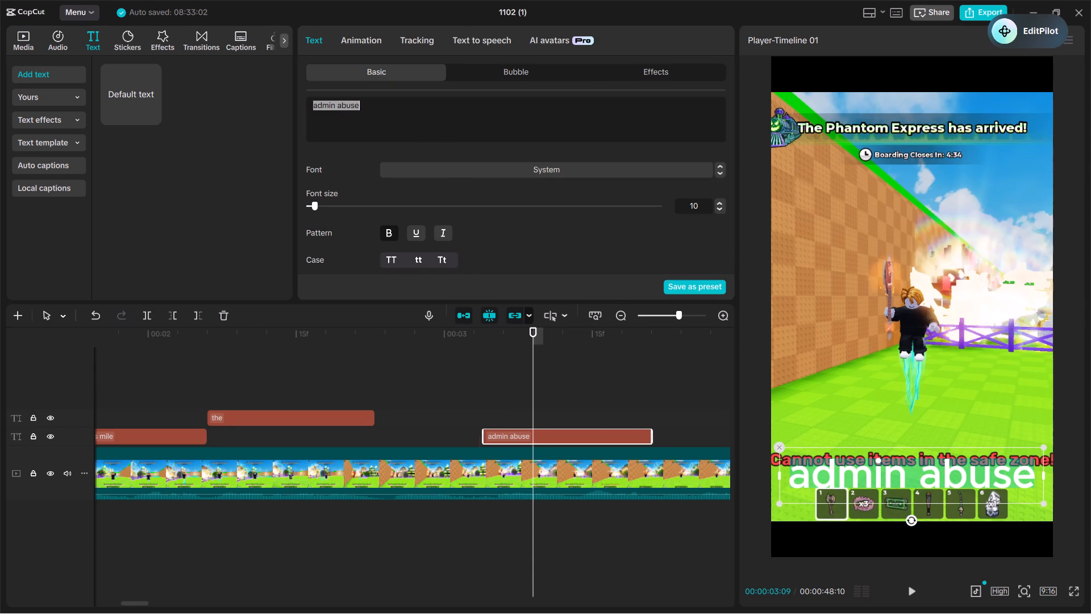
key(BackSpace)
text(enchant)
text(ment)
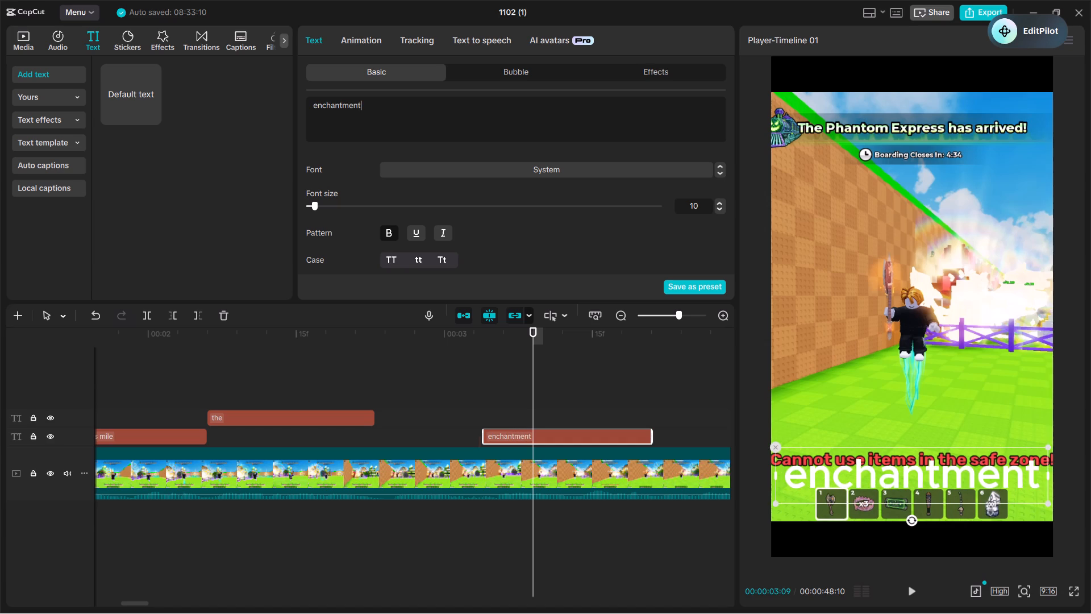
Play the speech under "enchantment" and shorten the caption to end at 00:00:03:13.
click(482, 412)
key(space)
key(space)
click(604, 434)
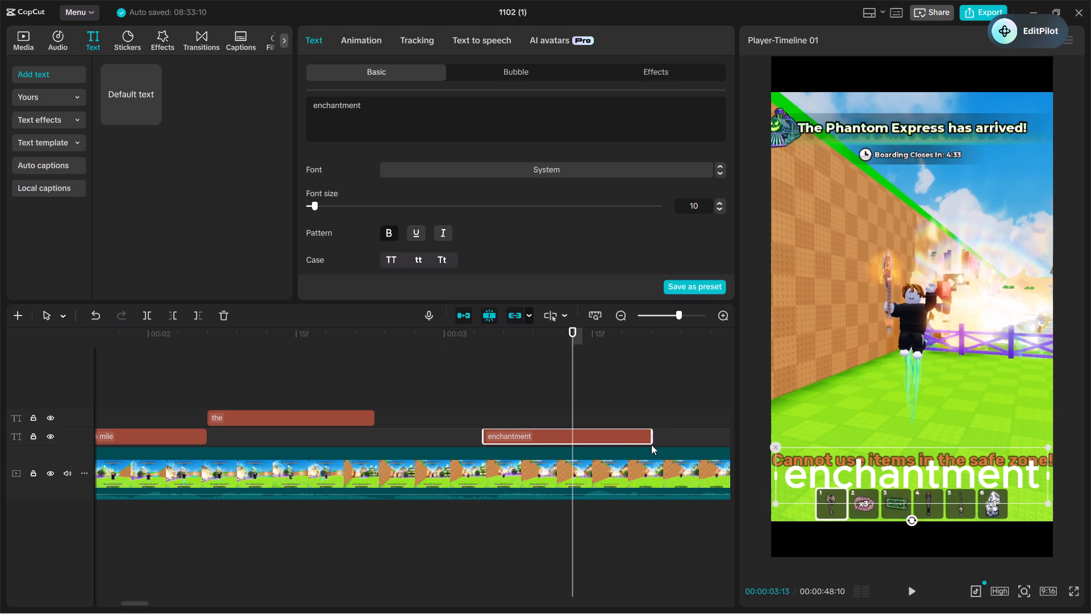
drag(654, 442, 567, 457)
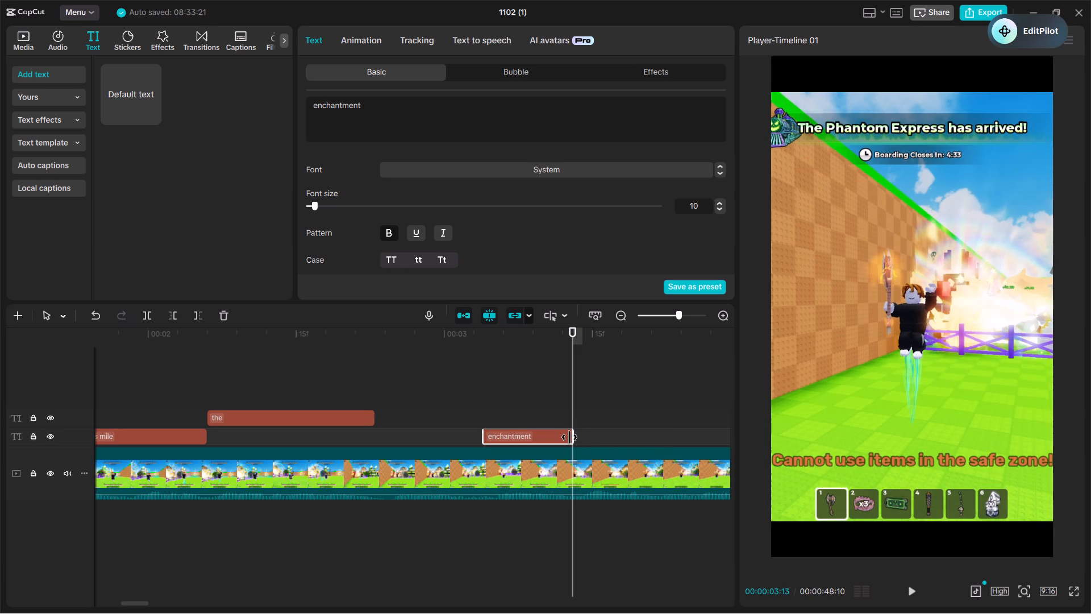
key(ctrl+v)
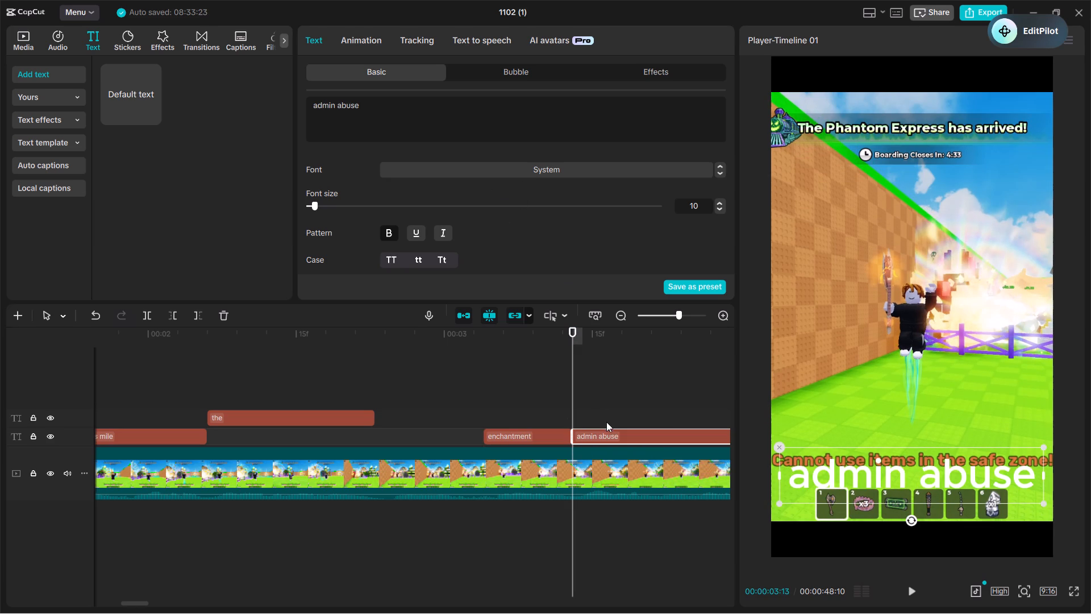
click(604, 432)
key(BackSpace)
Copy the "enchantment" caption, paste it at 00:00:03:13 and change the copy's text to "bhi lagayi".
click(522, 437)
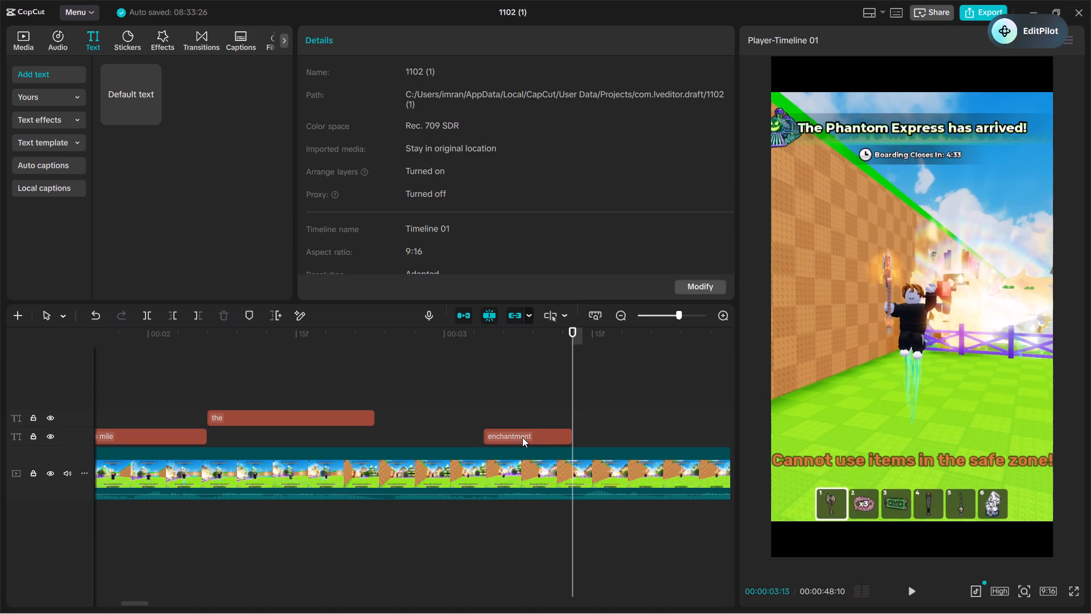
key(ctrl+c)
key(ctrl+c)
key(ctrl+v)
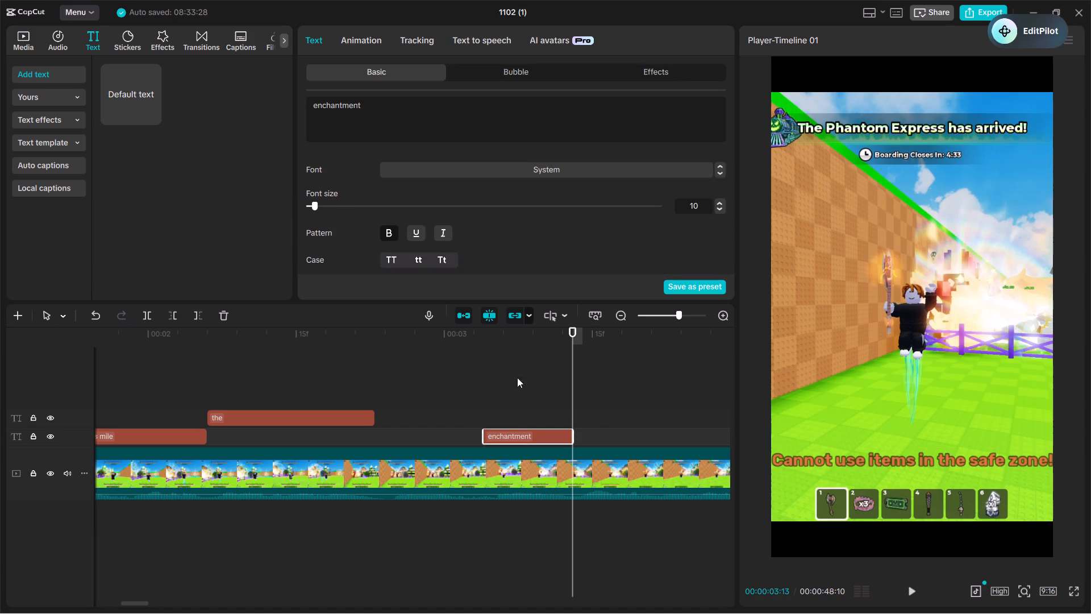
click(385, 134)
double_click(417, 117)
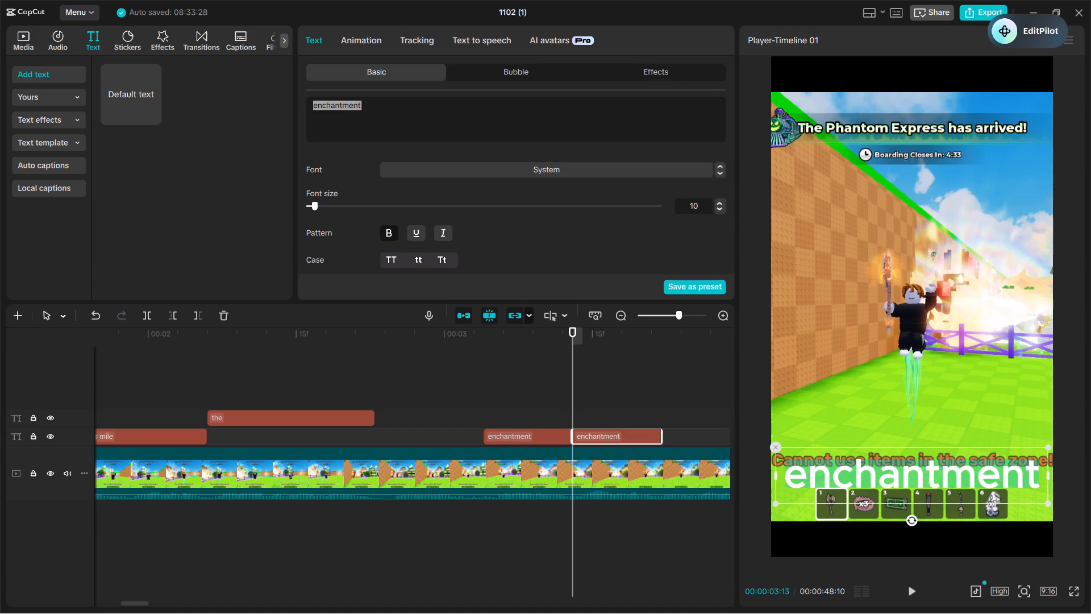
key(BackSpace)
text(bhi lagayi)
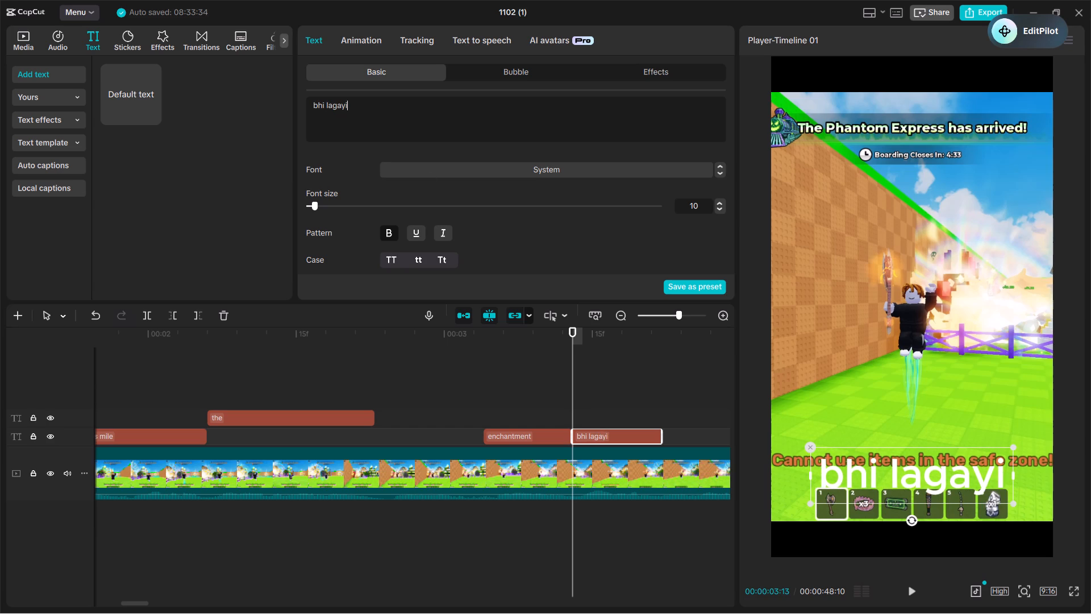
Paste a copy of "enchantment" at 00:00:03:22, right after "bhi lagayi", and change its text to "thi".
click(668, 407)
drag(668, 407, 649, 414)
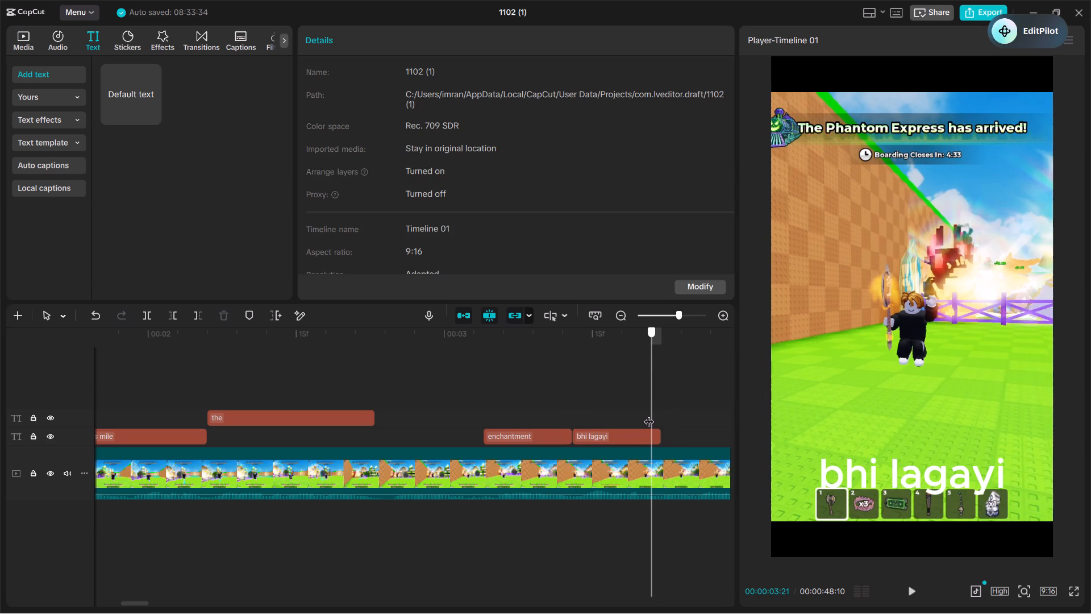
drag(649, 414, 659, 425)
key(ctrl+v)
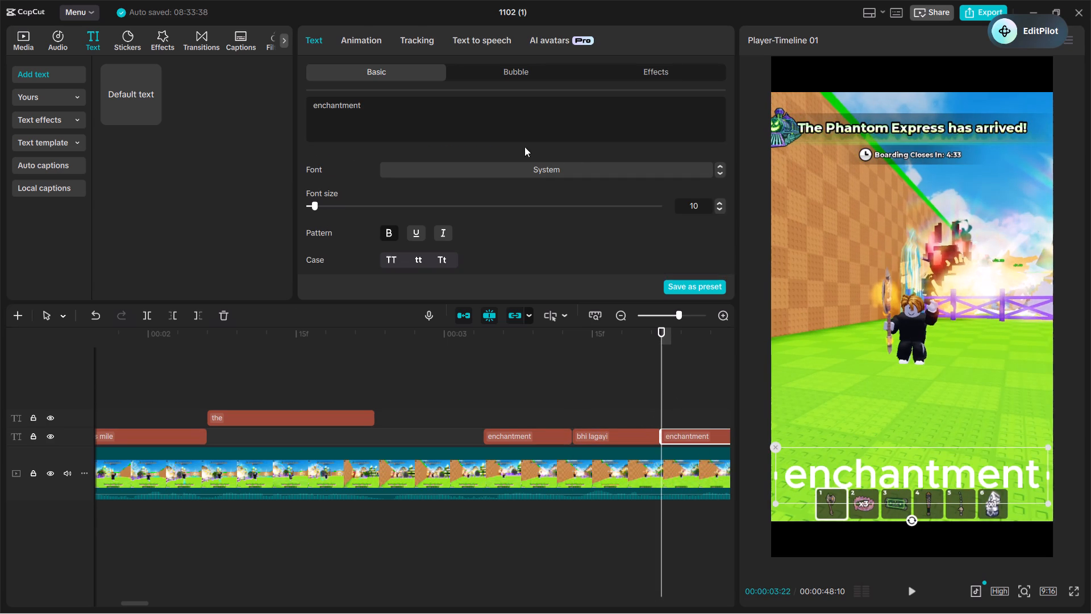
triple_click(463, 136)
key(BackSpace)
text(thi)
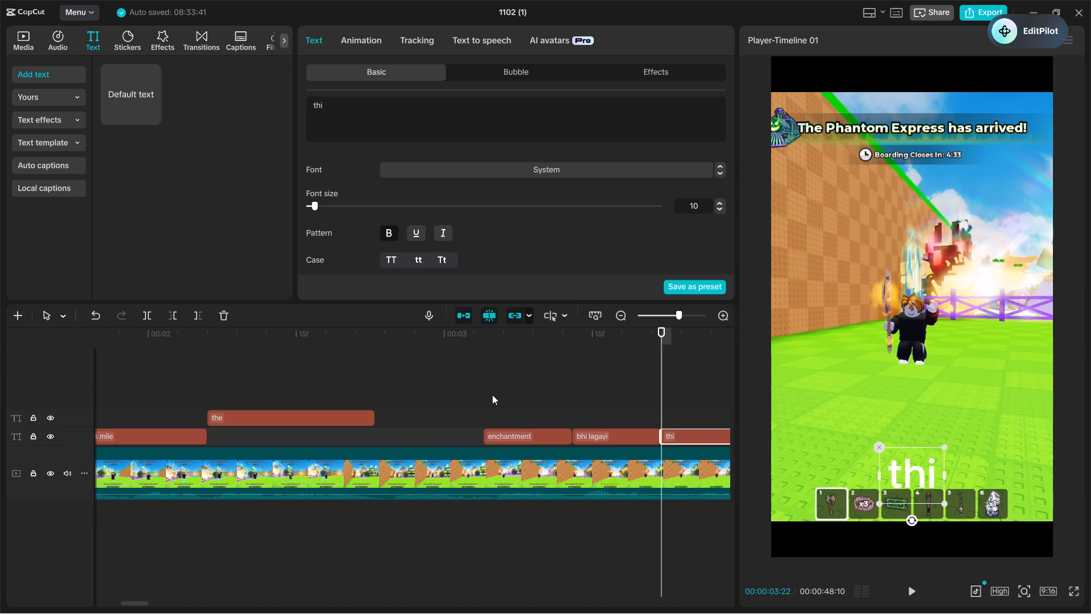
Play the recording onward from "thi" to find where the next spoken phrase needs a caption.
click(468, 395)
key(space)
key(space)
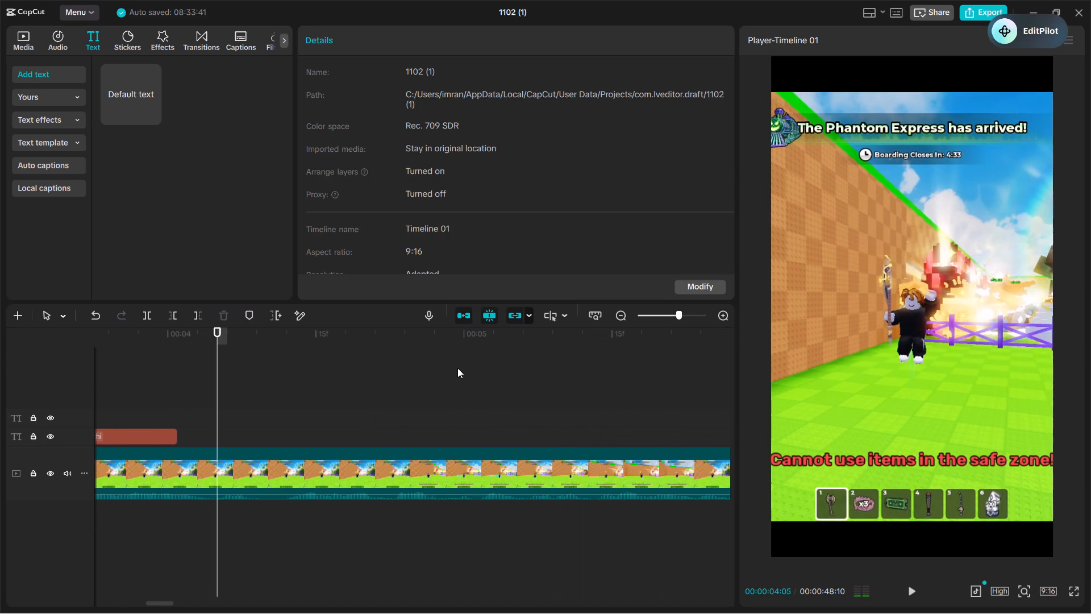
key(ctrl+minus)
key(ctrl+minus)
key(ctrl+minus)
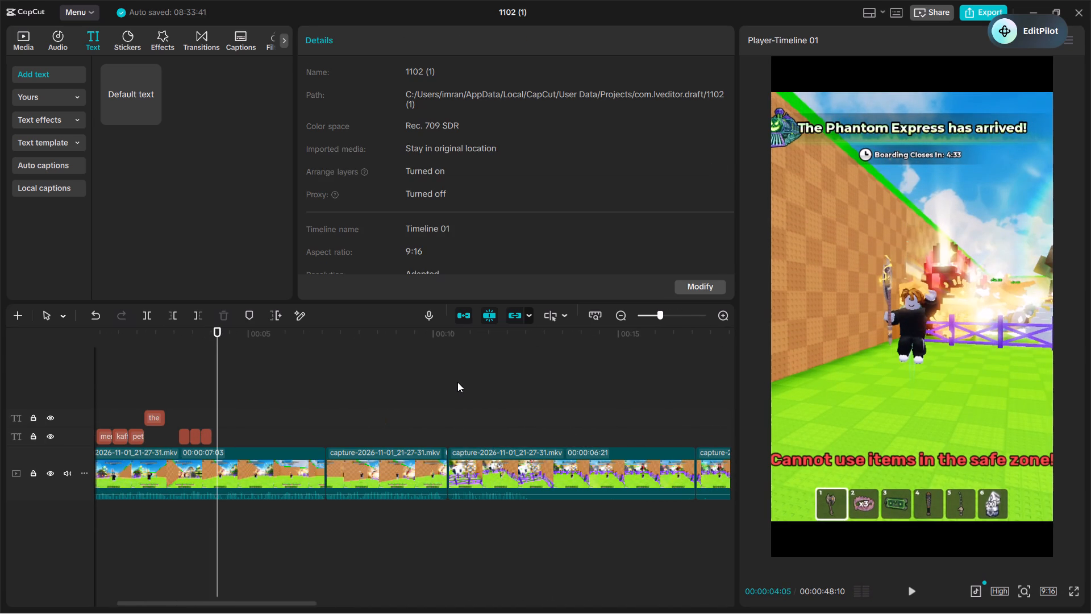
key(space)
key(space)
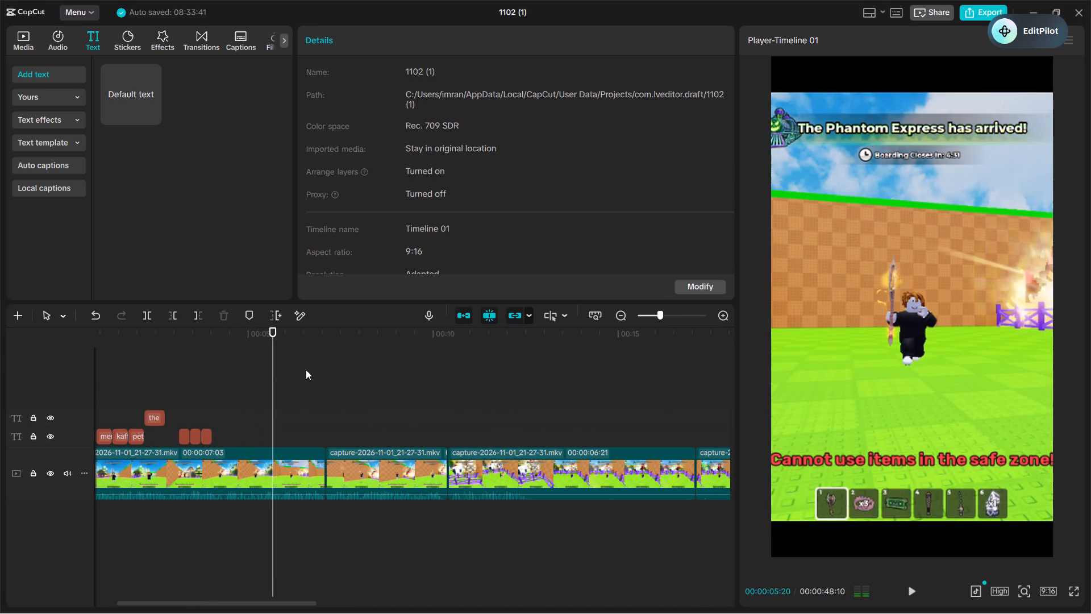
click(251, 395)
drag(251, 395, 258, 407)
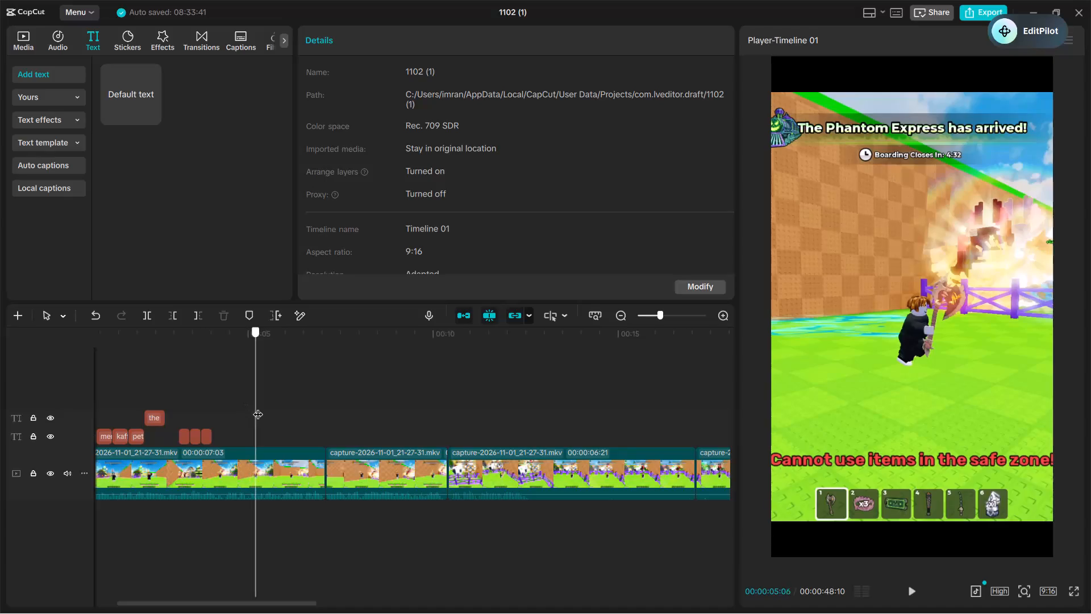
drag(258, 407, 270, 412)
key(space)
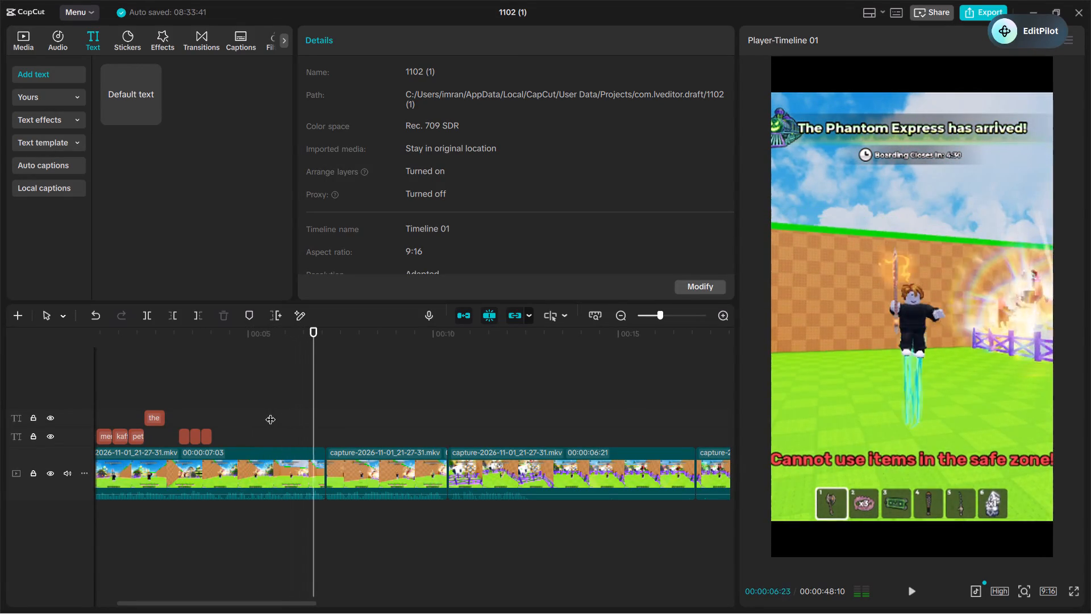
key(space)
Paste the copied caption at 00:00:07:03, where the second video clip starts, and change its text to "and hame".
click(318, 405)
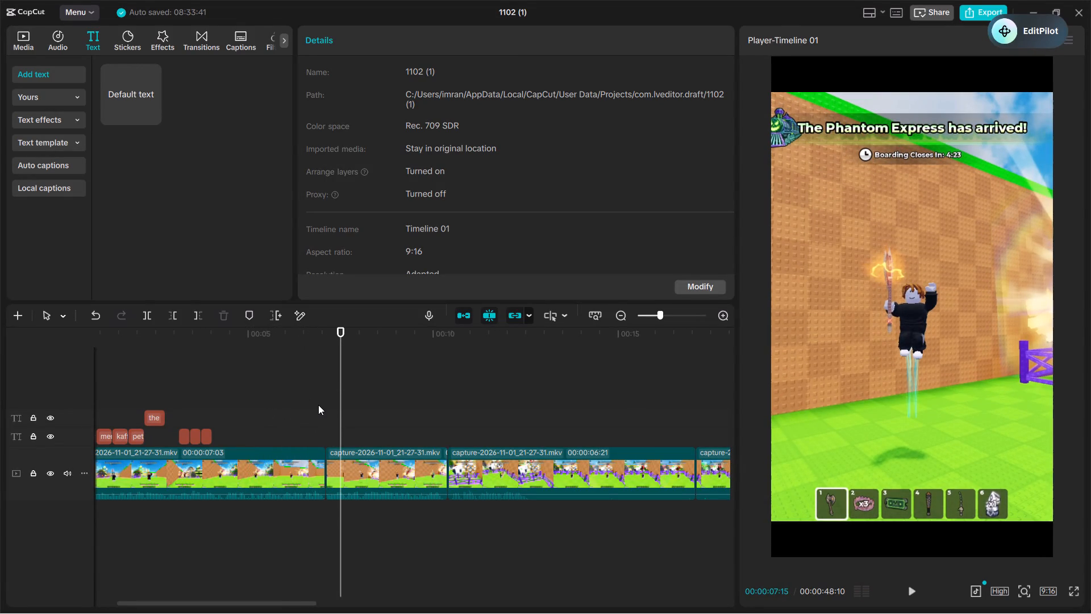
drag(318, 405, 323, 425)
key(ctrl+v)
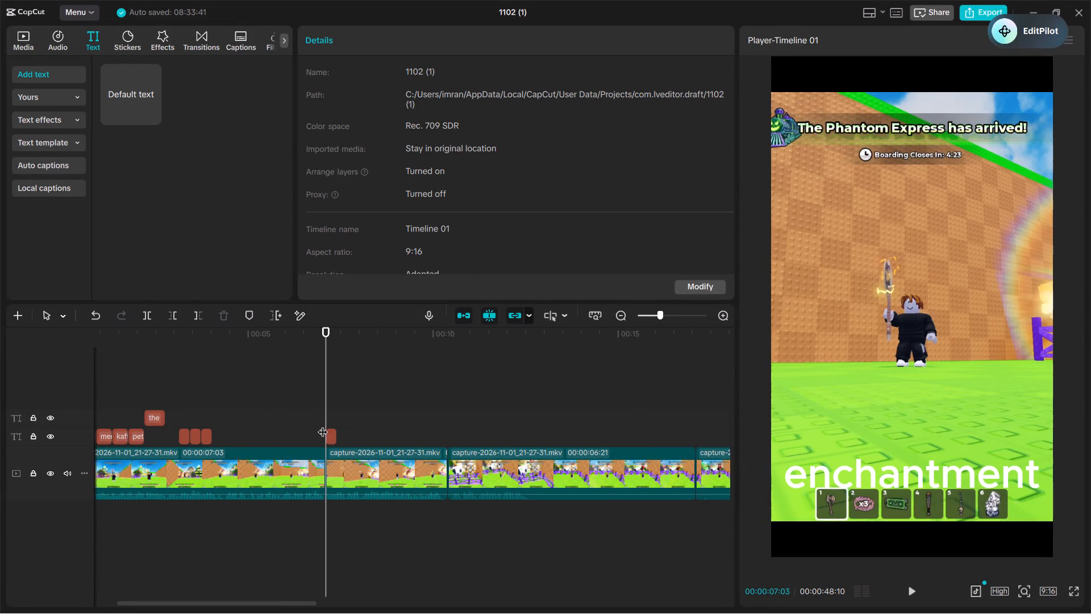
triple_click(413, 128)
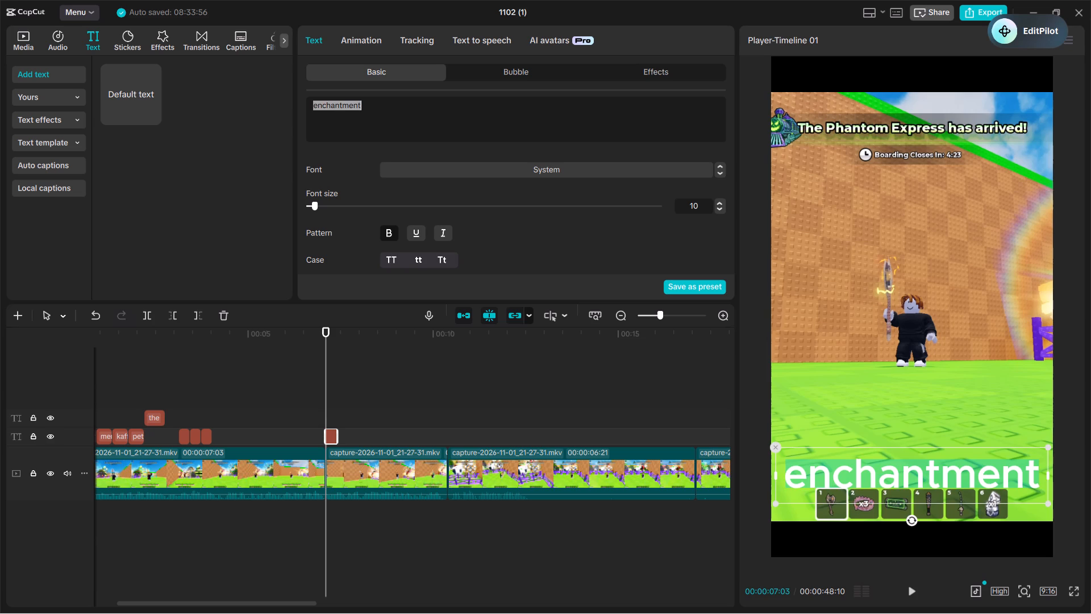
key(BackSpace)
text(and hame)
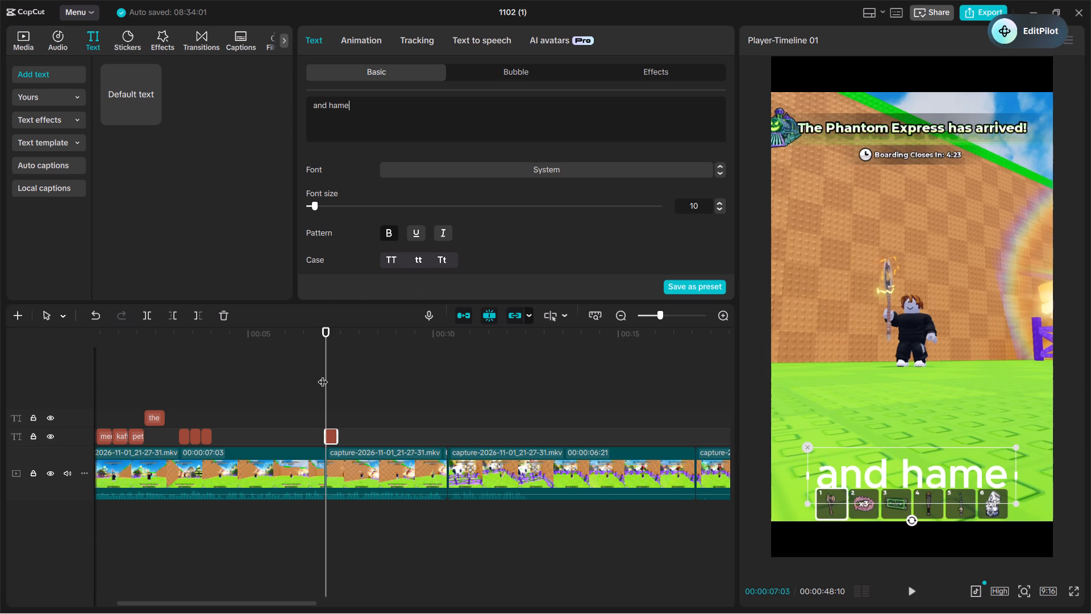
Play the speech under "and hame", paste another copy at 00:00:07:12 and change its text to "usme se".
click(325, 377)
key(space)
key(space)
click(332, 385)
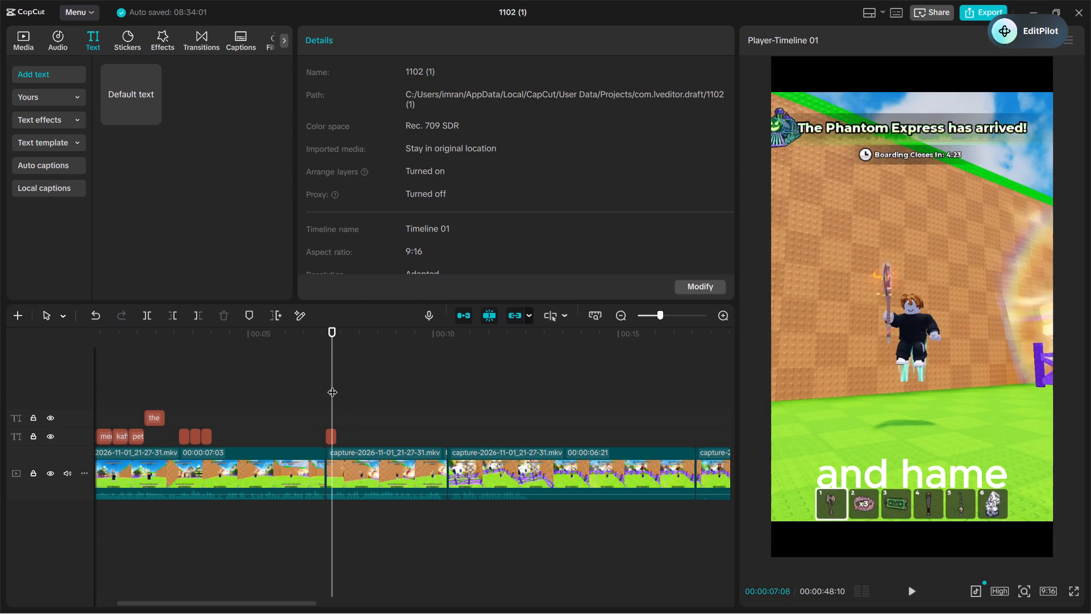
drag(332, 385, 338, 405)
key(ctrl+v)
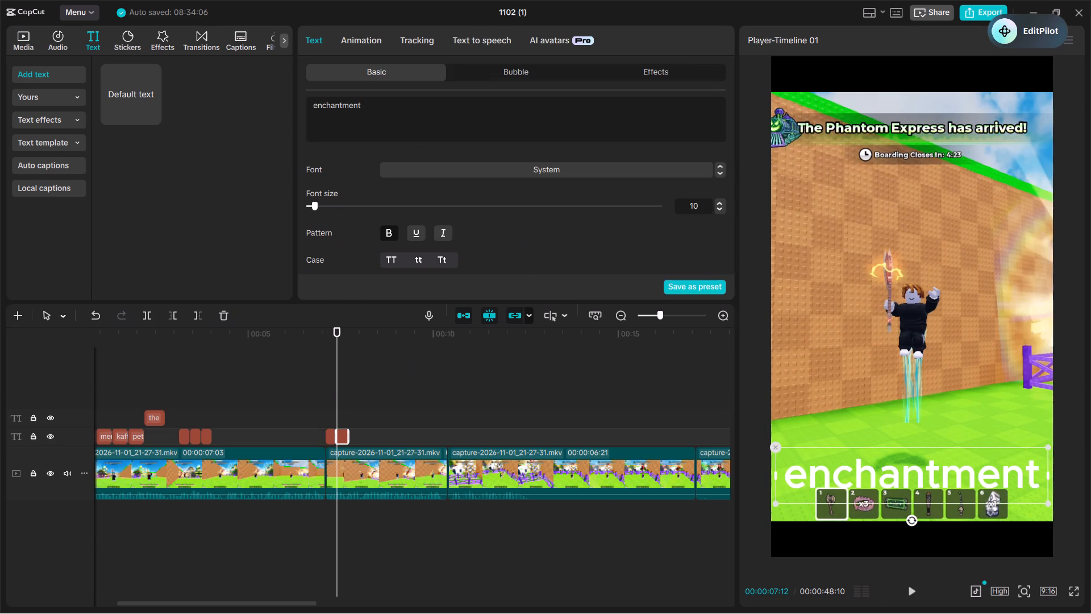
triple_click(373, 109)
key(BackSpace)
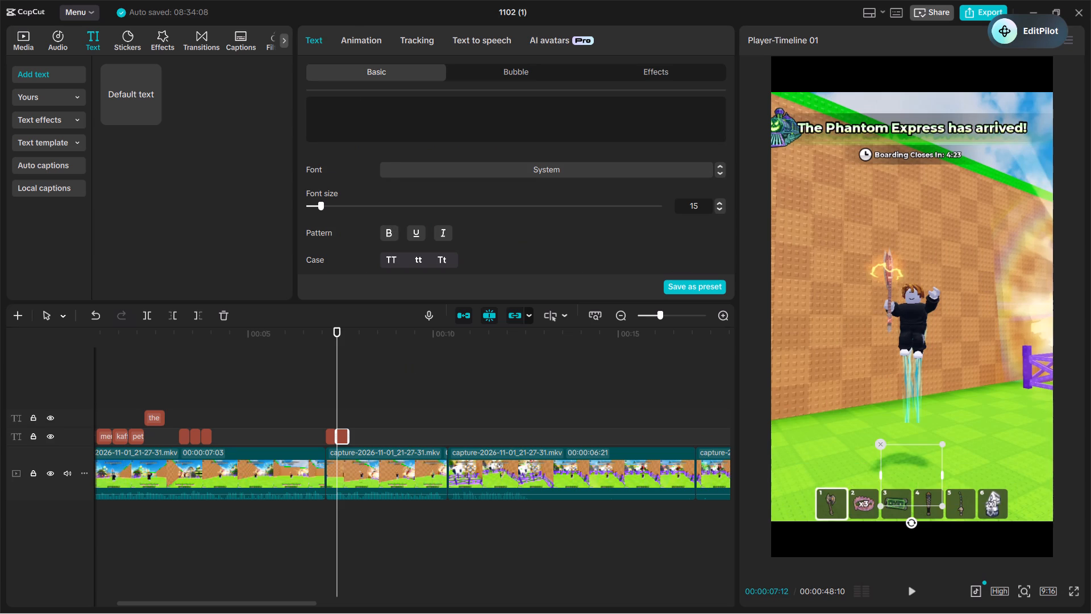
text(usme)
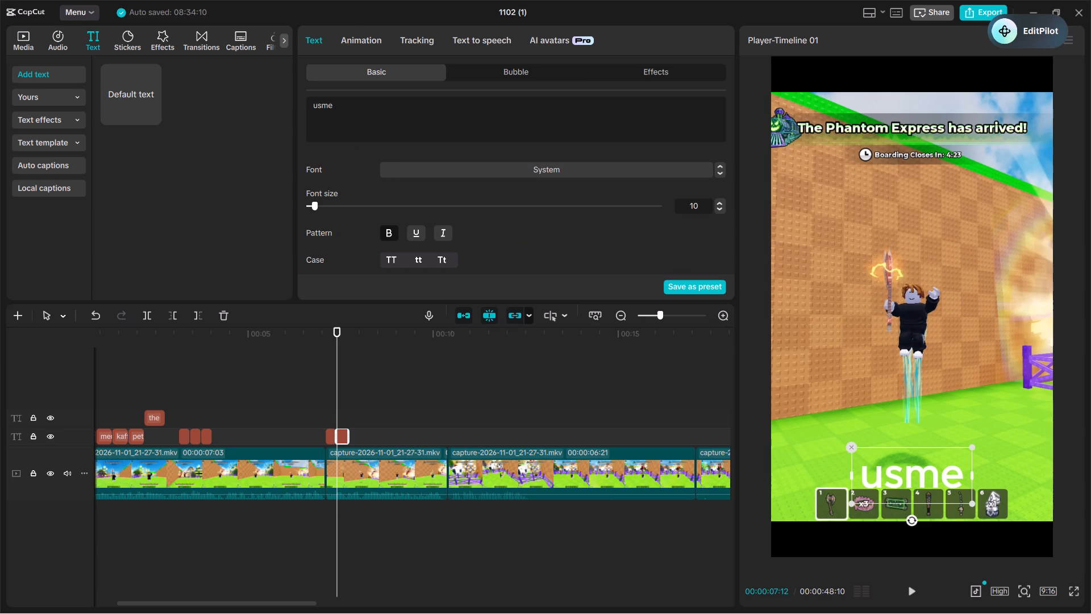
key(space)
text(se)
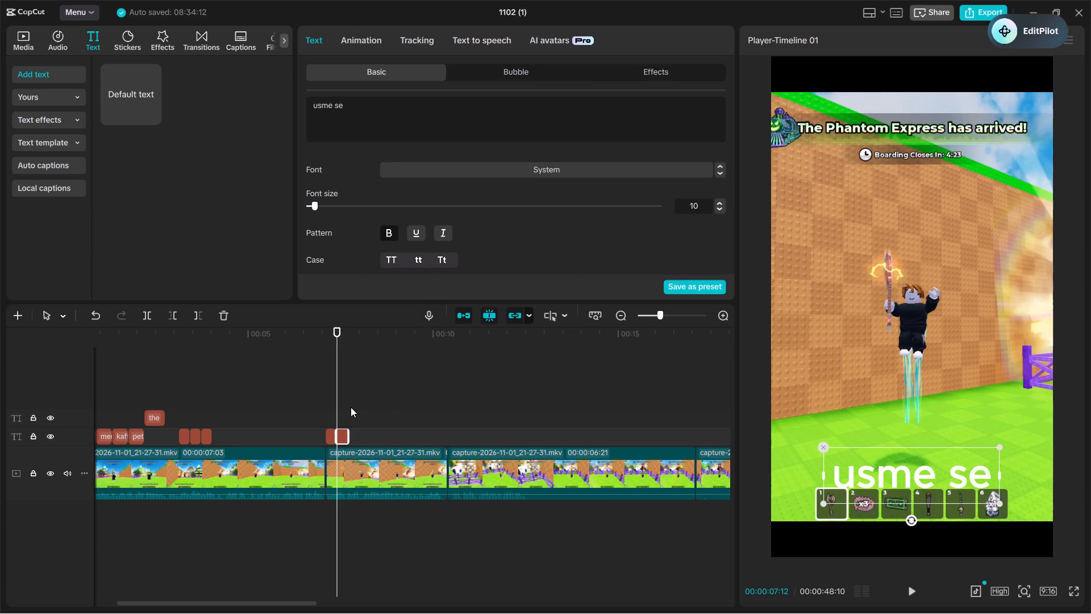
Check the speech after "usme se", paste another caption copy at 00:00:07:21 and change its text to "ak sunlion".
click(343, 407)
drag(343, 407, 358, 425)
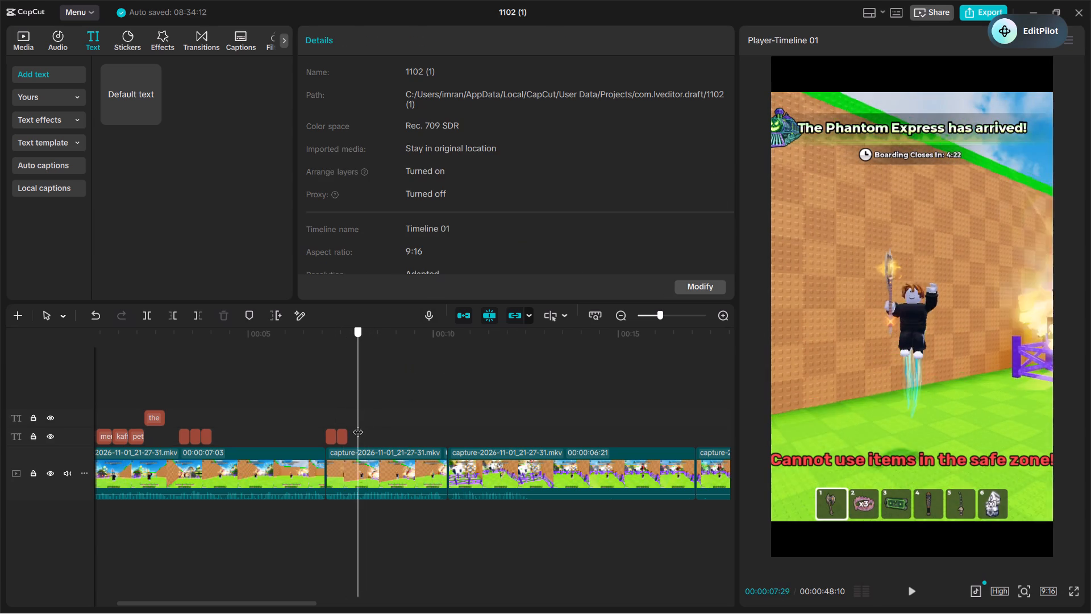
drag(358, 425, 348, 434)
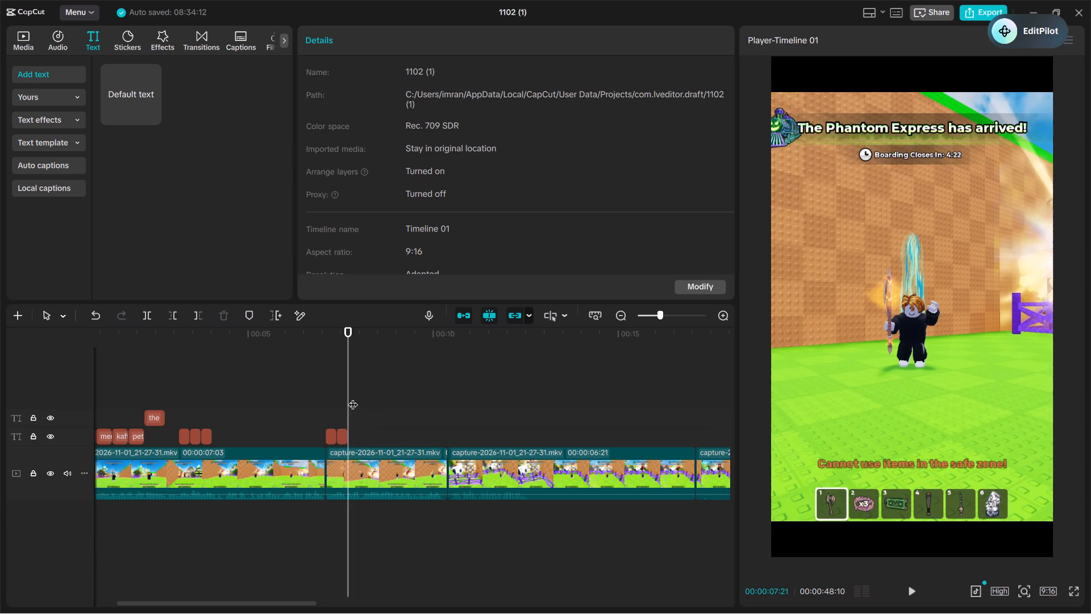
key(space)
key(space)
click(353, 388)
drag(353, 388, 360, 402)
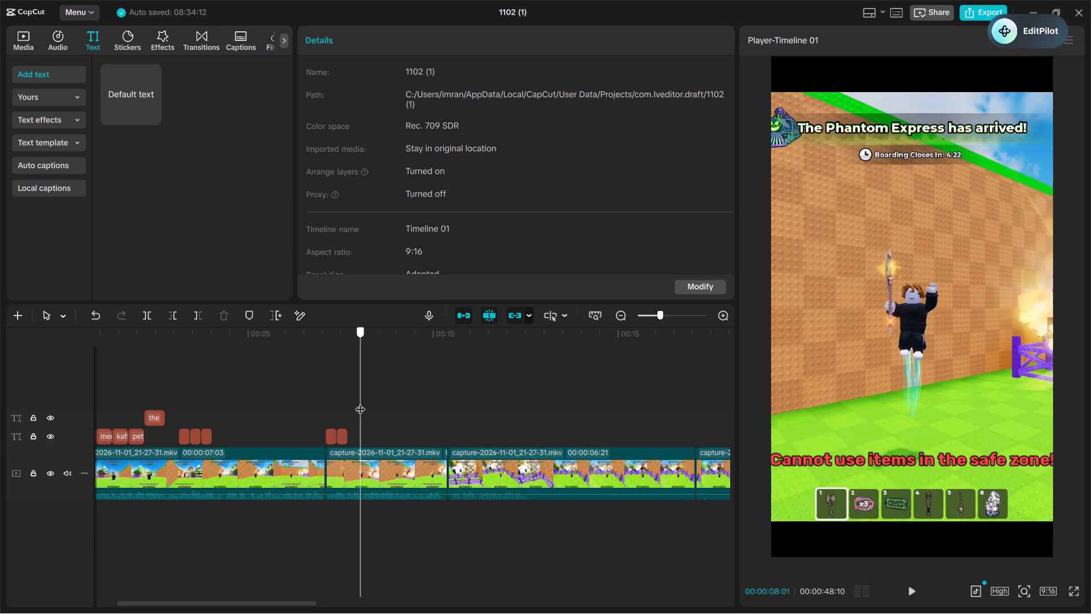
drag(360, 402, 351, 412)
key(ctrl+v)
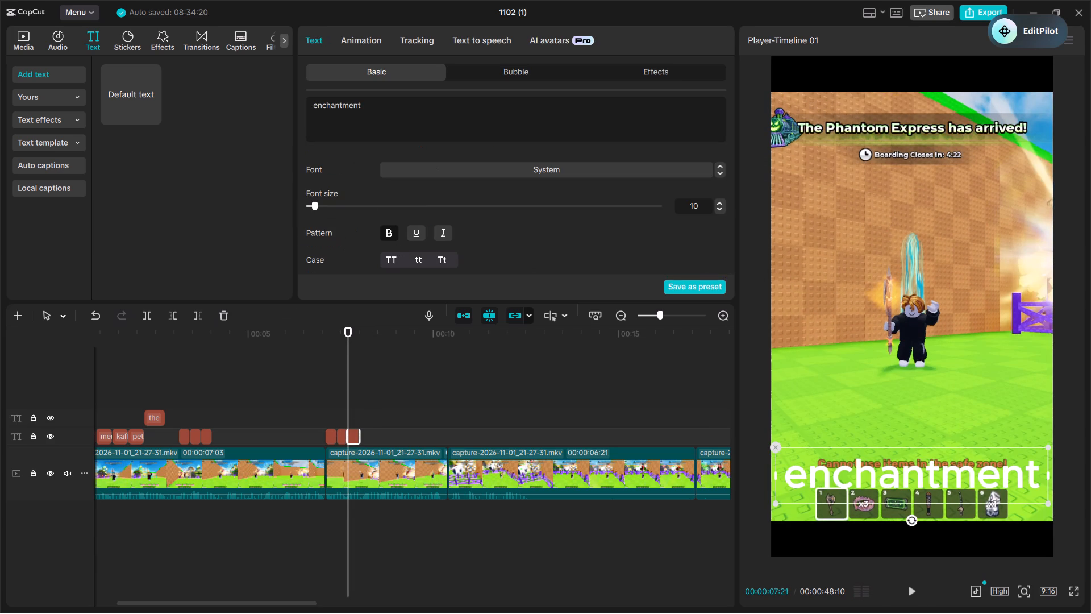
triple_click(432, 117)
key(BackSpace)
text(ak sunlio)
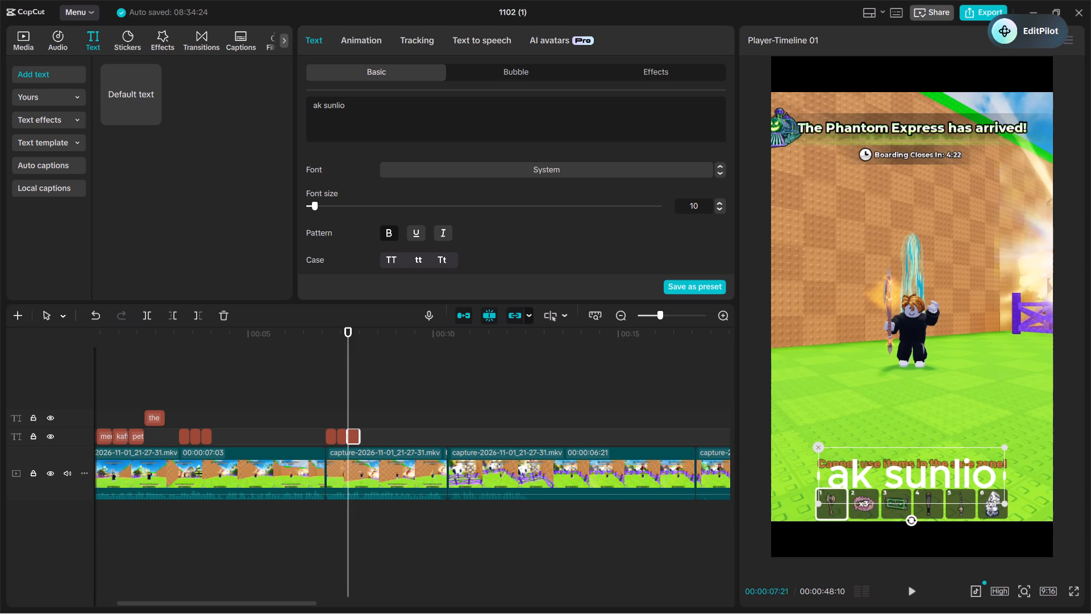
key(n)
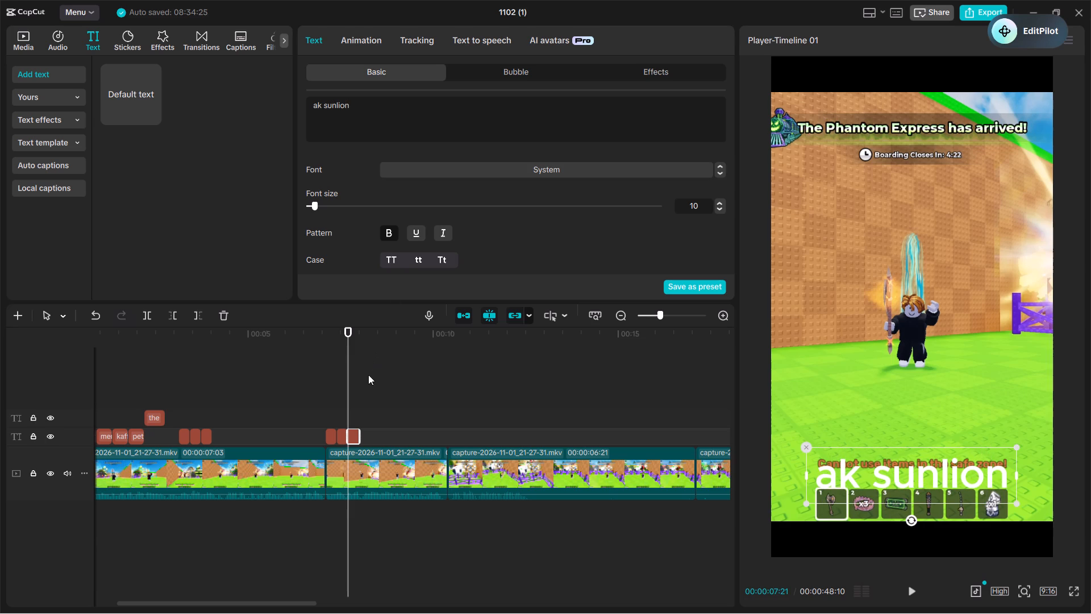
Paste another "enchantment" copy at 00:00:08:00, right after "ak sunlion", and play the speech from there.
click(358, 395)
key(space)
key(space)
click(358, 395)
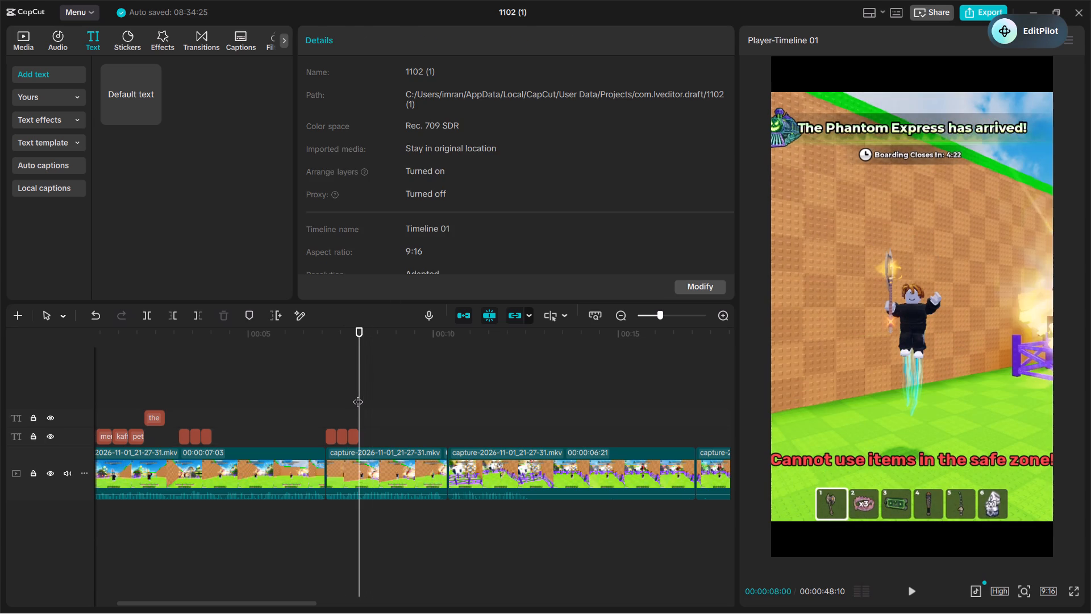
key(ctrl+v)
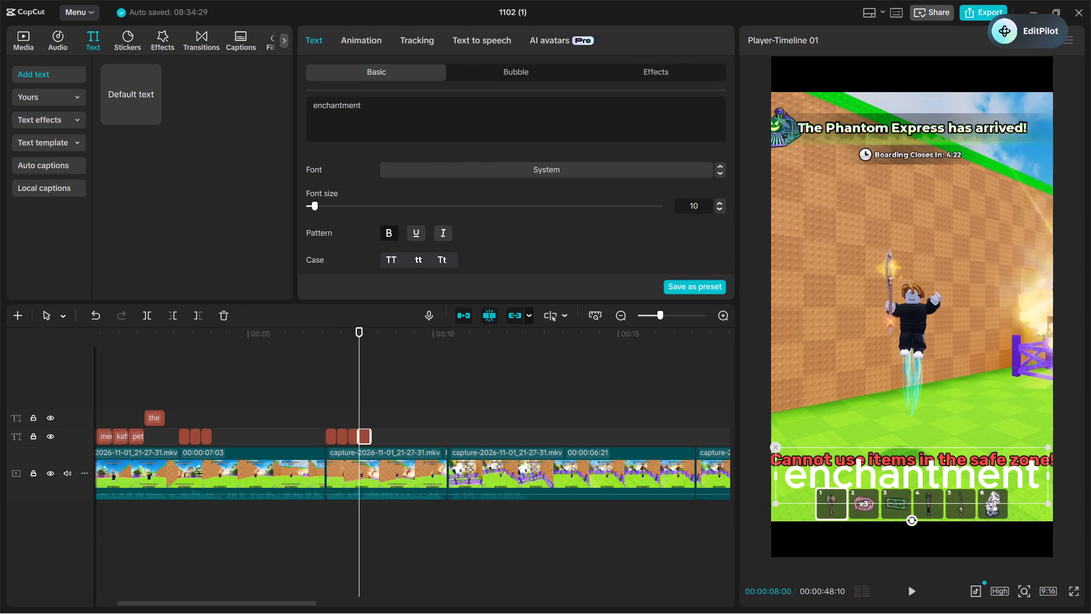
key(space)
key(space)
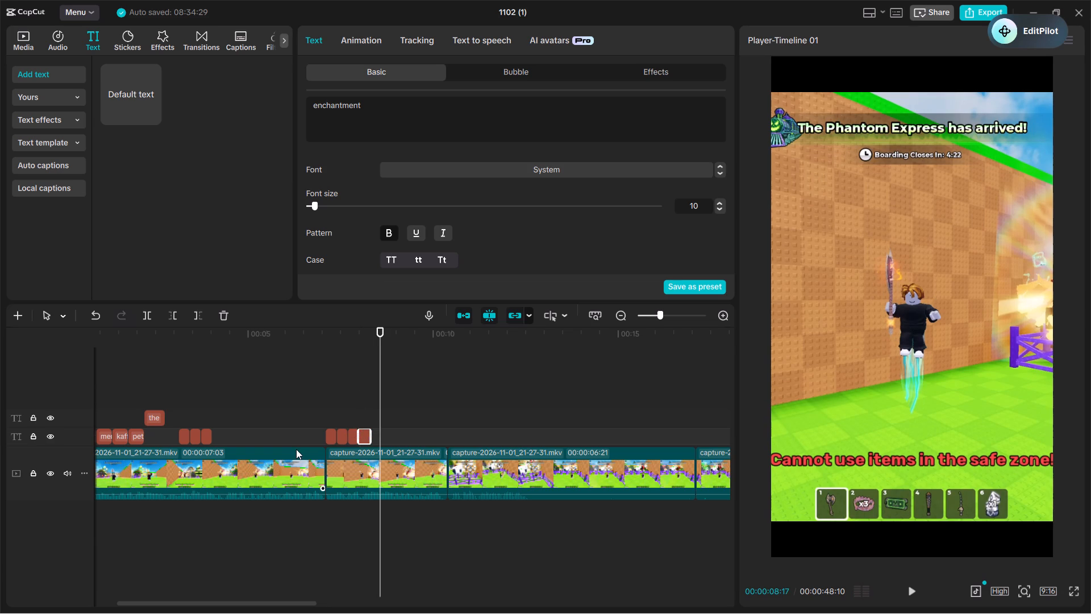
Check "and hame" against the speech and move the three captions after it later so they start at about 00:00:07:21.
key(ctrl+plus)
key(ctrl+plus)
click(166, 413)
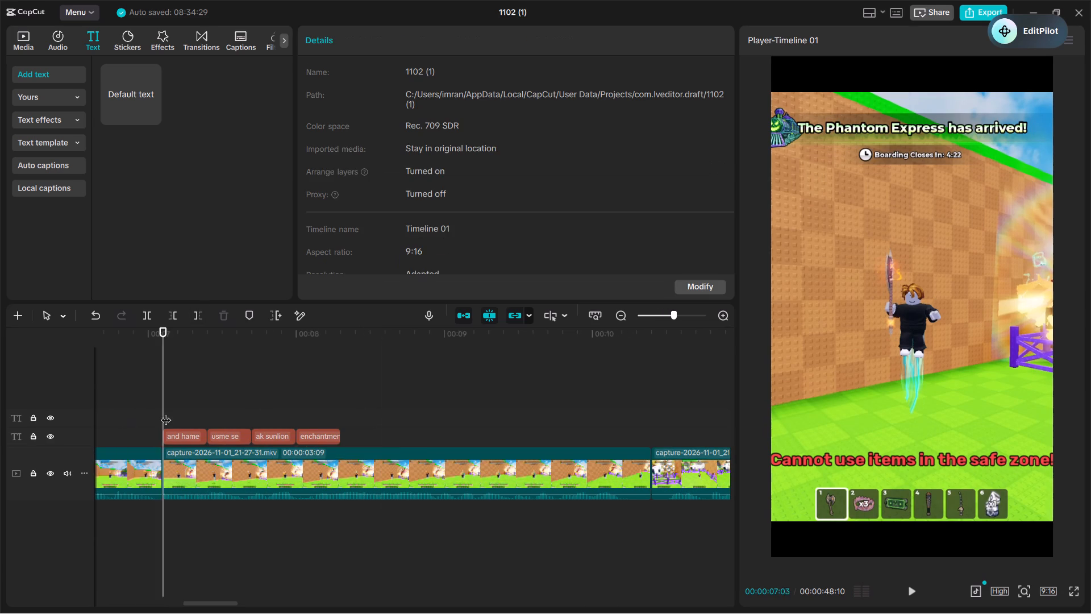
key(space)
key(space)
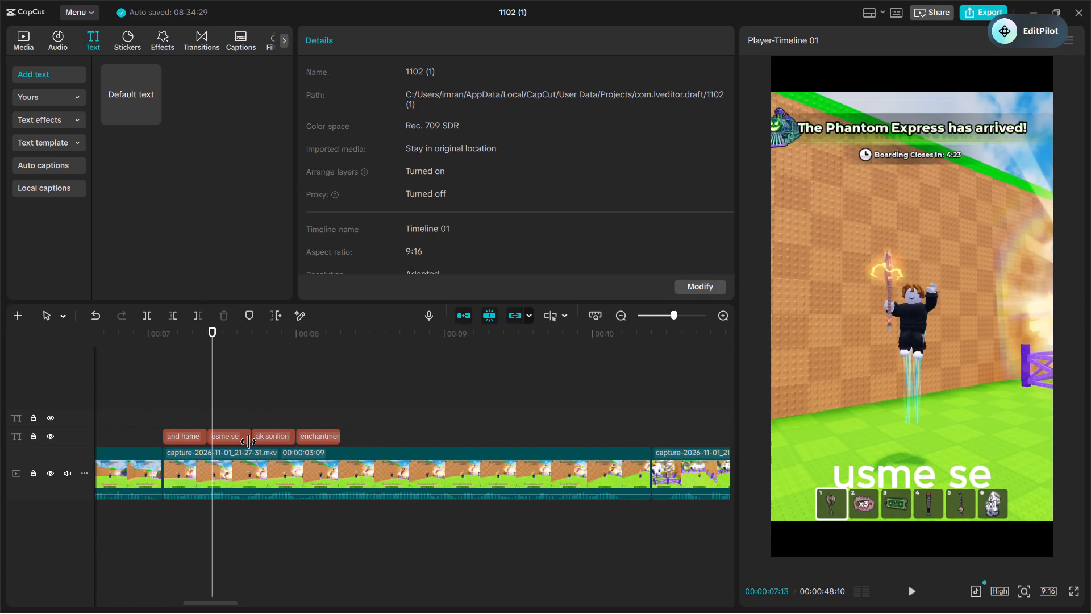
click(194, 434)
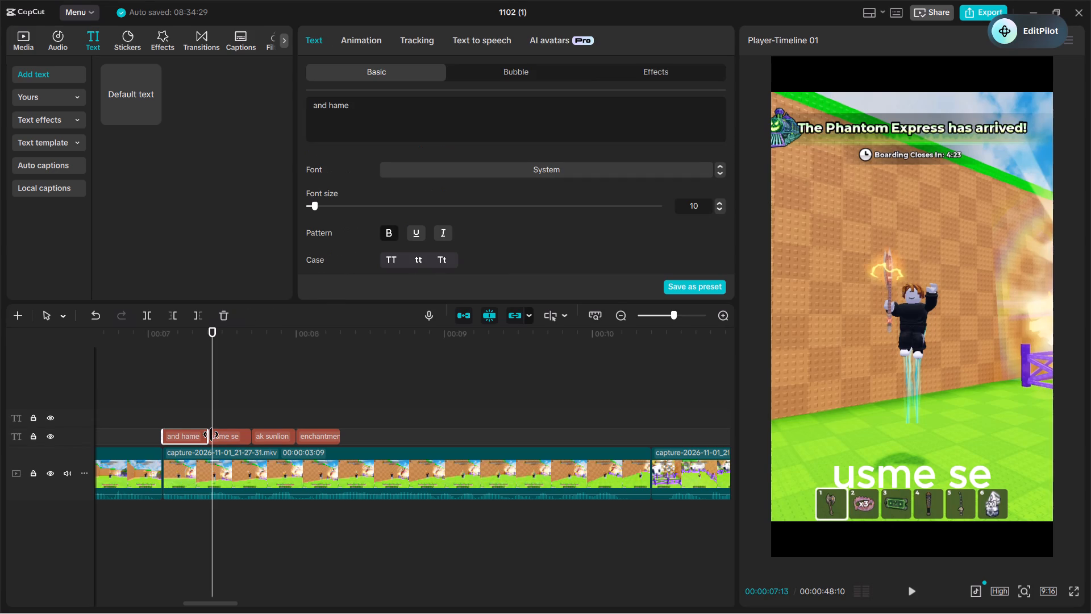
drag(211, 434, 221, 437)
drag(236, 405, 335, 434)
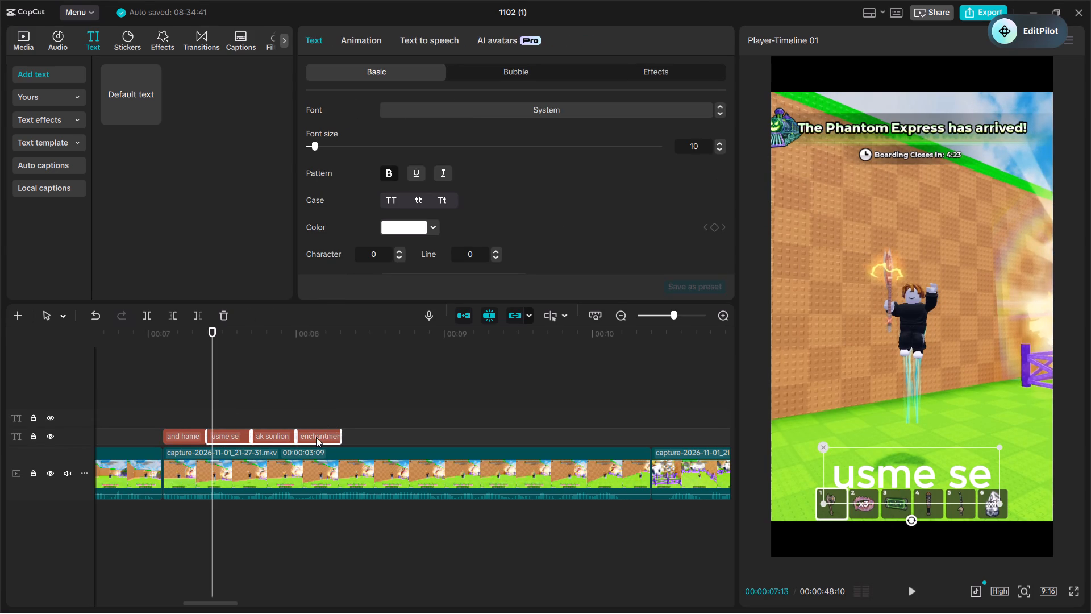
drag(309, 433, 355, 437)
Extend the "and hame" caption to end at 00:00:07:13.
click(189, 439)
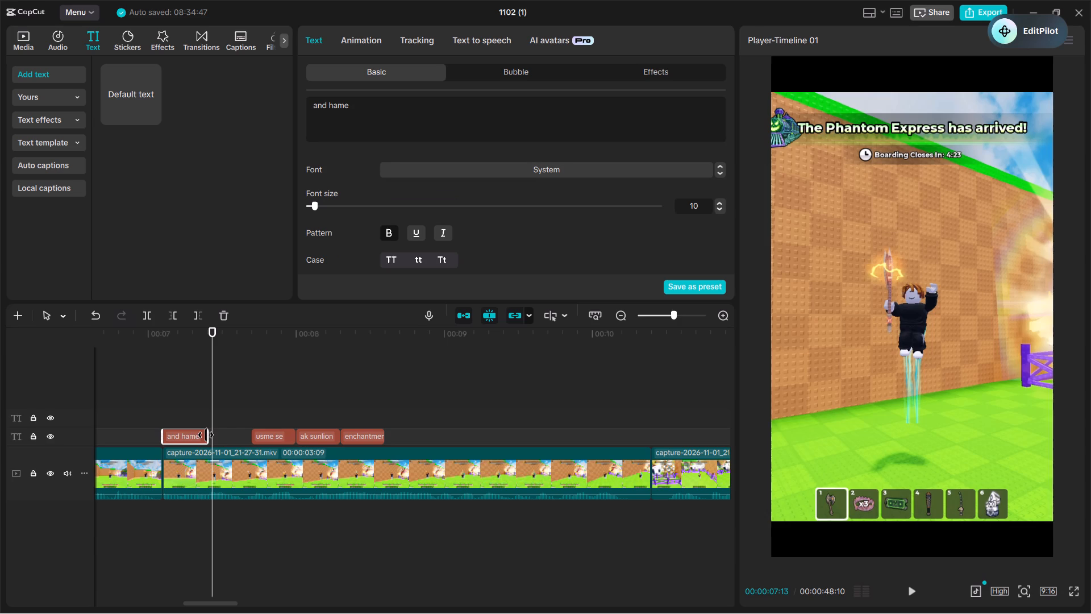
drag(206, 435, 211, 439)
Extend the start of the "usme se" caption earlier to about 00:00:07:18.
click(263, 440)
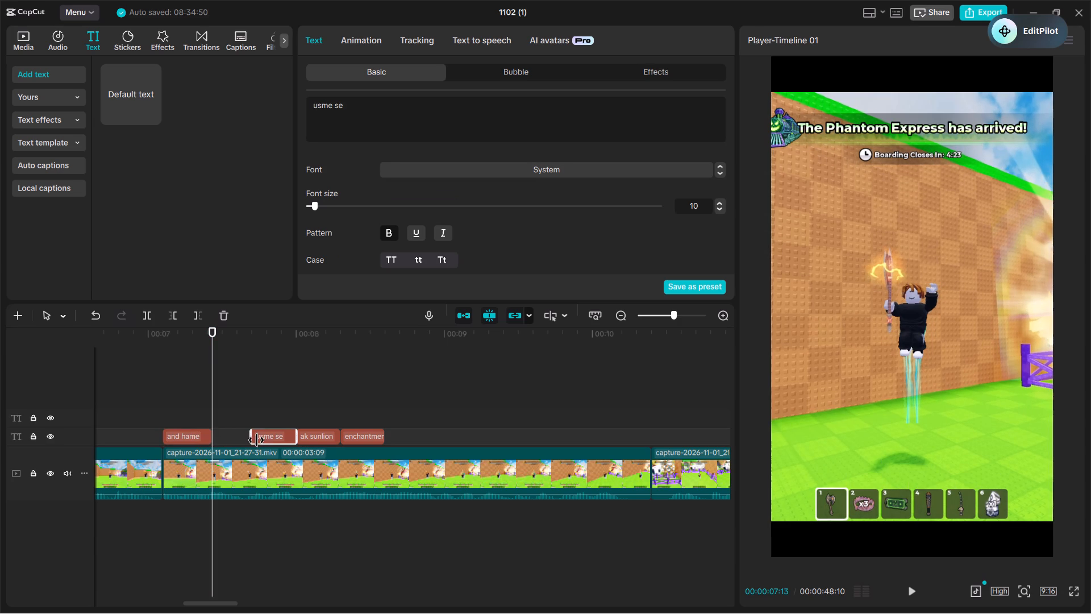
click(244, 437)
click(258, 430)
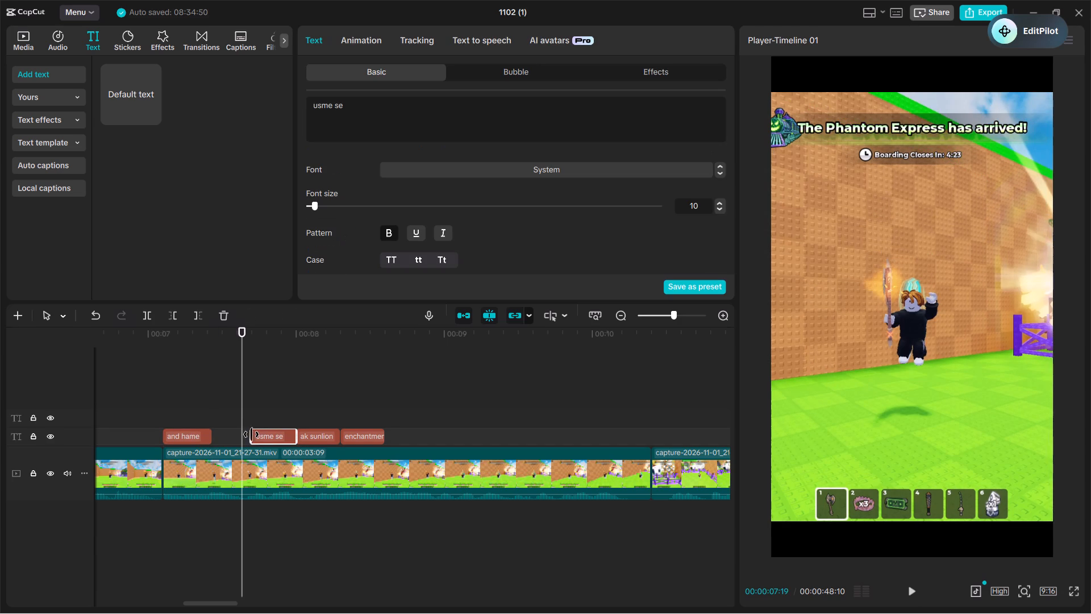
drag(249, 437, 236, 449)
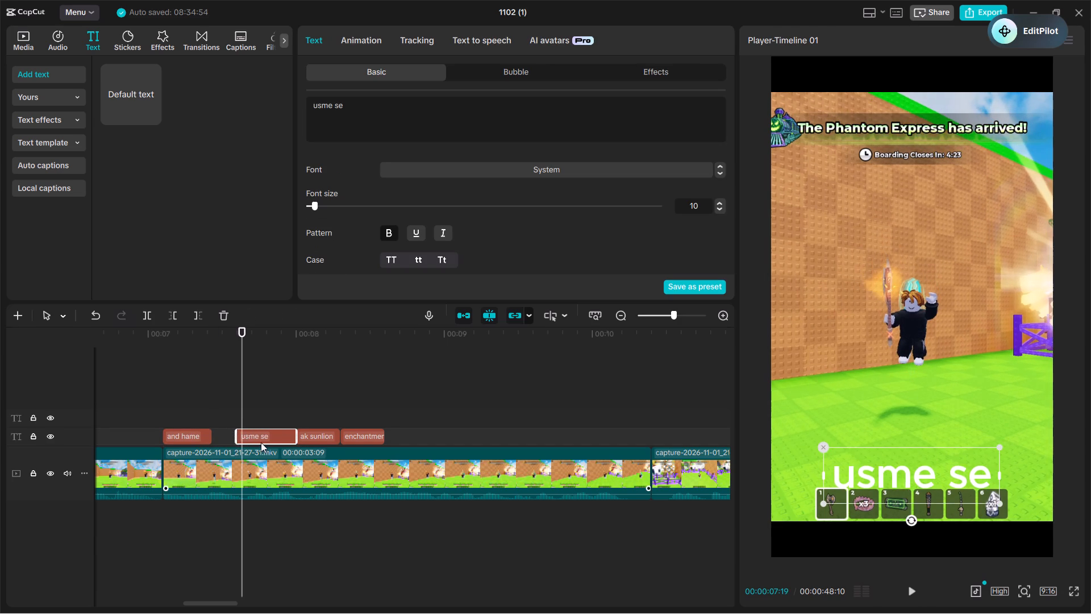
Move the "usme se" caption earlier to start right after "and hame", at about 00:00:07:13.
drag(278, 435, 256, 435)
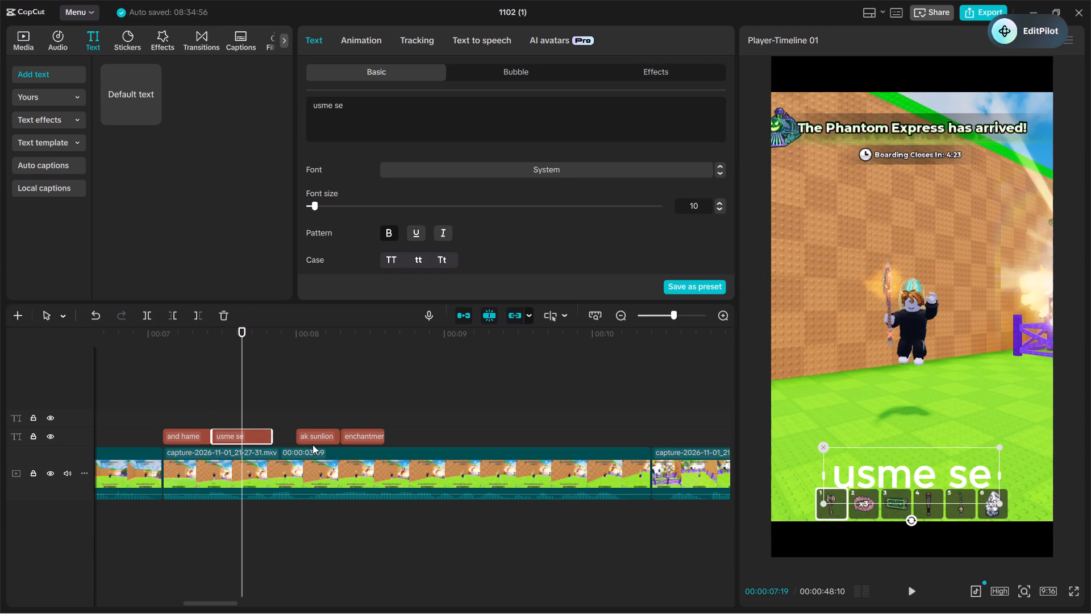
Lengthen the "ak sunlion" caption at its start and shift it earlier so it spans about 00:00:07:25 to 00:00:08:07, right after "usme se".
click(313, 445)
double_click(313, 437)
drag(296, 435, 284, 439)
drag(298, 439, 286, 439)
Extend the start of the "enchantment" caption earlier to meet the end of "ak sunlion" at about 00:00:08:07.
click(355, 433)
click(336, 437)
click(345, 433)
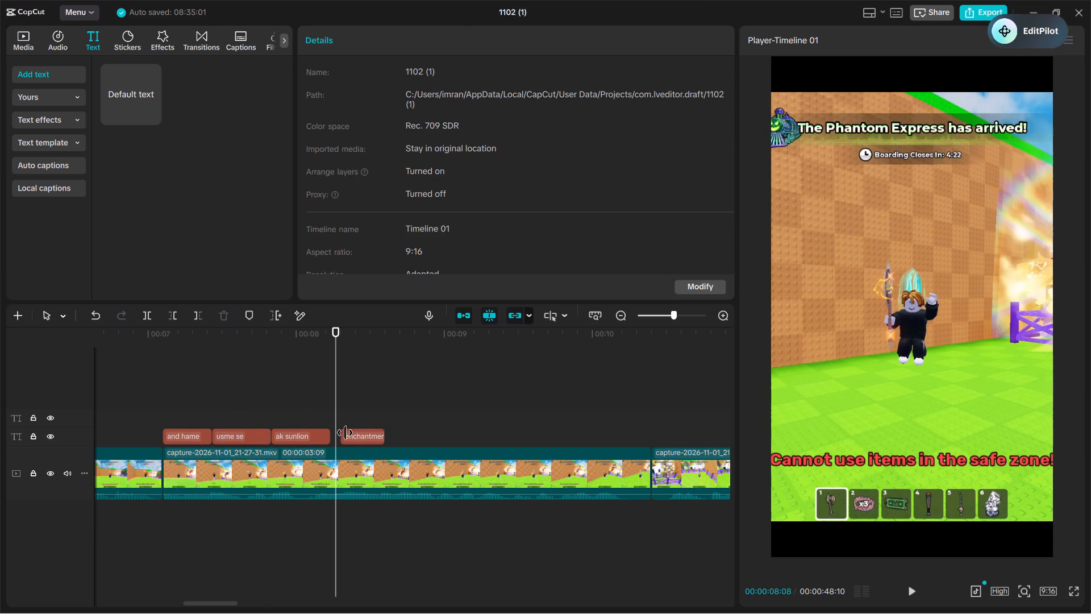
drag(343, 434, 320, 447)
Play the captions against the speech and move the "enchantment" caption later to start at about 00:00:08:11.
click(221, 403)
drag(221, 403, 159, 403)
key(space)
key(space)
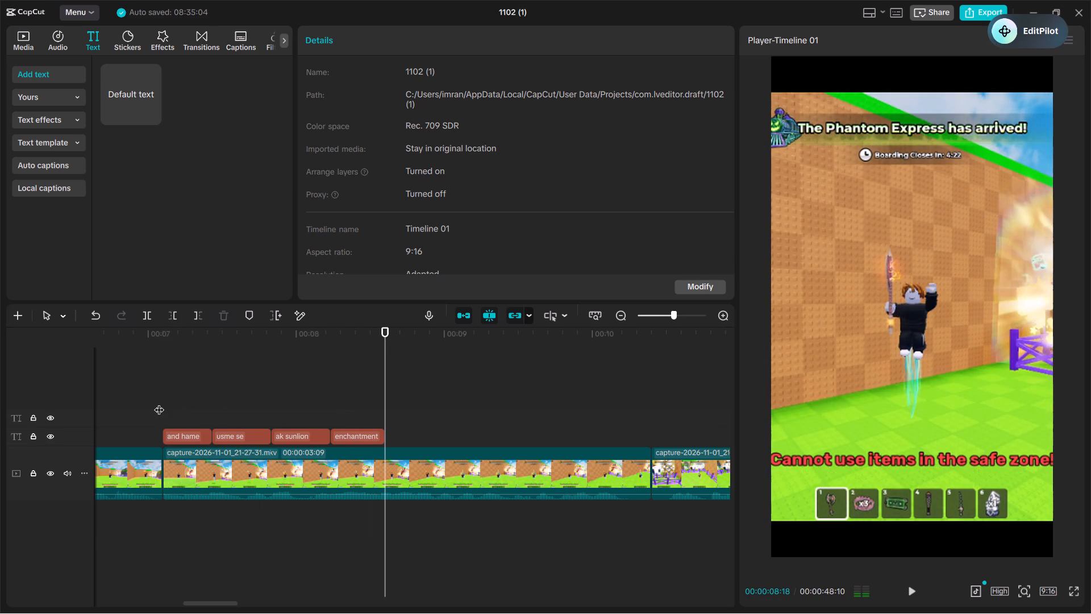
click(315, 400)
key(space)
key(space)
click(360, 429)
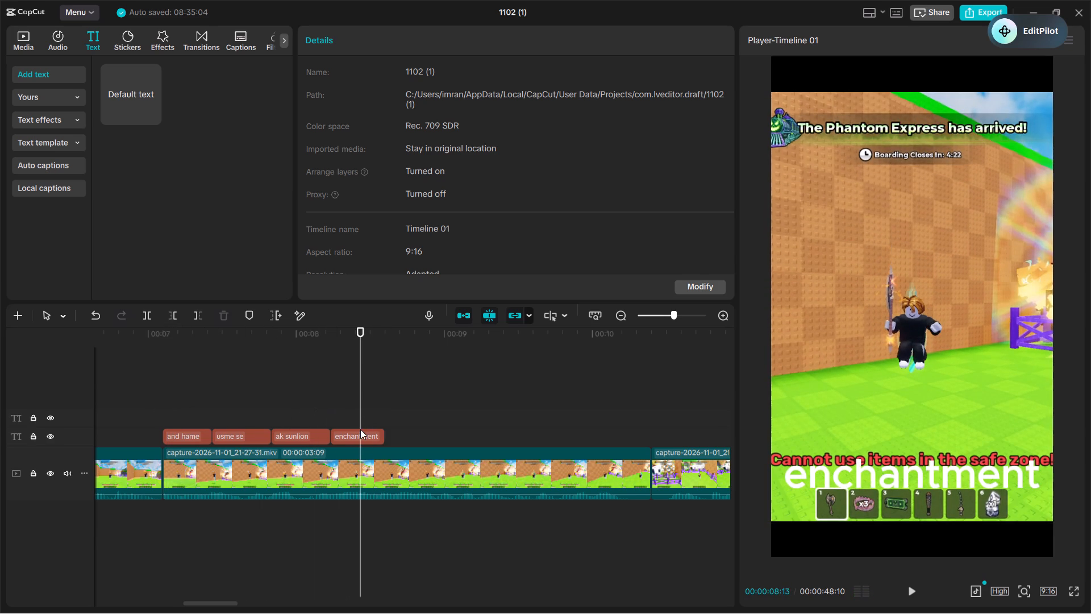
click(298, 442)
drag(360, 439, 380, 435)
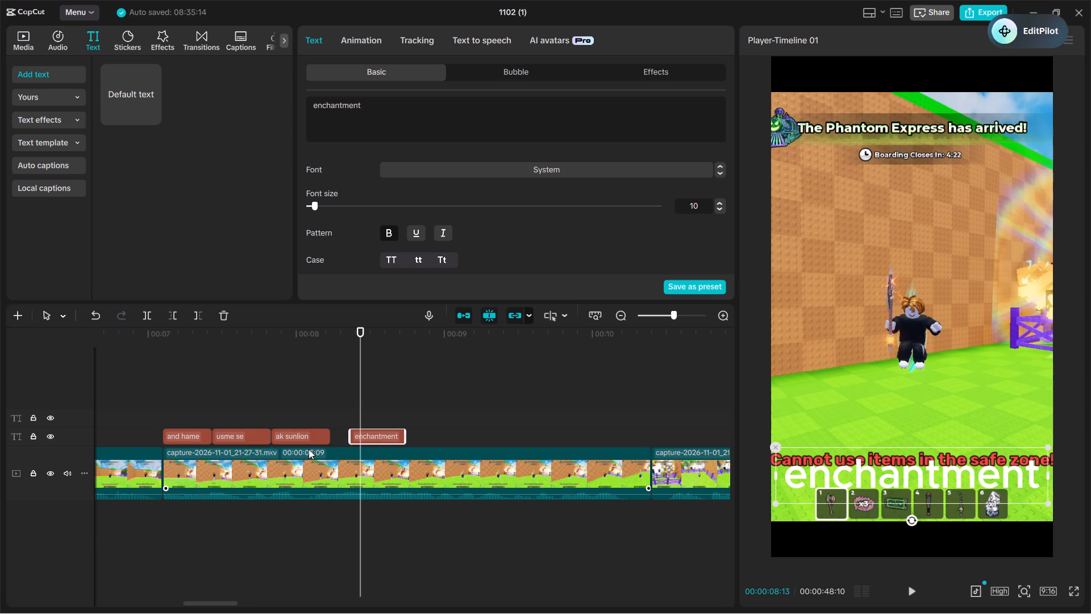
Extend the end of the "ak sunlion" caption to about 00:00:08:11, meeting "enchantment", and play the speech over both.
click(315, 440)
click(335, 433)
click(333, 434)
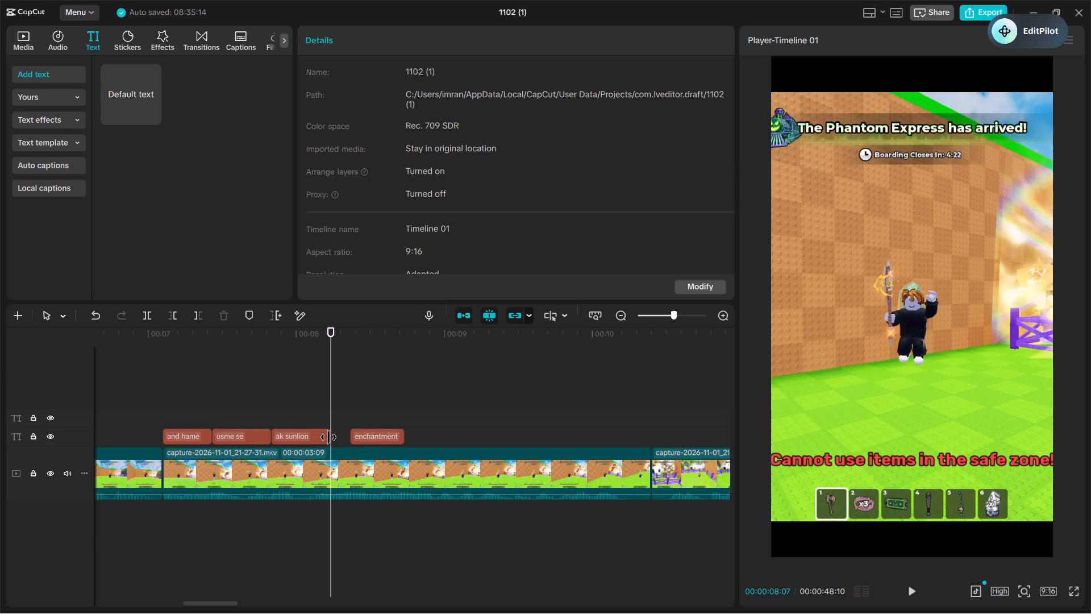
click(323, 437)
drag(330, 435, 352, 439)
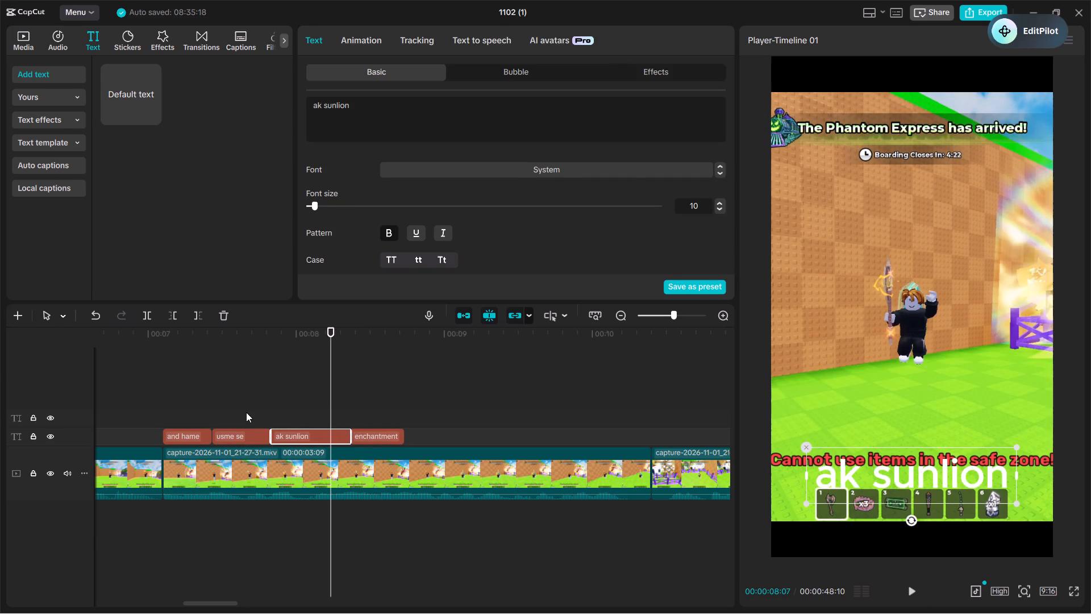
click(246, 412)
key(space)
key(space)
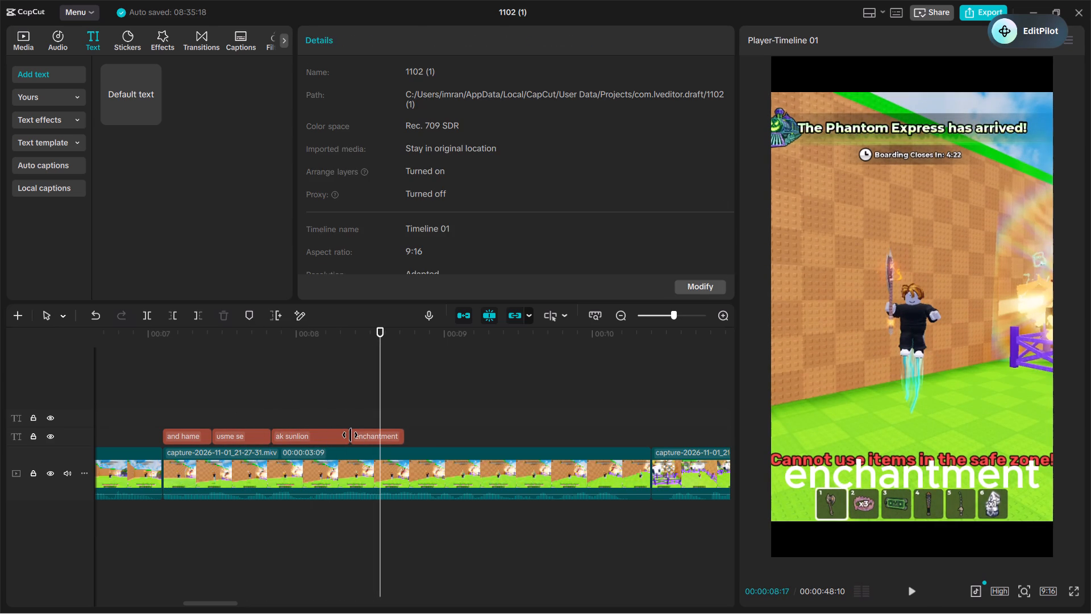
Replace the text of the "enchantment" caption after "ak sunlion" with "bhi mila".
click(350, 435)
click(375, 439)
triple_click(432, 139)
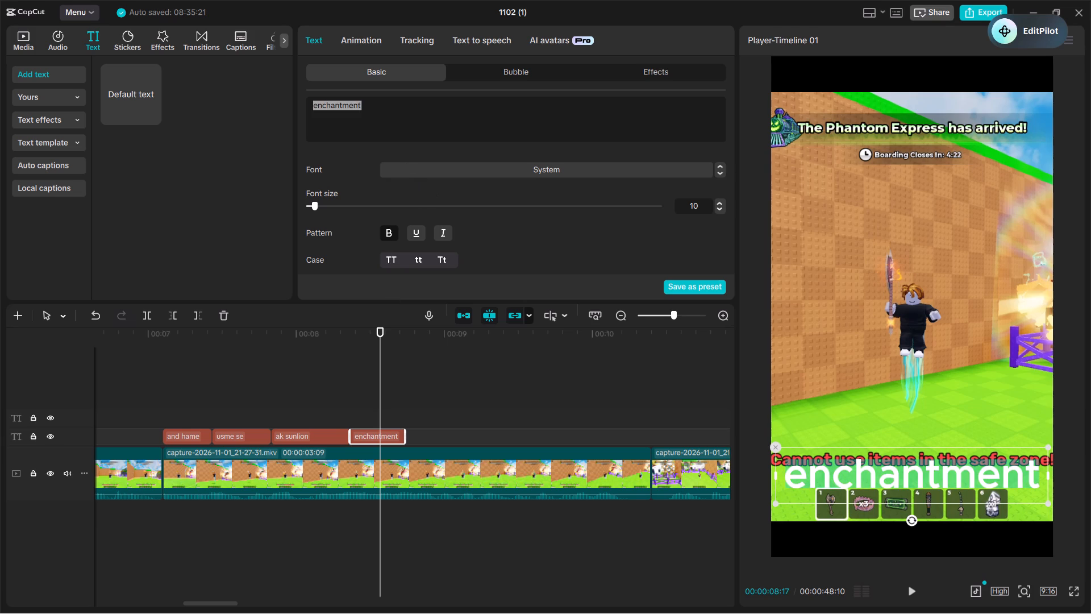
key(BackSpace)
text(bhi li)
key(BackSpace)
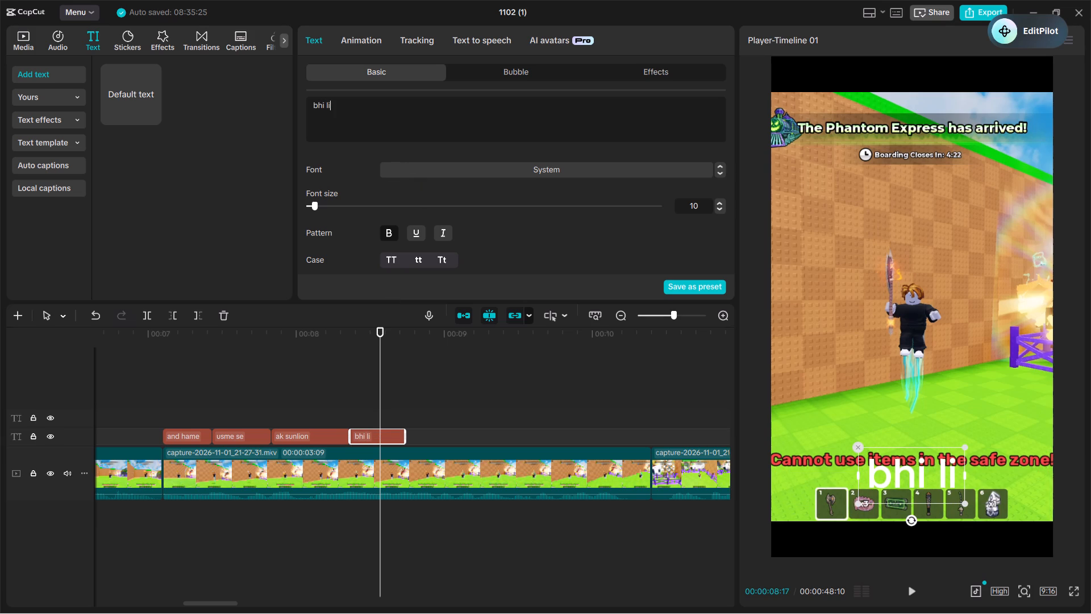
key(BackSpace)
text(mila)
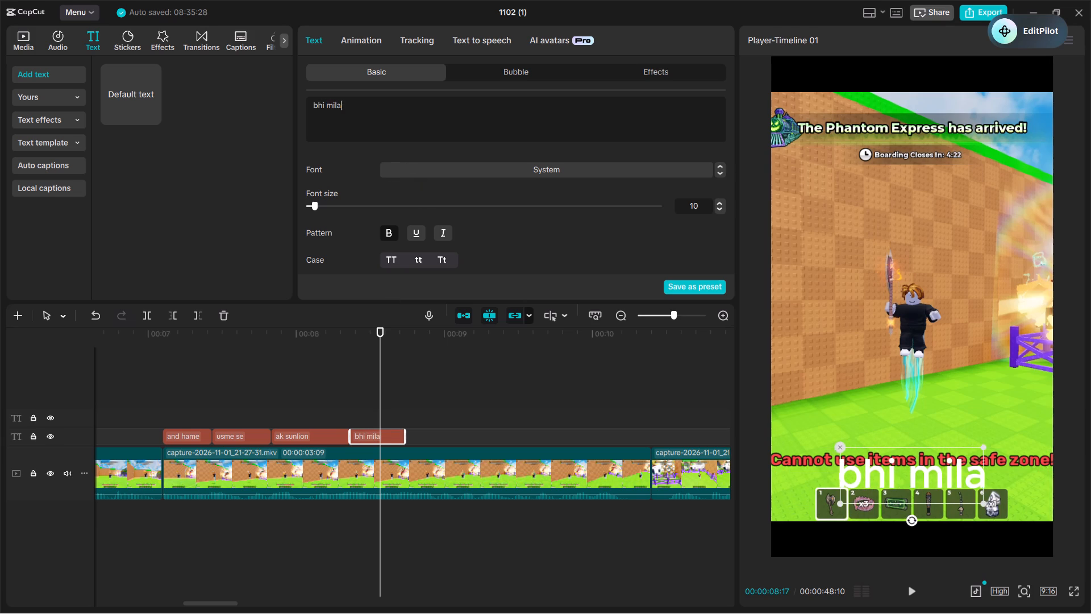
Paste another caption copy at 00:00:08:22, right after "bhi mila", and change its text to "tha".
click(360, 408)
key(space)
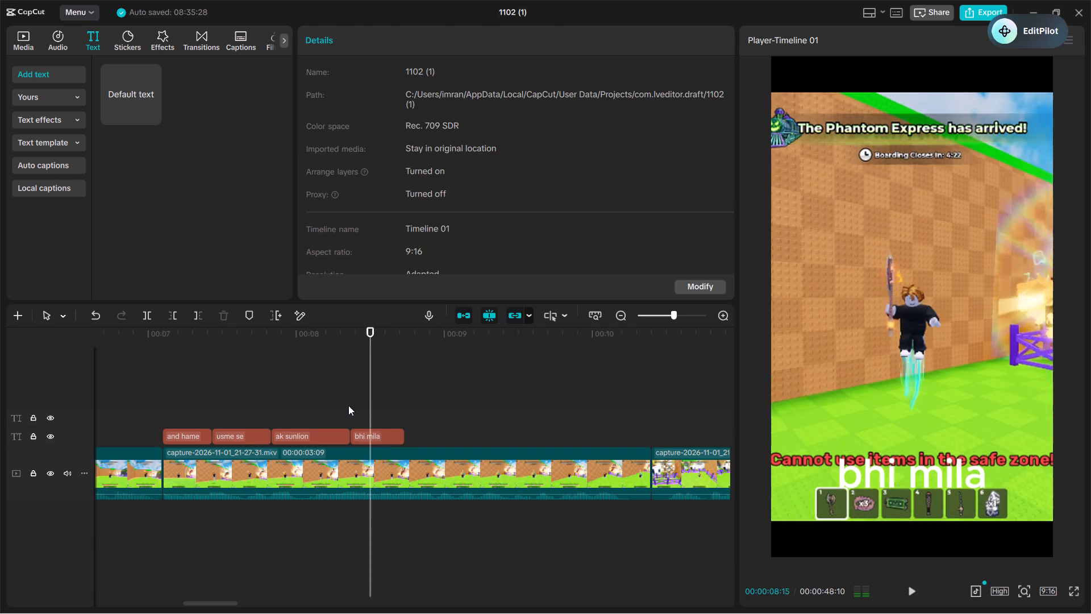
key(space)
click(395, 407)
drag(395, 407, 407, 409)
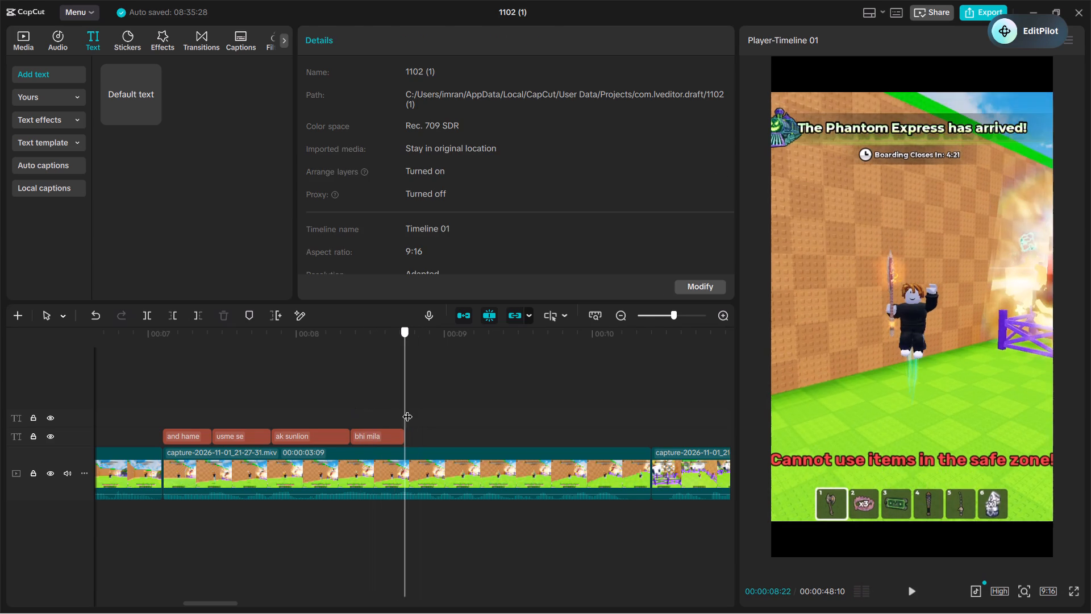
drag(407, 409, 405, 437)
key(ctrl+v)
double_click(400, 114)
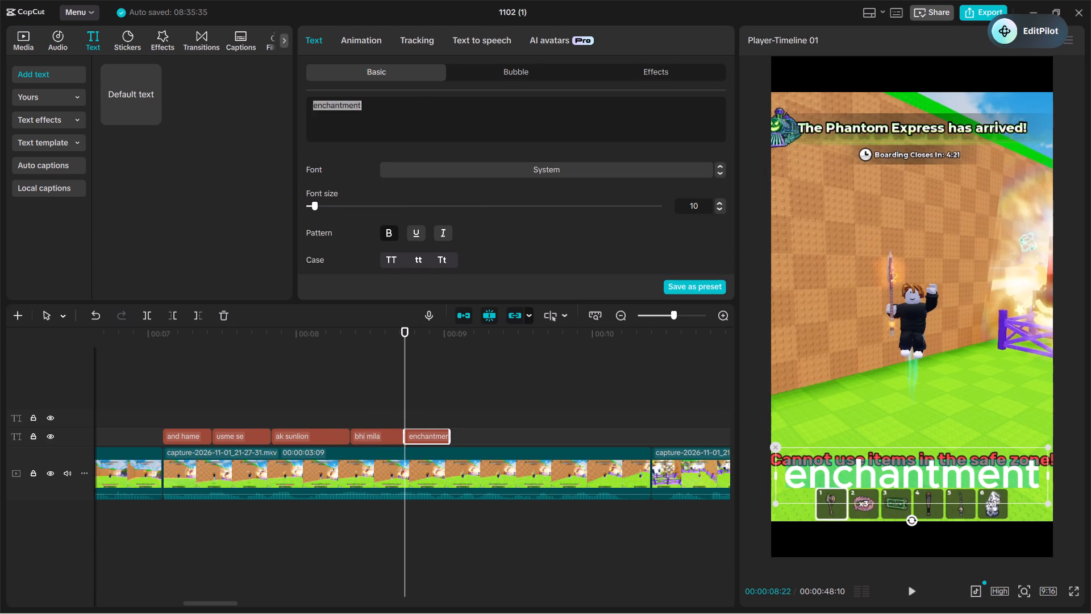
click(405, 123)
double_click(405, 123)
key(BackSpace)
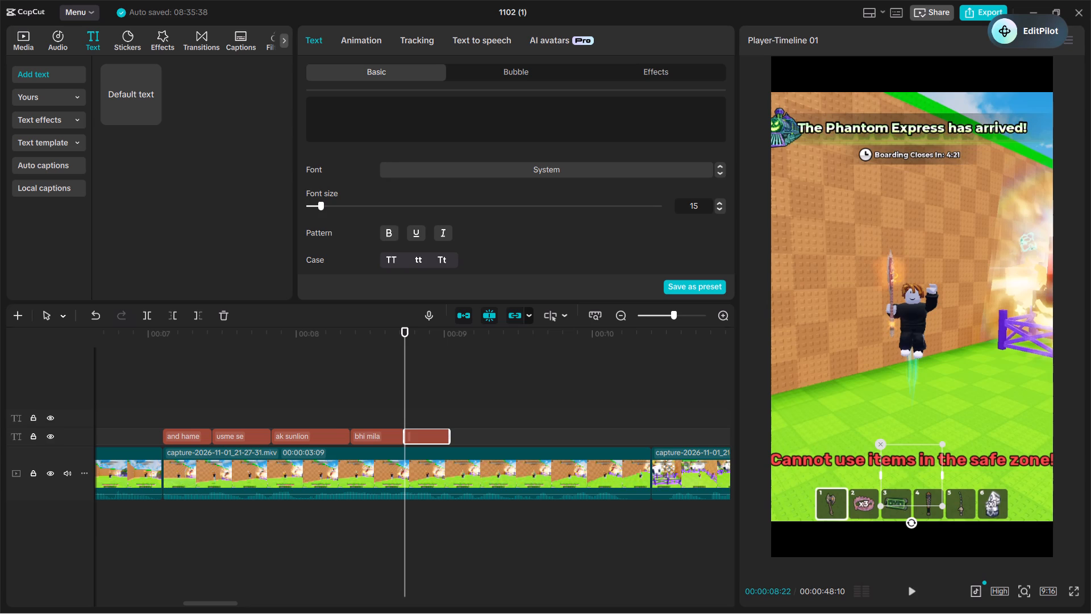
text(tha)
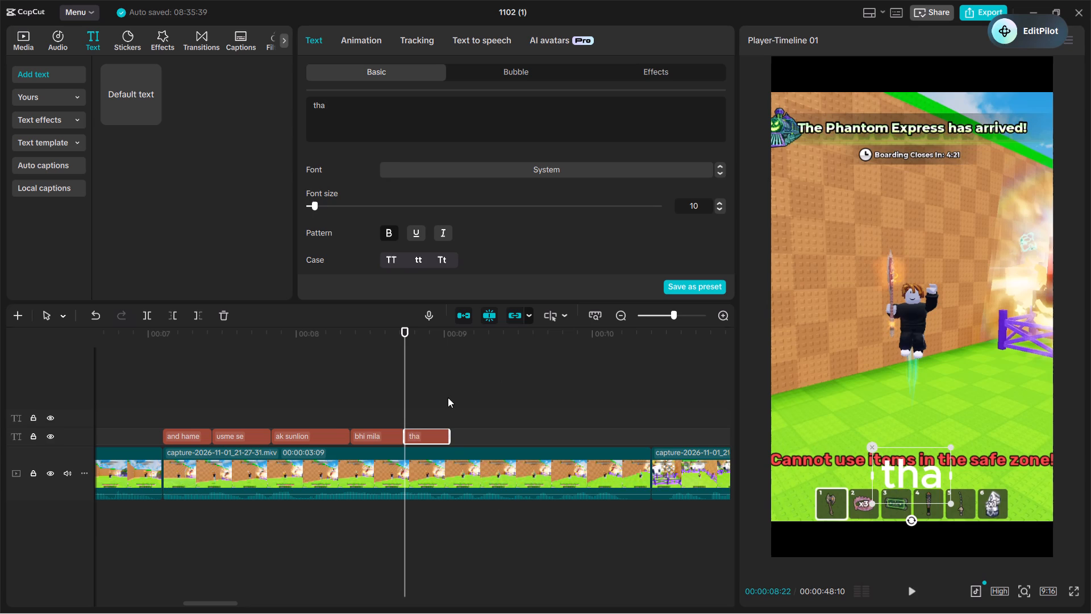
Play on from the "tha" caption through the uncaptioned clips to about 00:00:20:25, checking speech and pacing for parts to cut.
click(448, 397)
key(space)
key(space)
key(space)
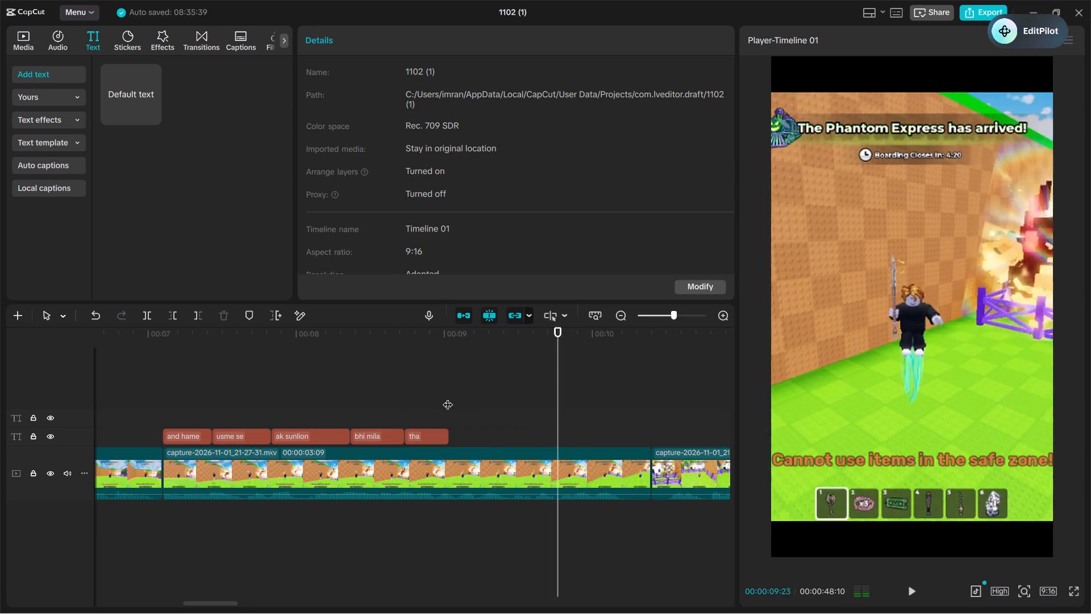
key(space)
key(space)
key(space)
key(space)
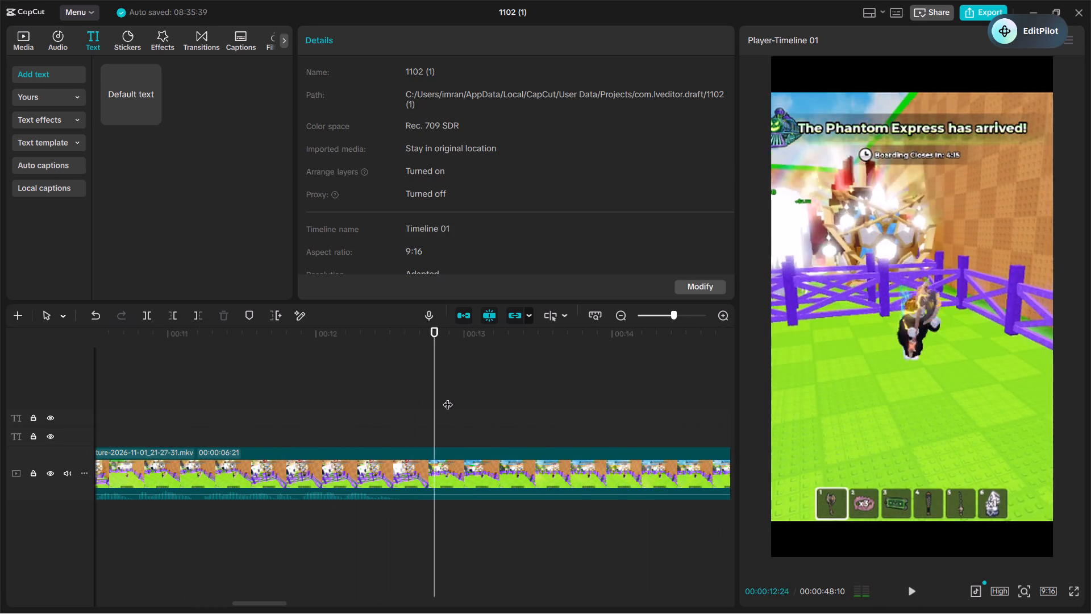
key(ctrl+minus)
key(ctrl+minus)
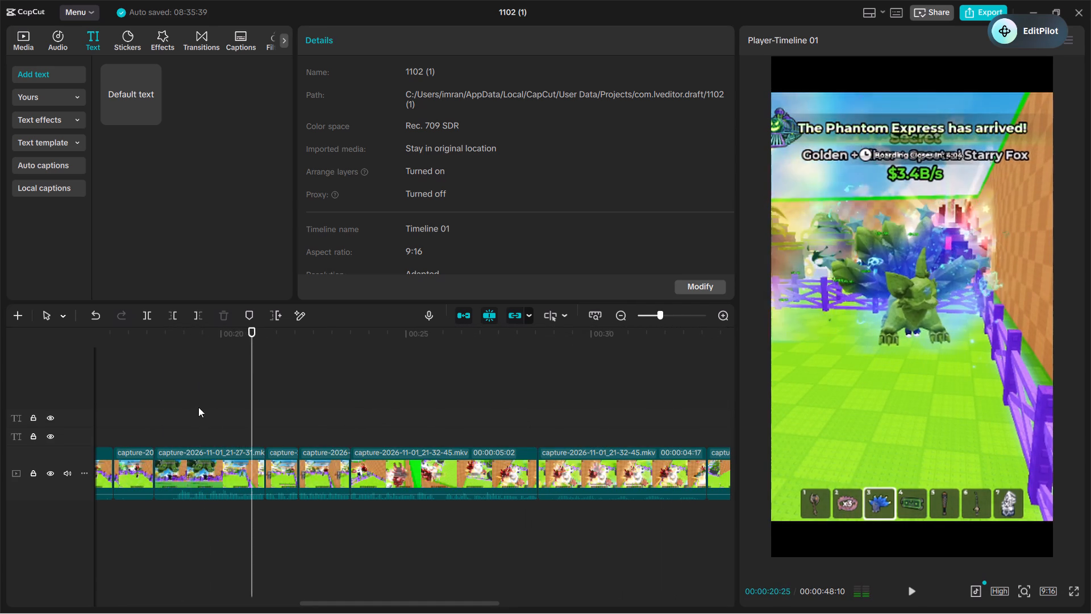
key(space)
Trim the start of the clip beginning at 00:00:18:06, cutting everything in it before 00:00:18:22.
click(184, 409)
drag(184, 409, 189, 432)
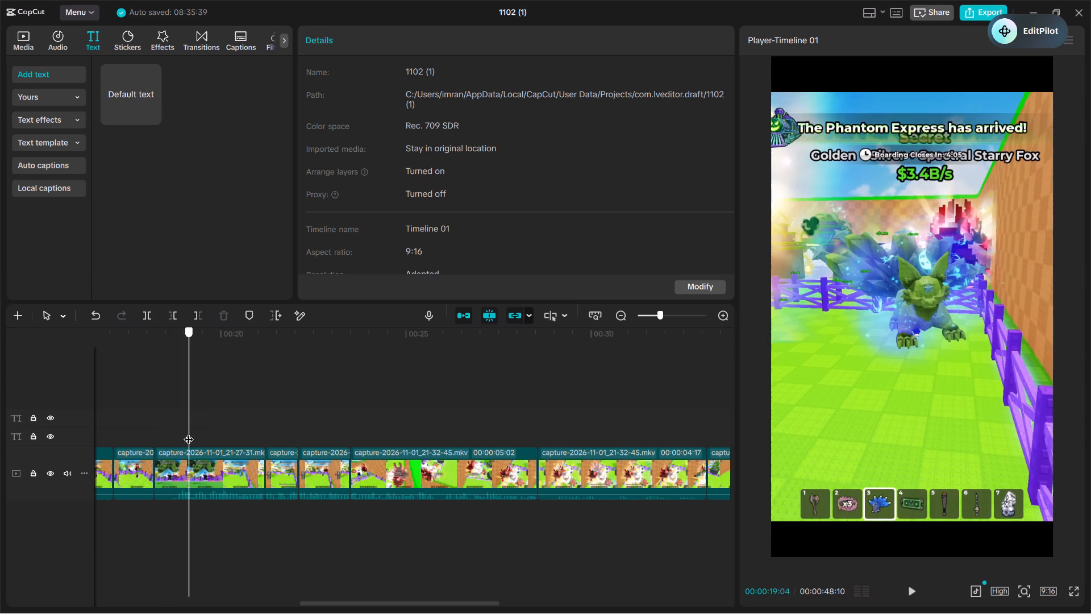
drag(189, 432, 174, 439)
click(186, 482)
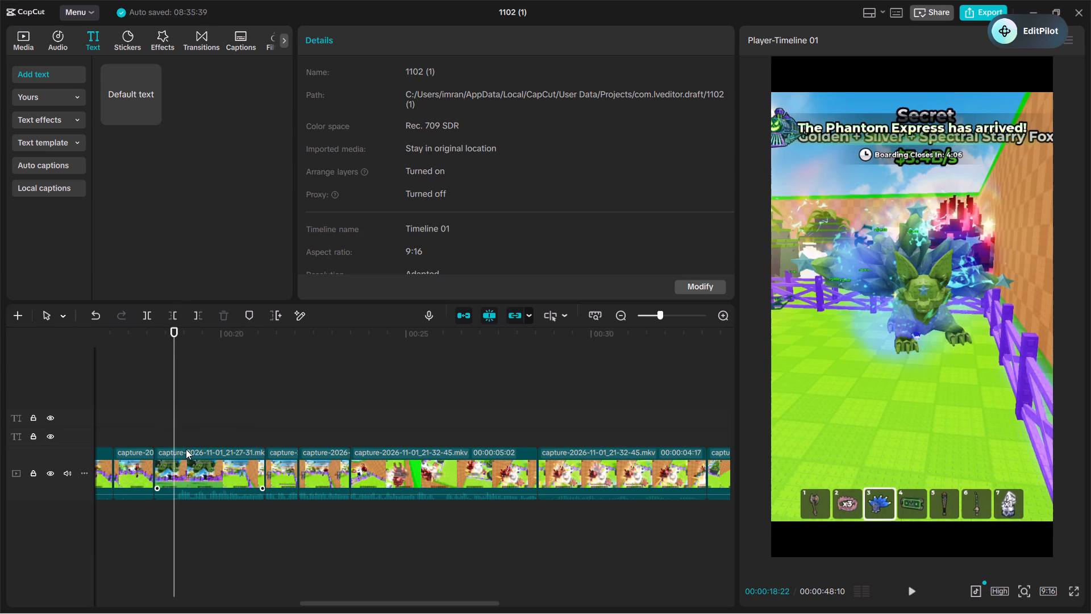
click(186, 449)
click(174, 313)
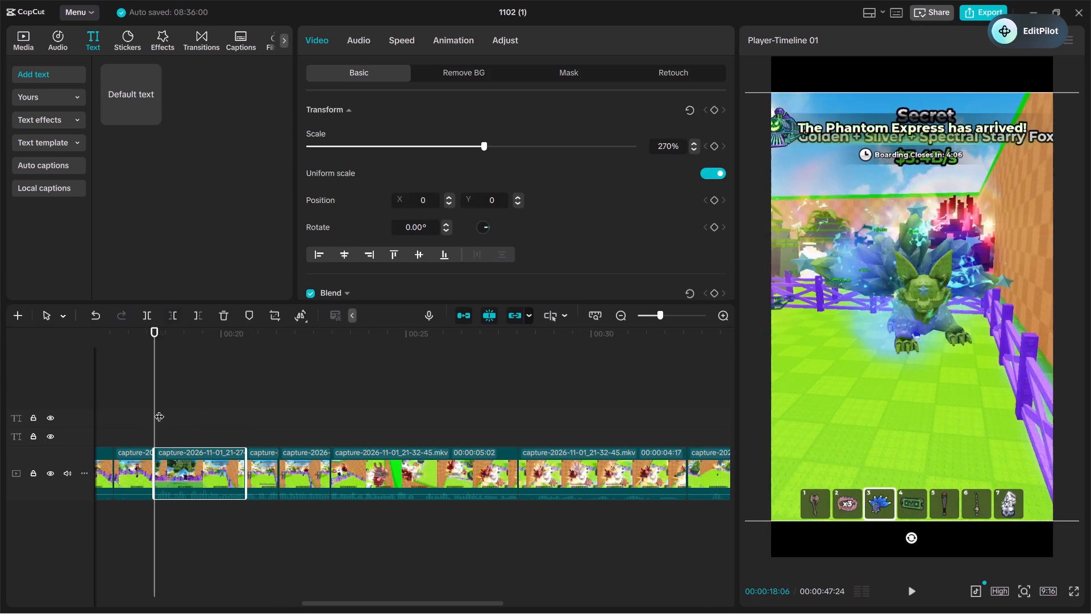
Replay the footage between about 00:00:11 and 00:00:18 to look for stretches that need cutting.
key(space)
click(126, 417)
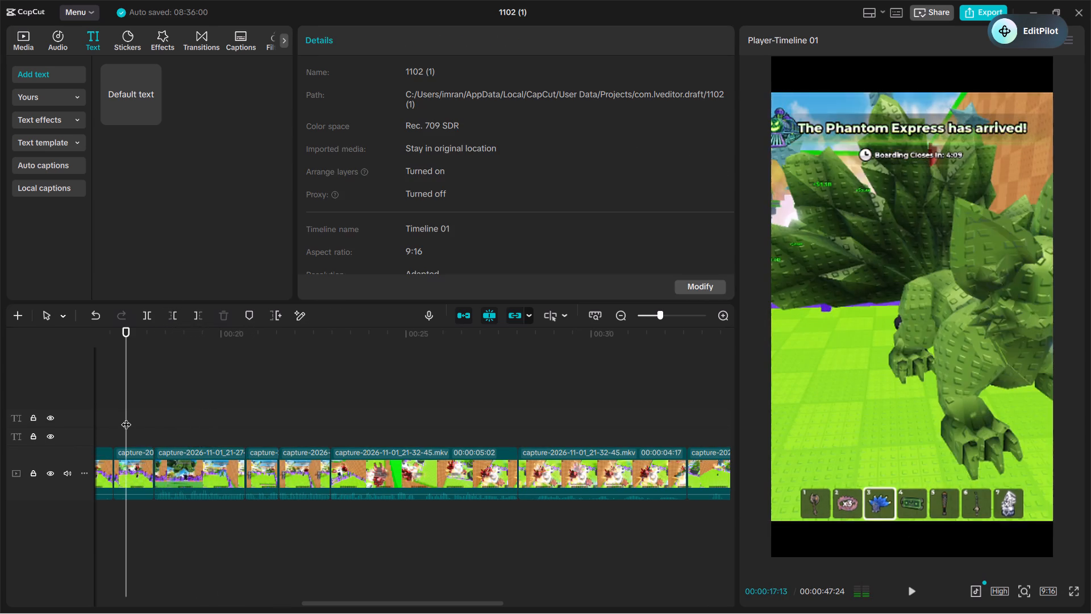
drag(126, 417, 298, 449)
key(space)
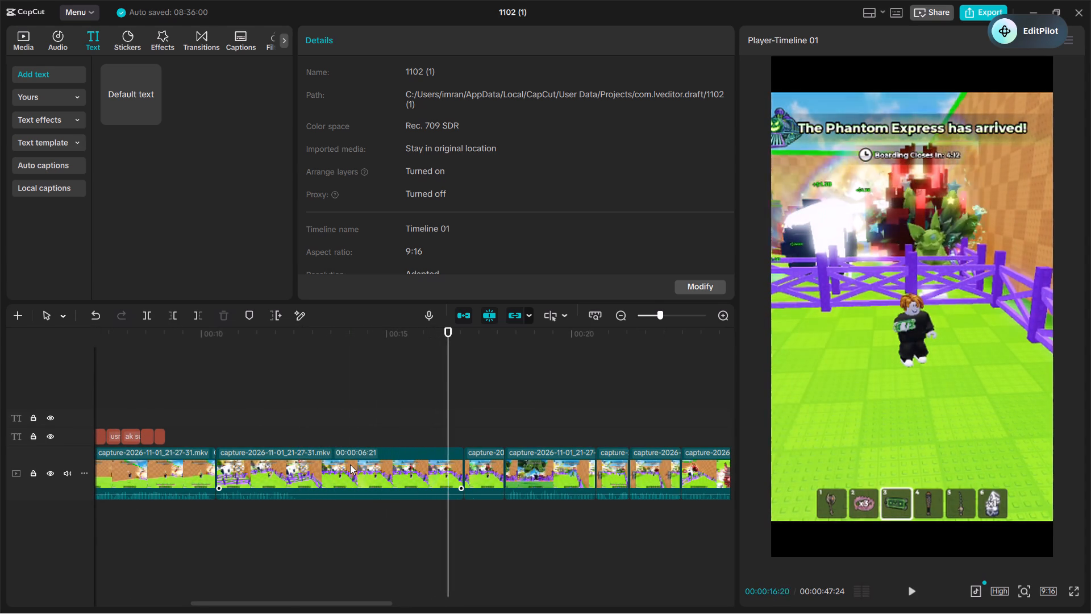
key(space)
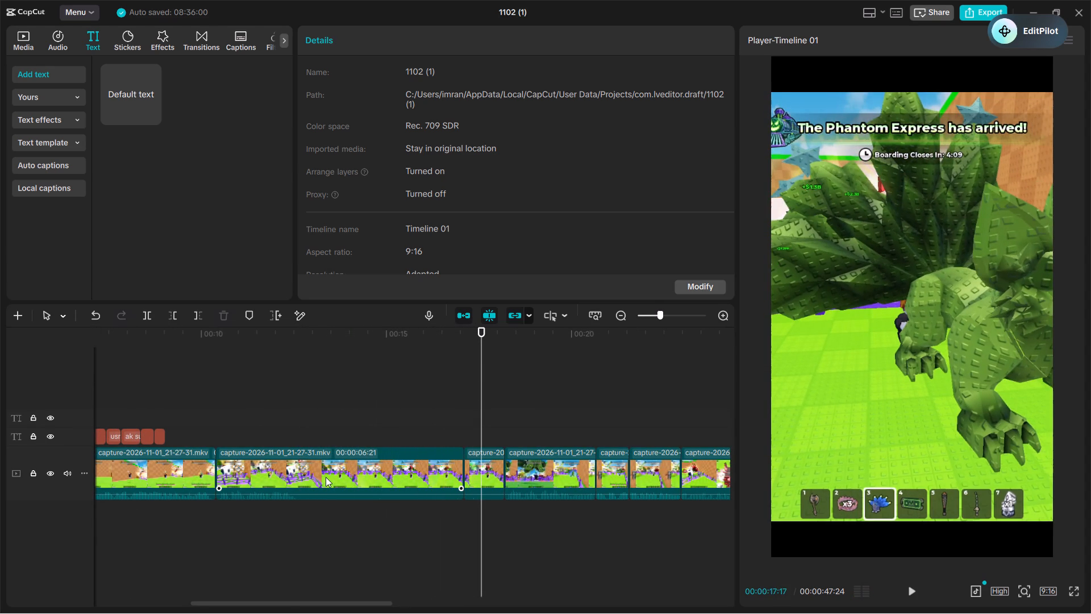
click(251, 408)
key(space)
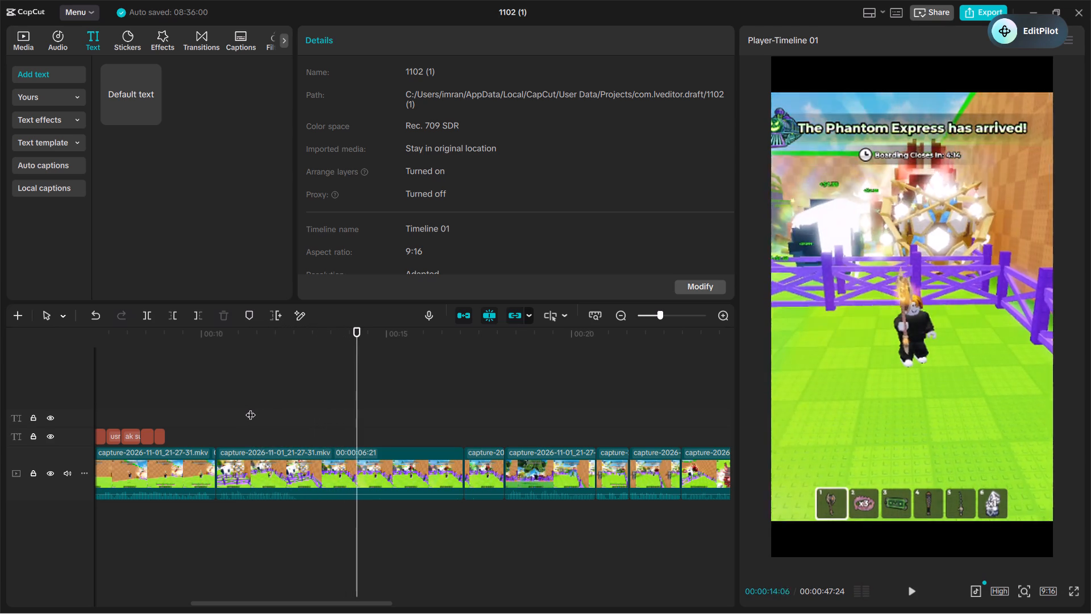
key(space)
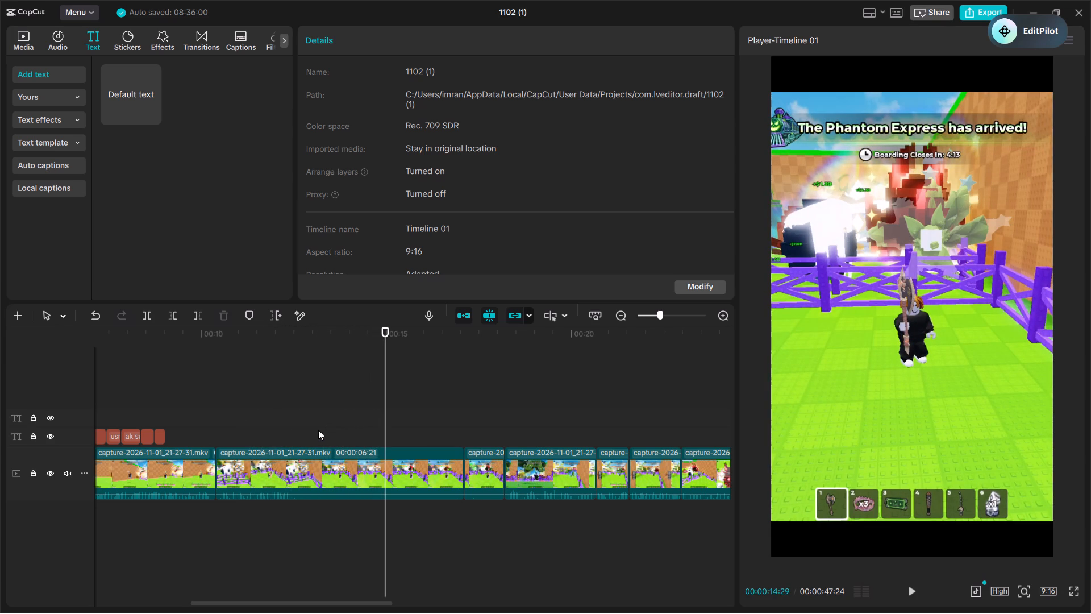
Split the 00:00:06:21 clip at 00:00:13:03 and cut the second part's beginning up to 00:00:14:05.
click(316, 428)
click(323, 474)
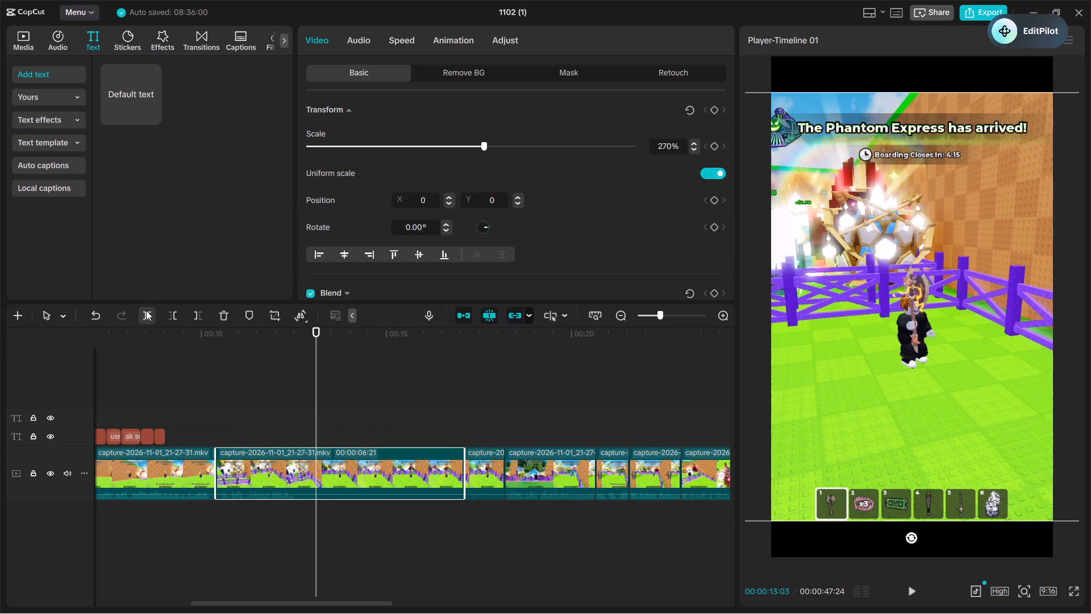
click(152, 313)
click(355, 415)
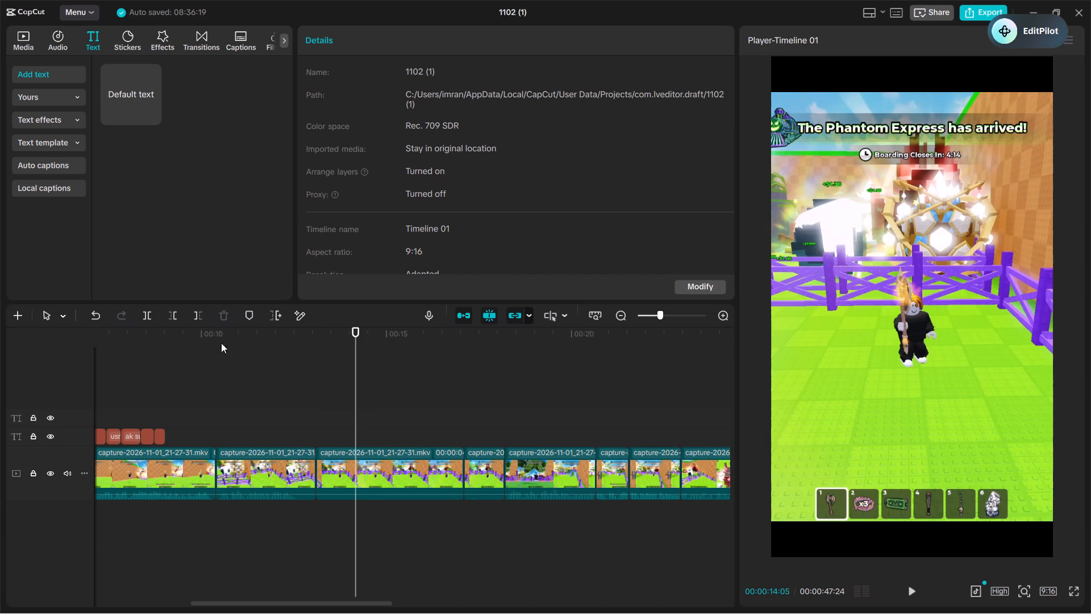
click(178, 310)
click(301, 414)
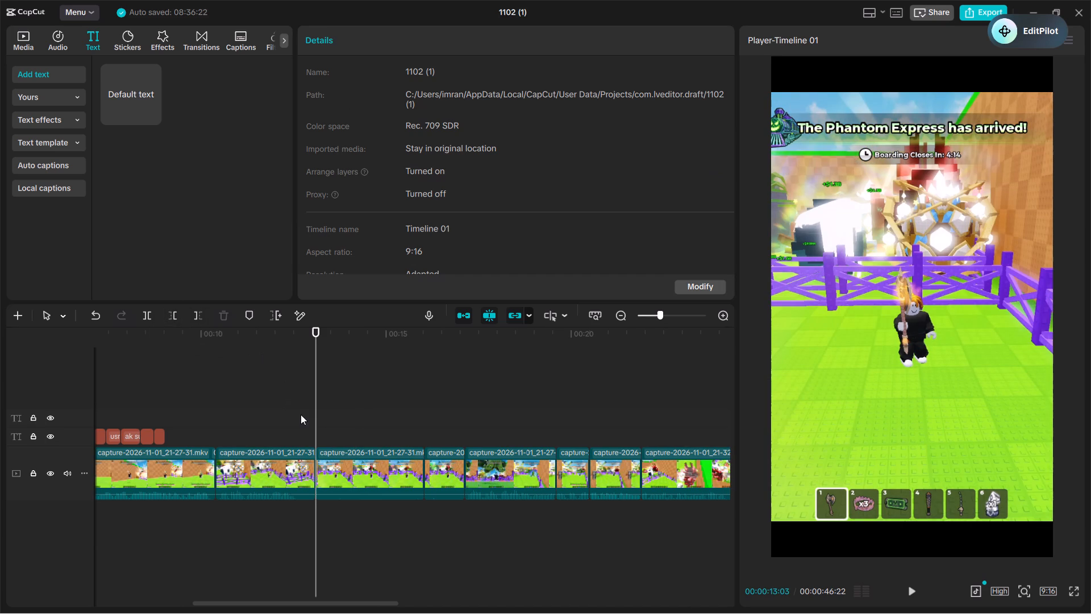
Play past the new cut, trim the end of the clip starting at 00:00:13:03 to 00:00:14:27, and play across the join.
key(space)
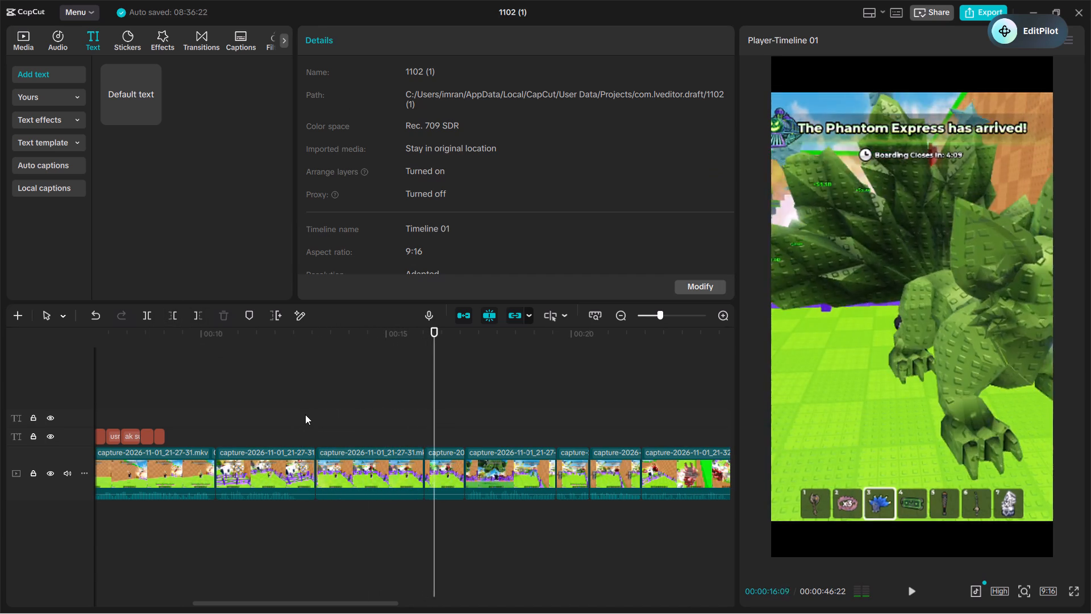
key(space)
key(space)
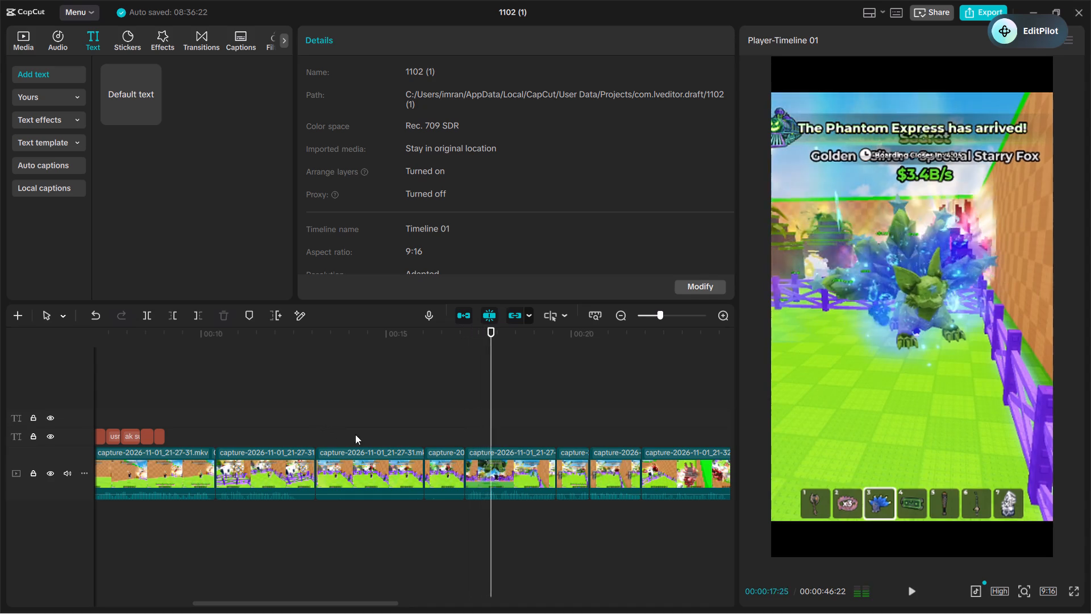
click(382, 439)
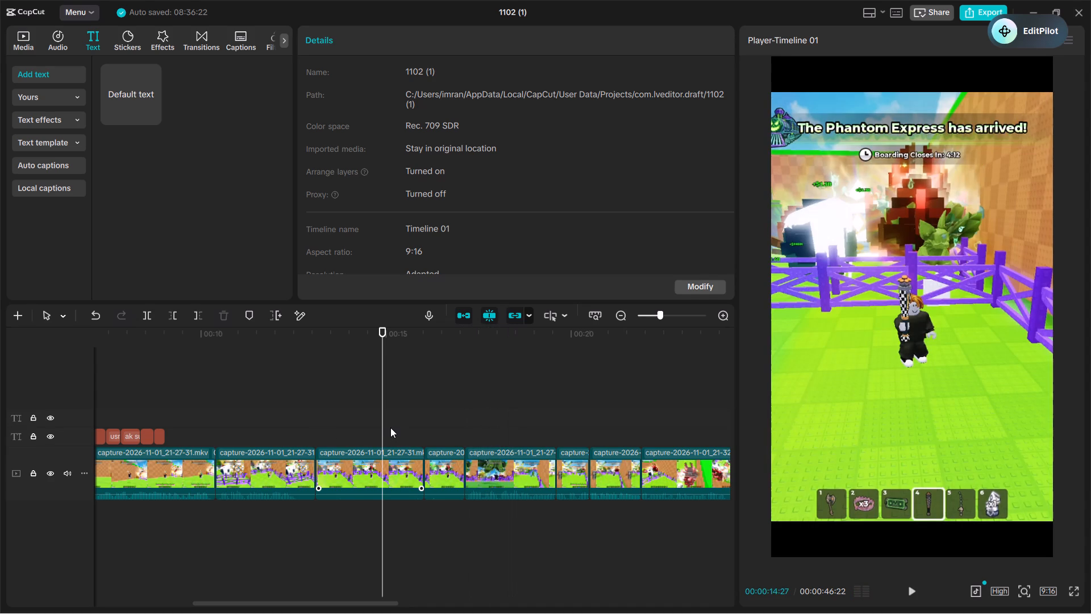
click(390, 487)
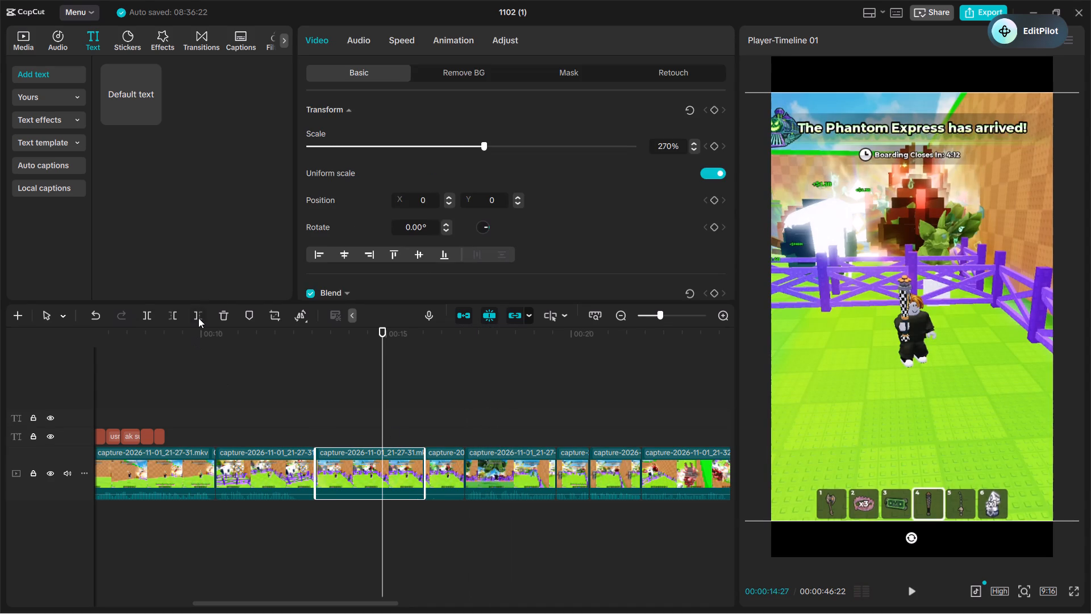
click(198, 318)
key(space)
key(space)
click(313, 439)
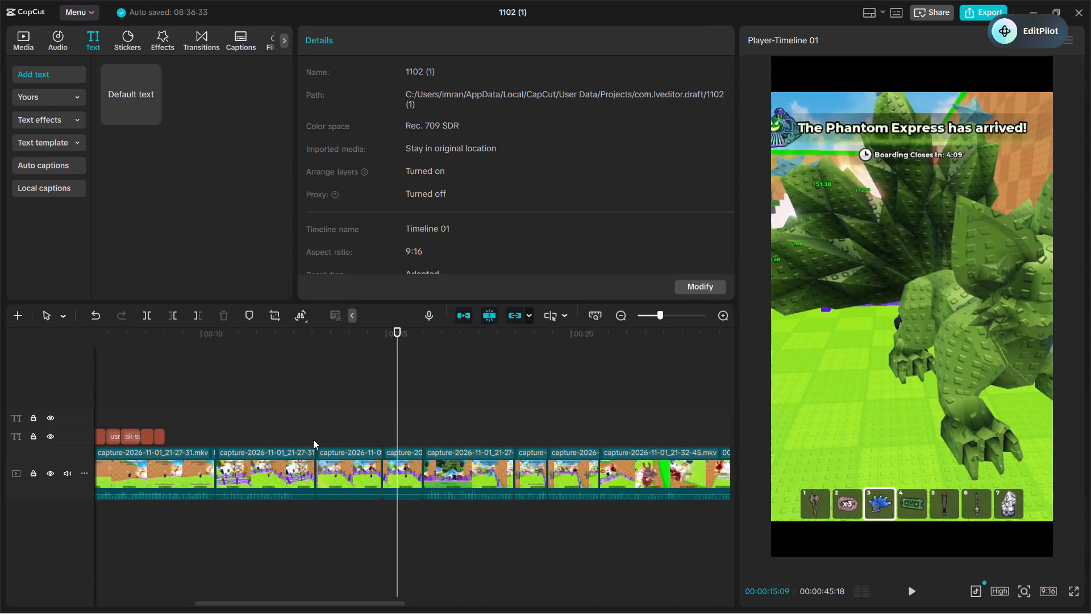
Play the timeline from 00:00:15:09 to about 00:00:28:24 to look for slow stretches that need cutting.
key(space)
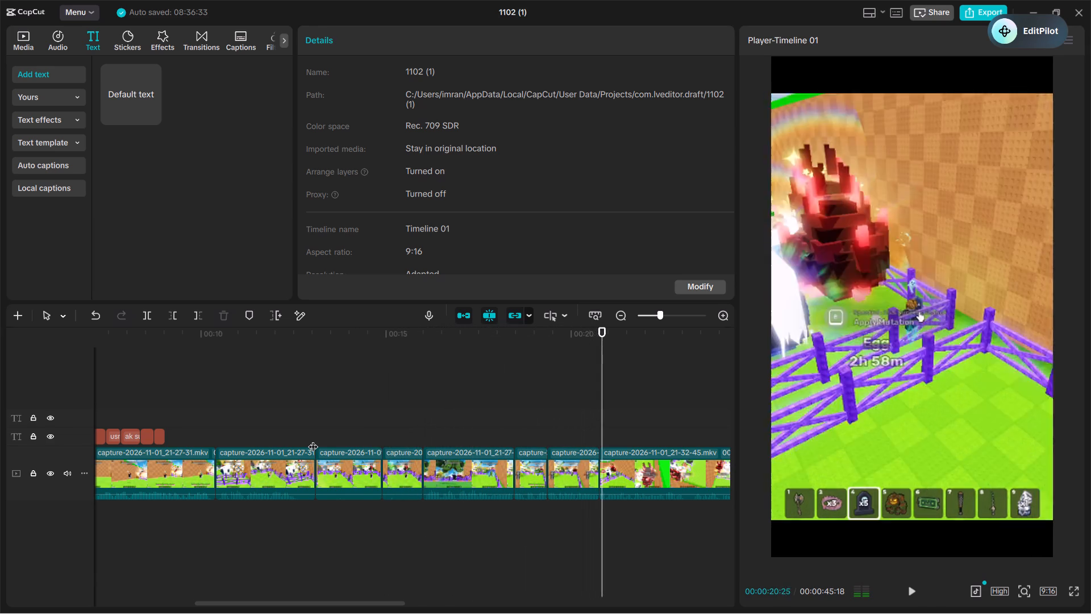
key(ctrl+minus)
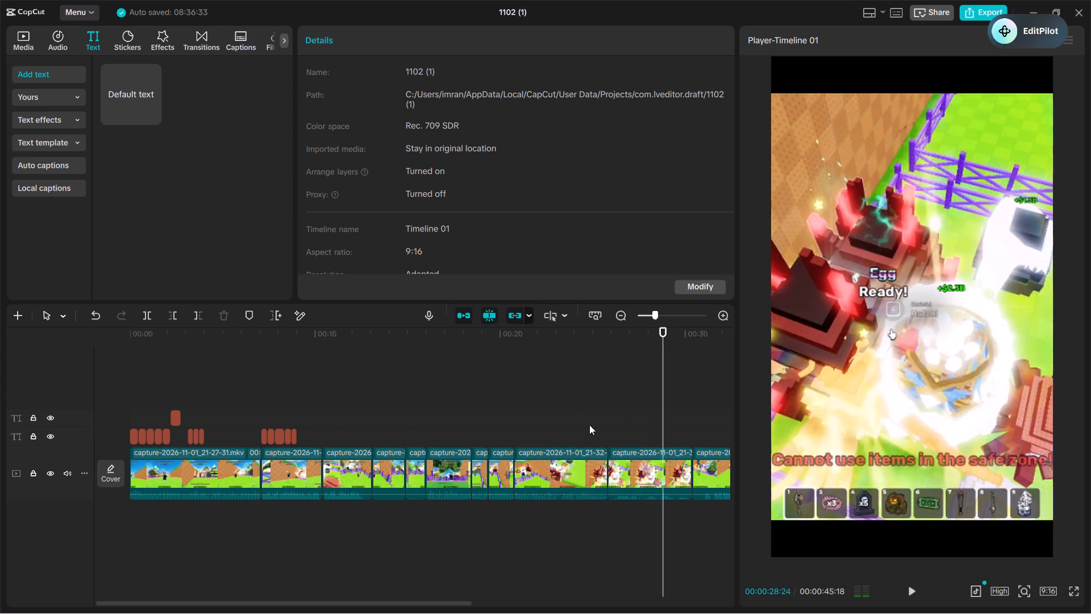
key(space)
Replay the egg-hatching footage from about 00:00:25 and trim the start of the clip beginning at 00:00:25:25, cutting everything before 00:00:27:15.
click(592, 433)
key(space)
key(space)
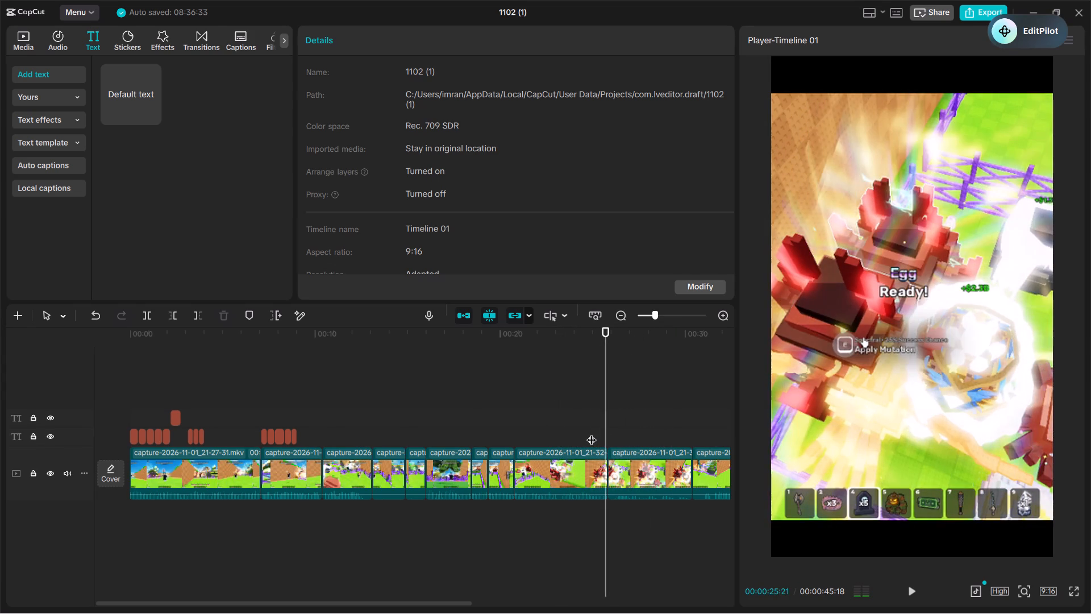
key(space)
key(space)
key(space)
key(space)
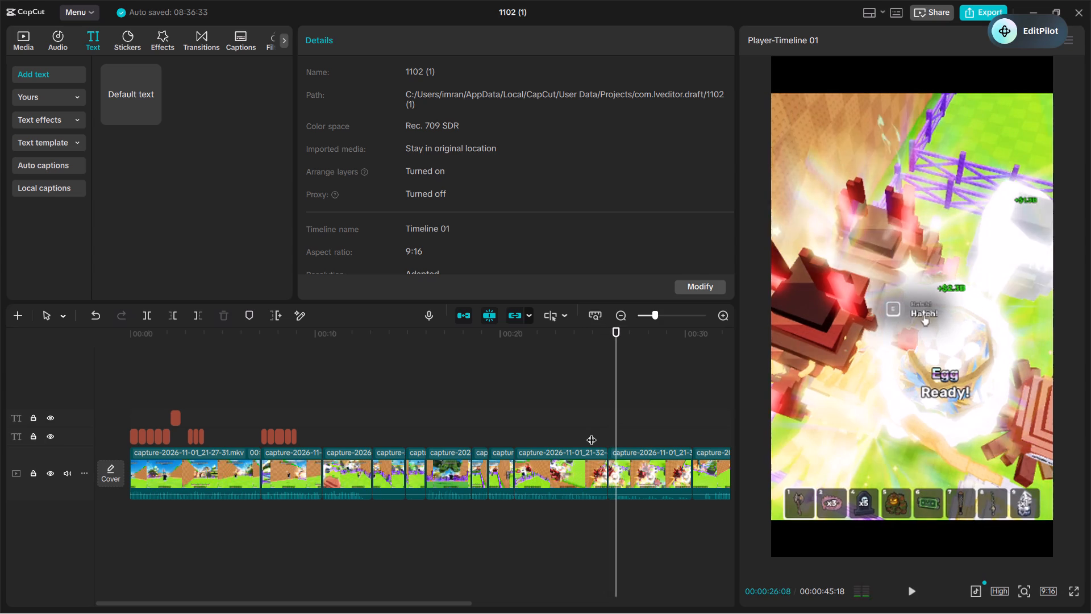
key(space)
key(space)
key(space)
key(space)
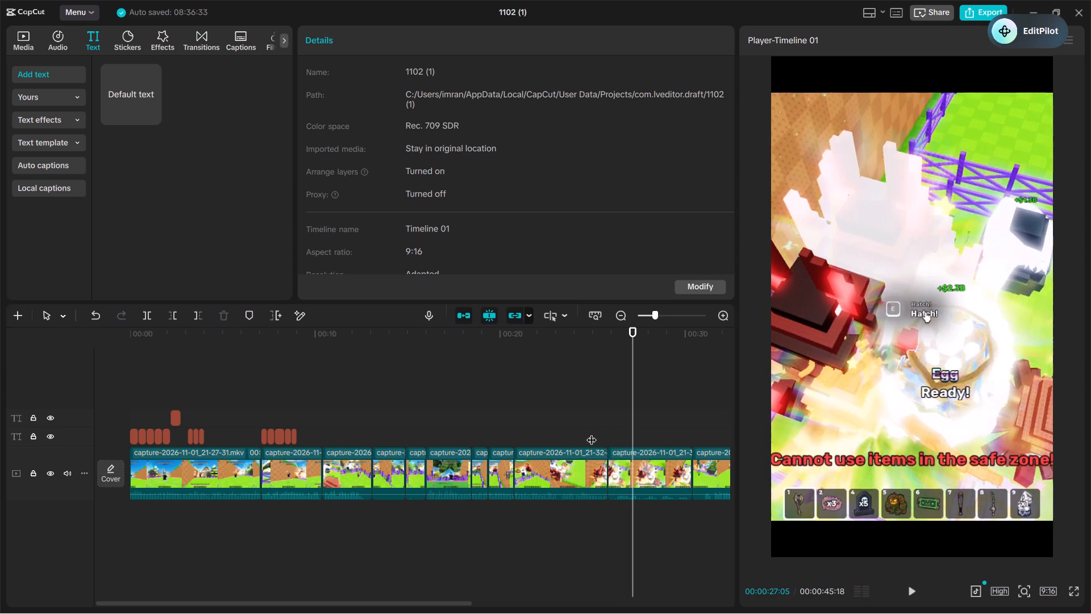
key(space)
key(space)
click(631, 477)
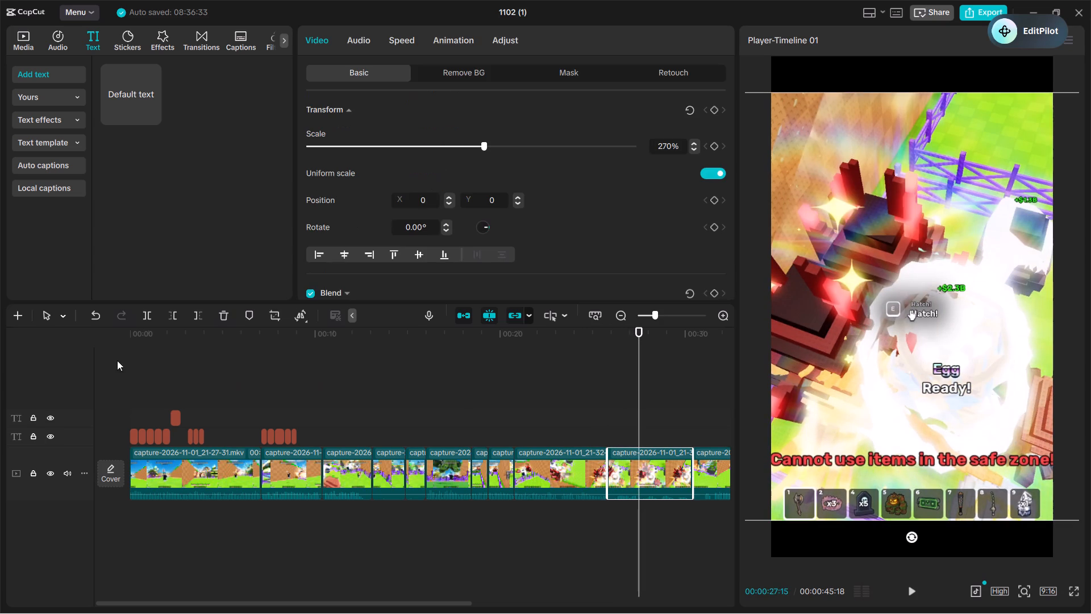
click(181, 313)
Play the shortened egg-hatching clip and trim its start again, cutting everything before 00:00:28:00.
key(space)
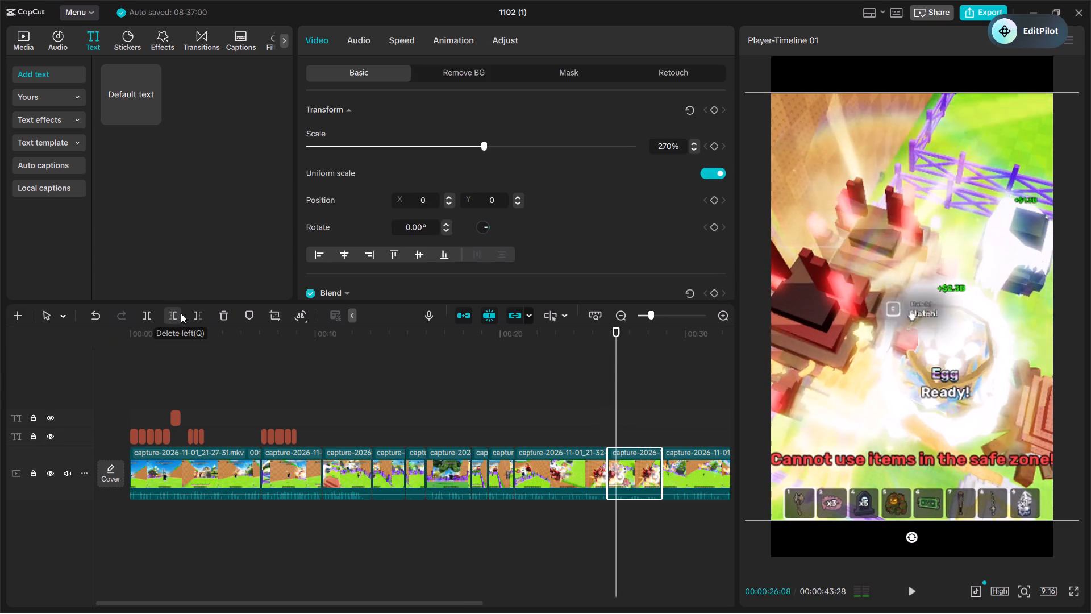
key(space)
key(space)
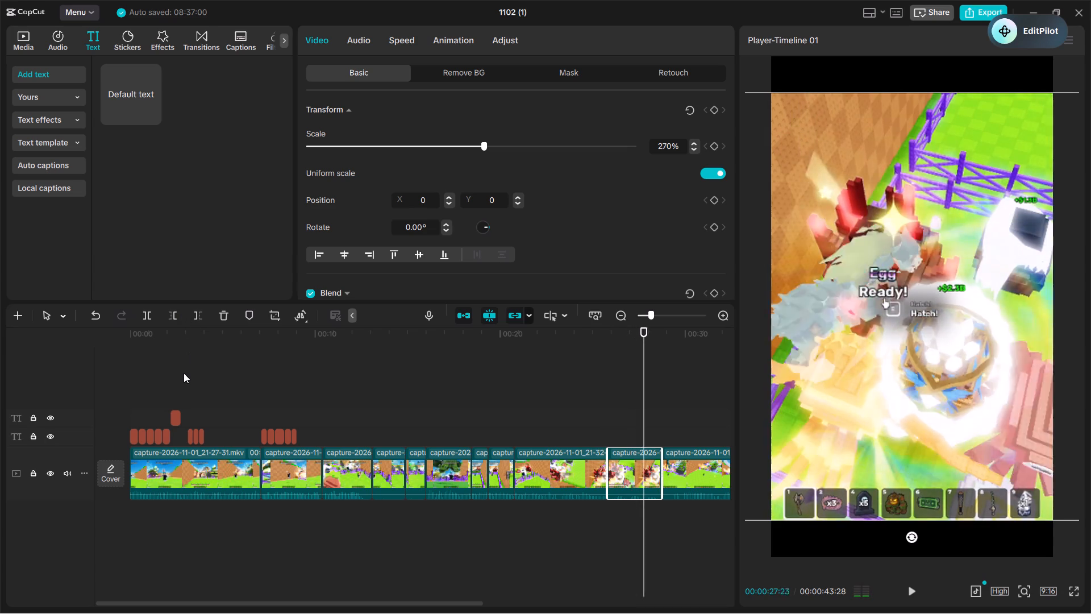
key(space)
key(space)
key(space)
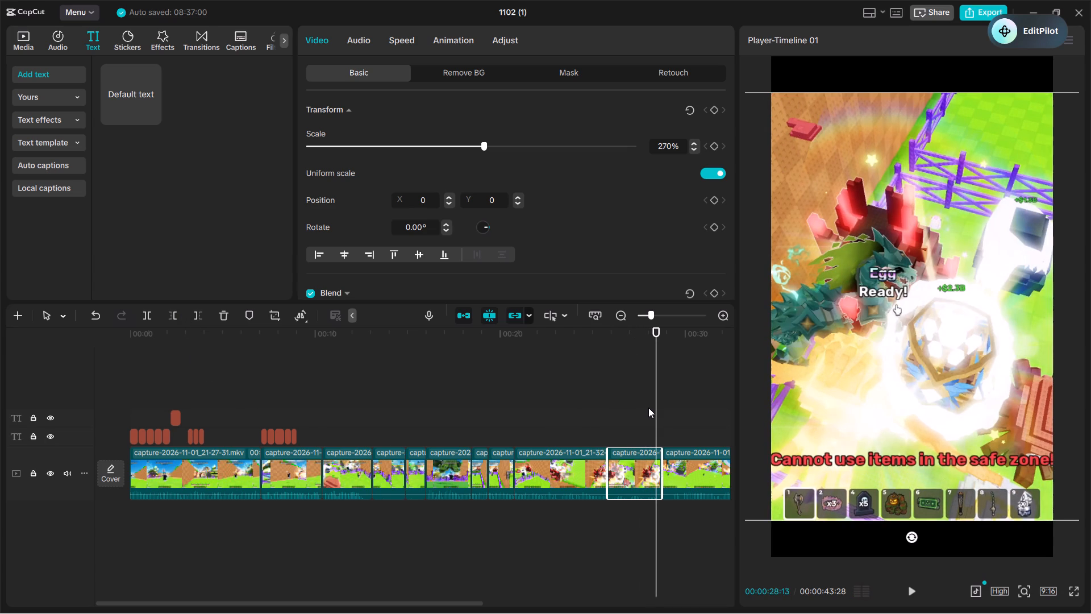
click(648, 408)
click(648, 454)
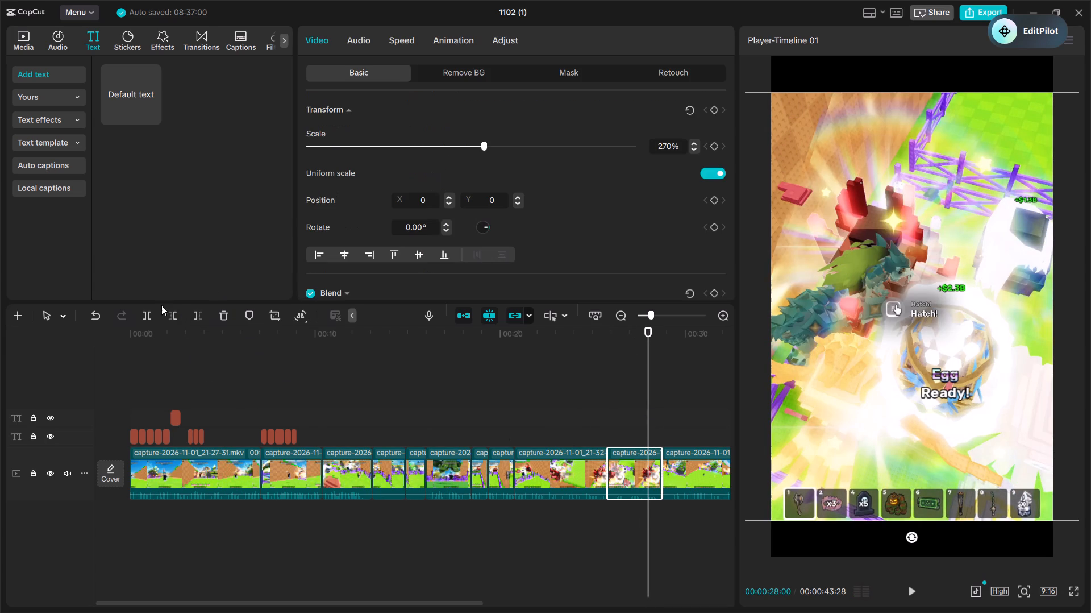
click(176, 315)
Play from 00:00:23:02 across the new cut and through the horse-riding clips to check the pacing and sound.
click(557, 402)
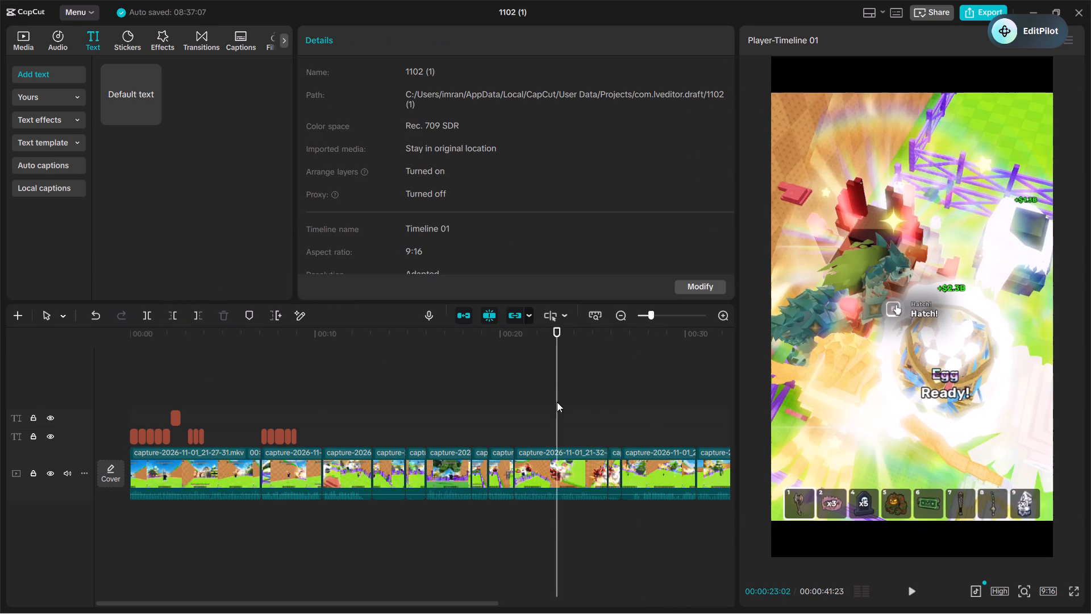
key(space)
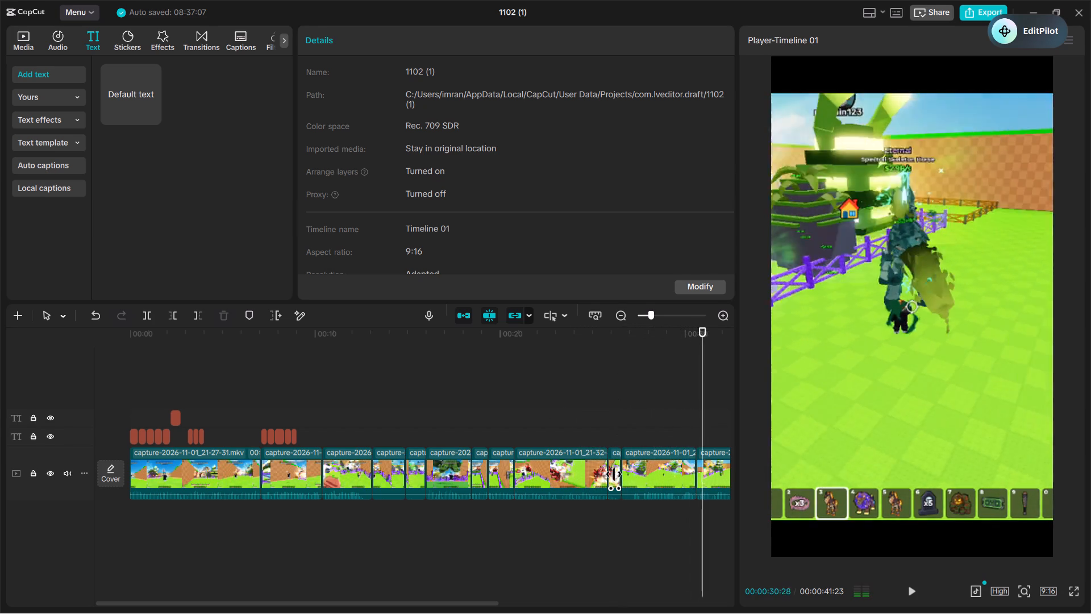
key(ctrl+plus)
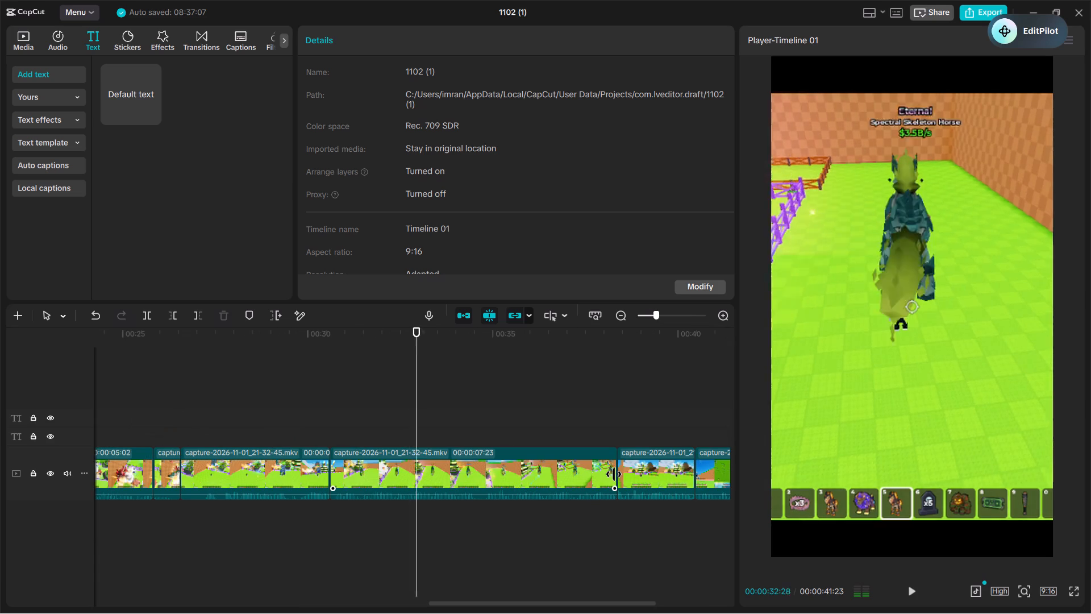
click(357, 402)
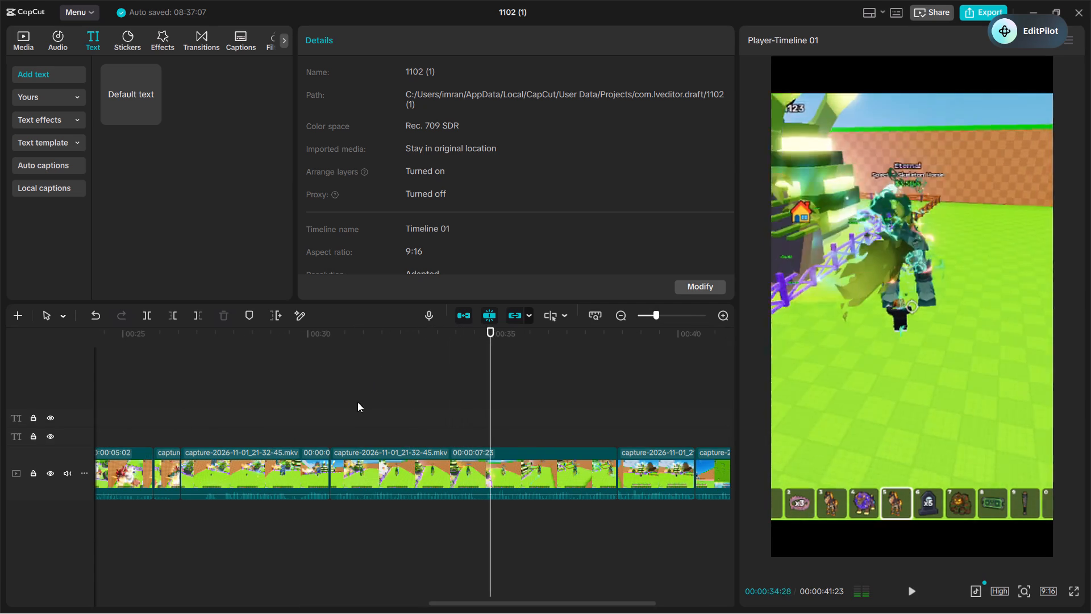
key(space)
key(space)
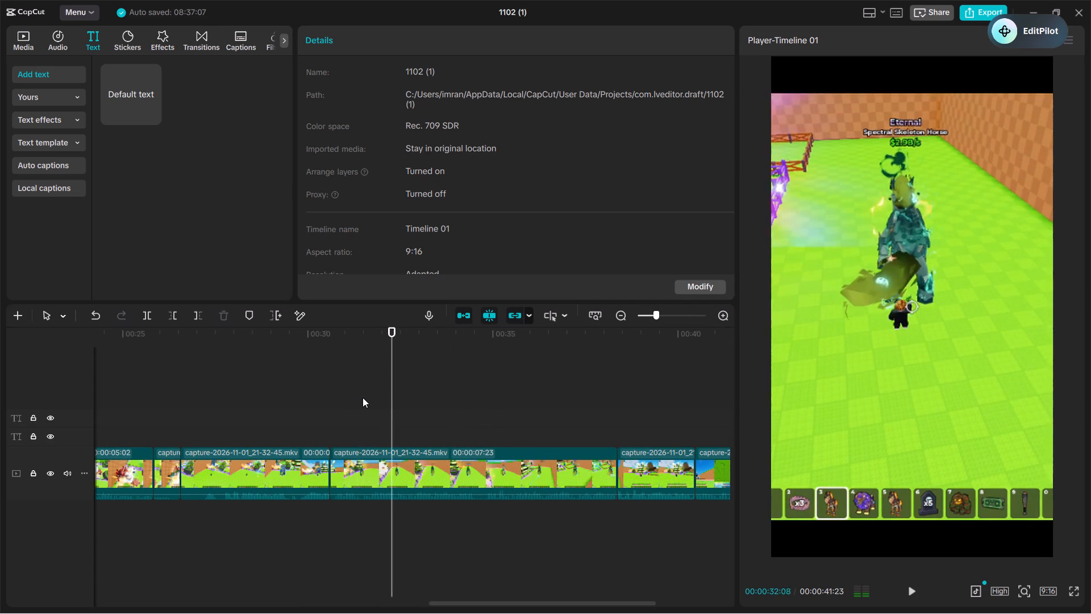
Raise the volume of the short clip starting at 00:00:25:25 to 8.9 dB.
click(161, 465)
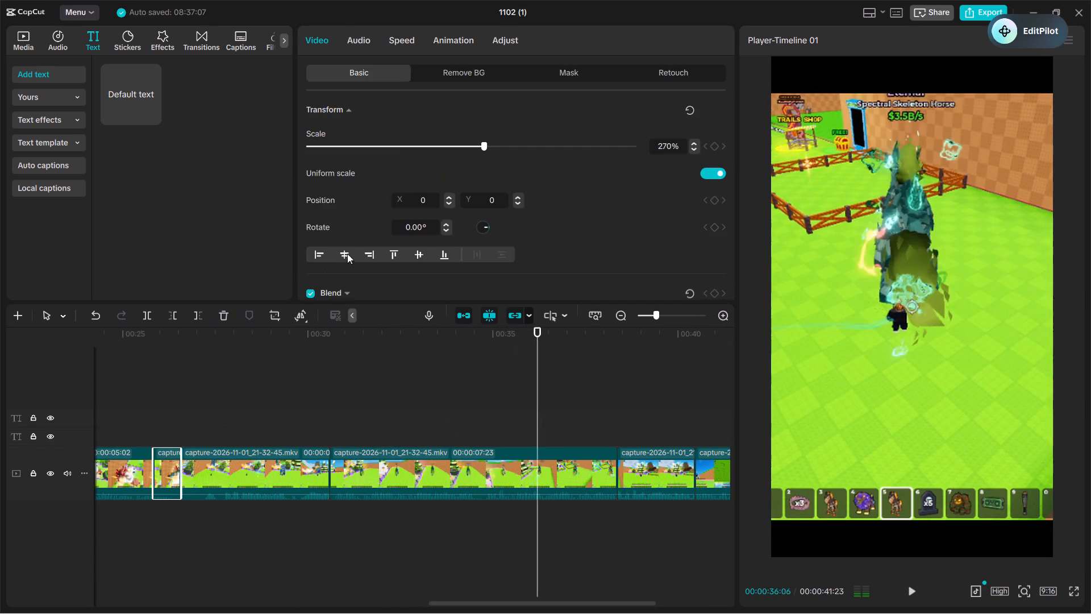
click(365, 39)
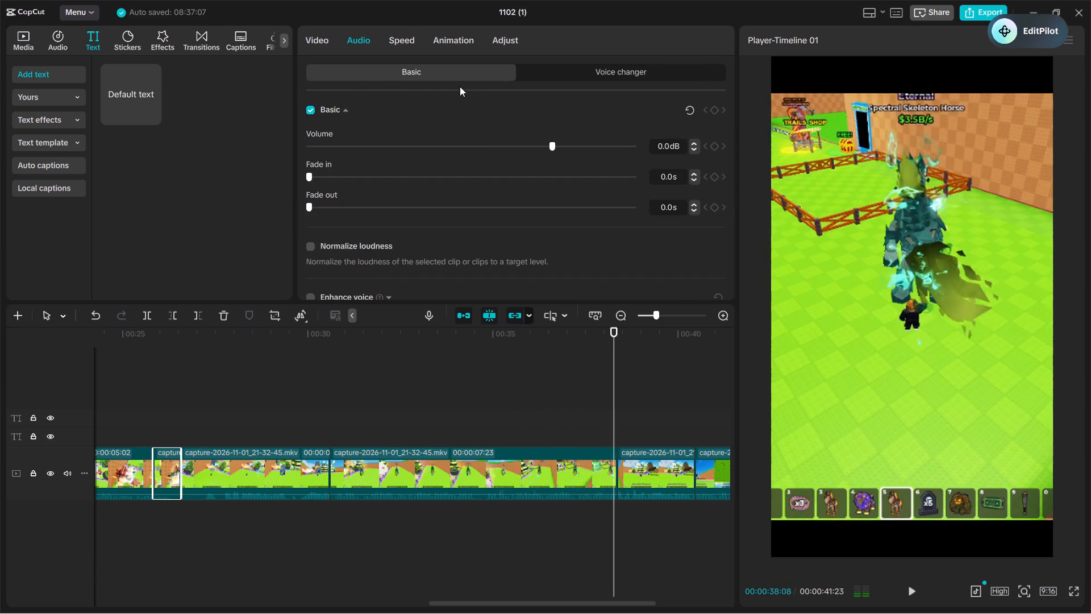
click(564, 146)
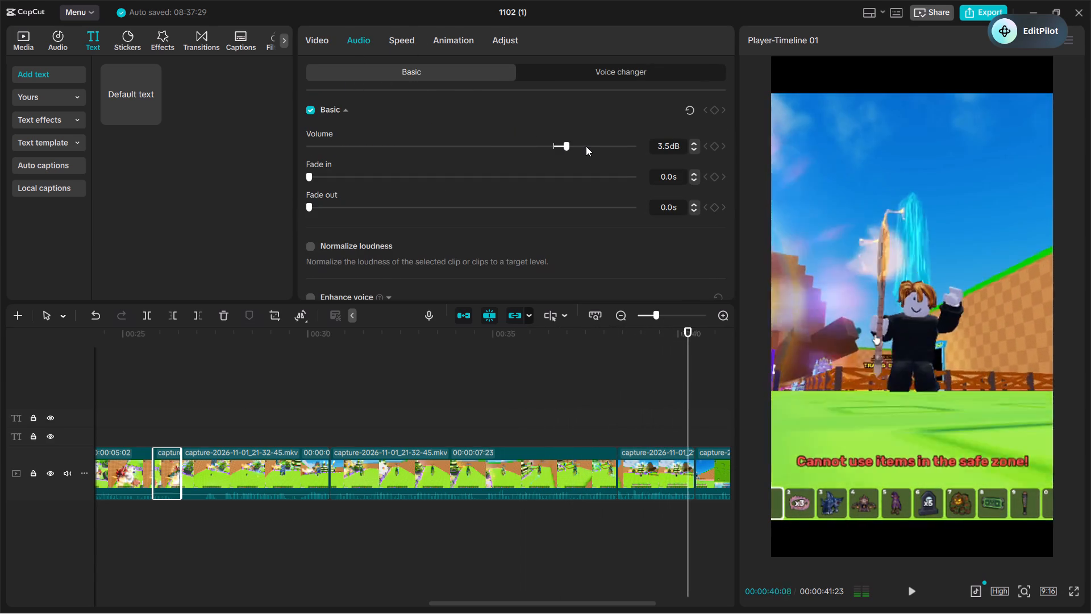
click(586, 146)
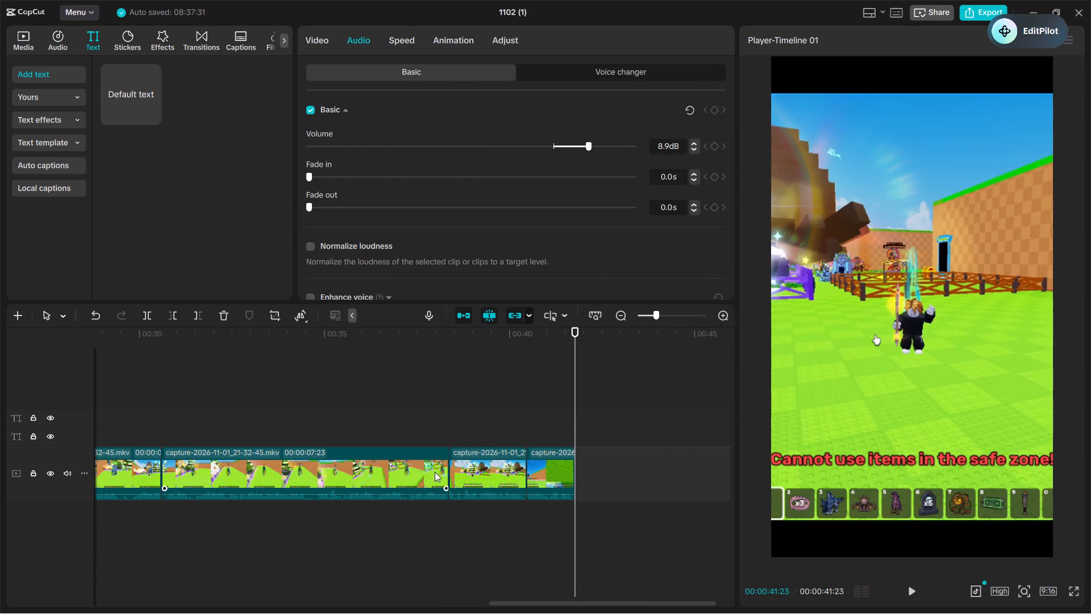
Select all the video clips on the main track and raise their volume to 12.7 dB.
drag(656, 469, 0, 467)
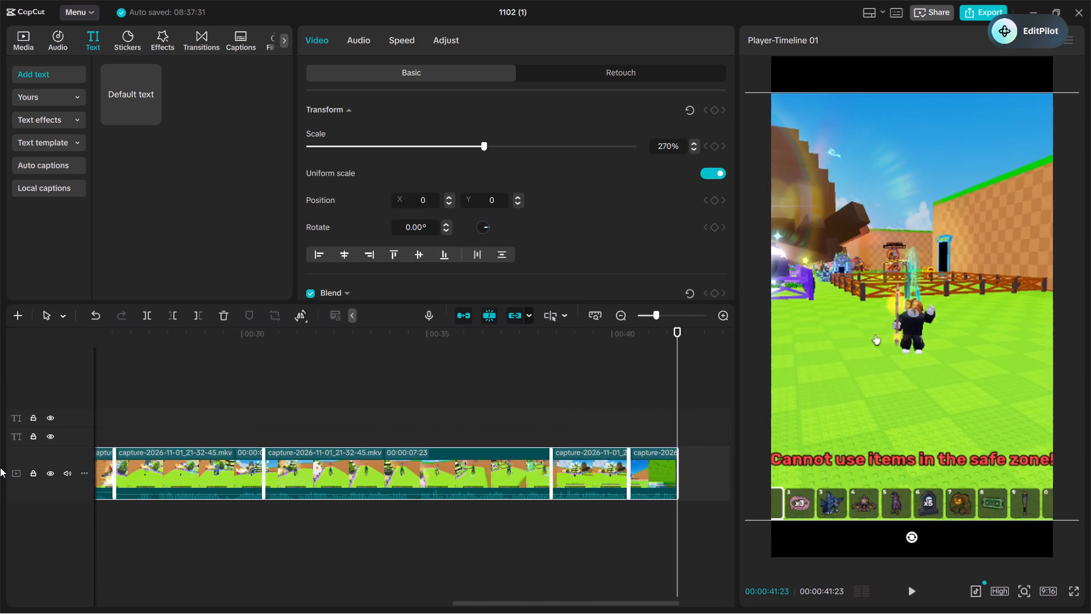
drag(0, 467, 0, 474)
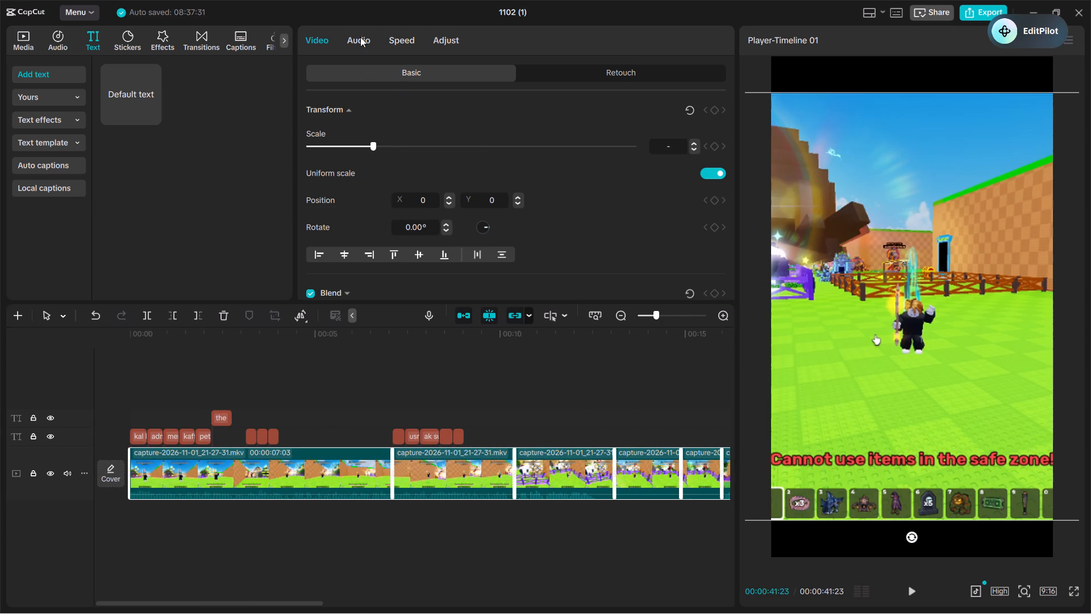
double_click(360, 37)
click(566, 148)
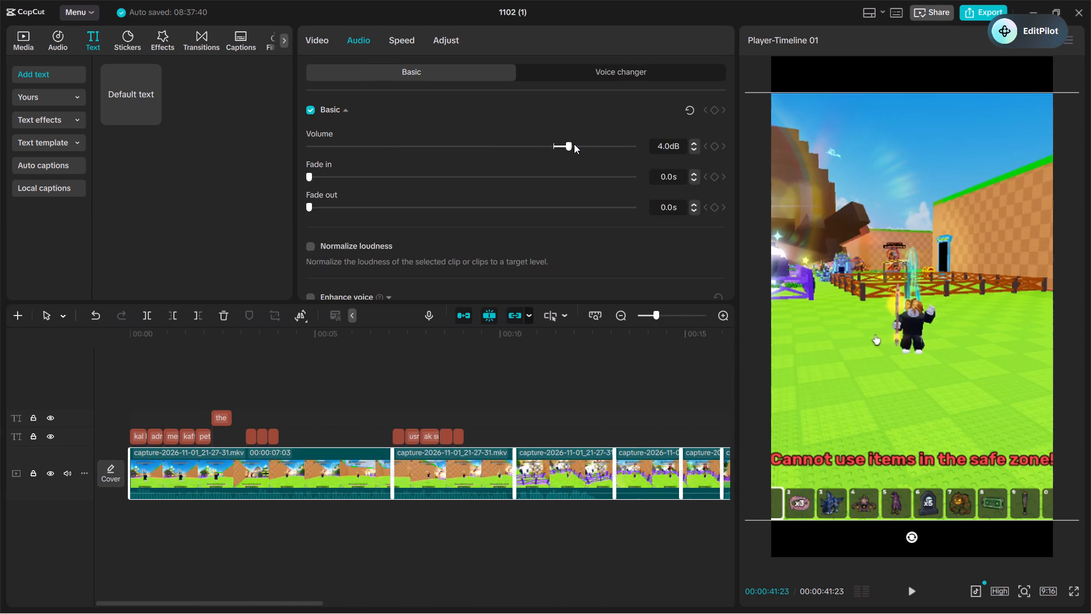
click(574, 144)
click(591, 148)
click(601, 147)
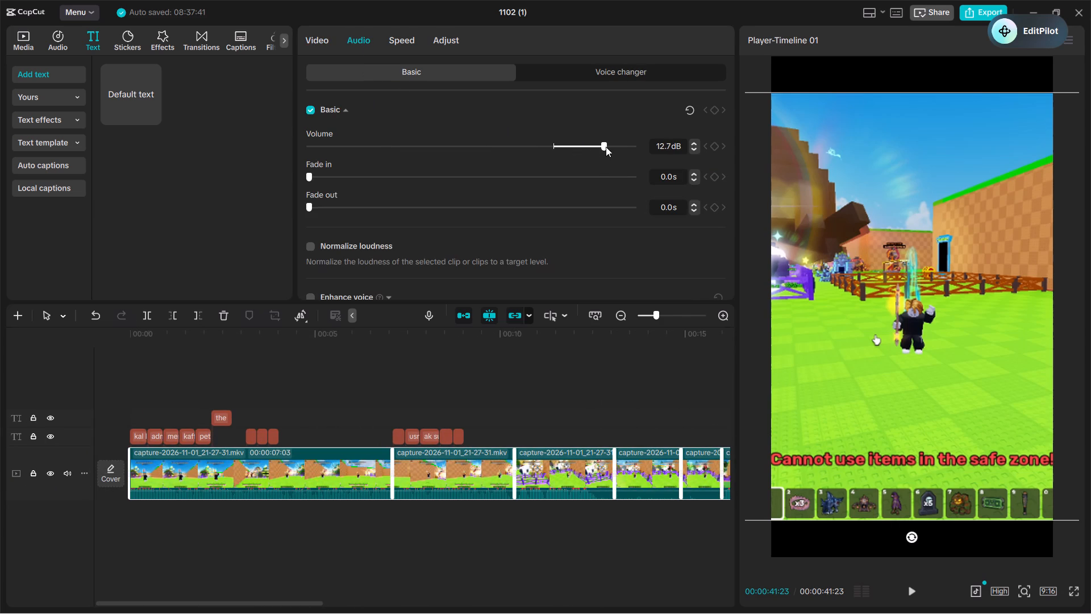
Play the video from the start to about 00:00:10:20 to check the louder audio and find where captions must continue.
click(248, 383)
drag(248, 383, 77, 387)
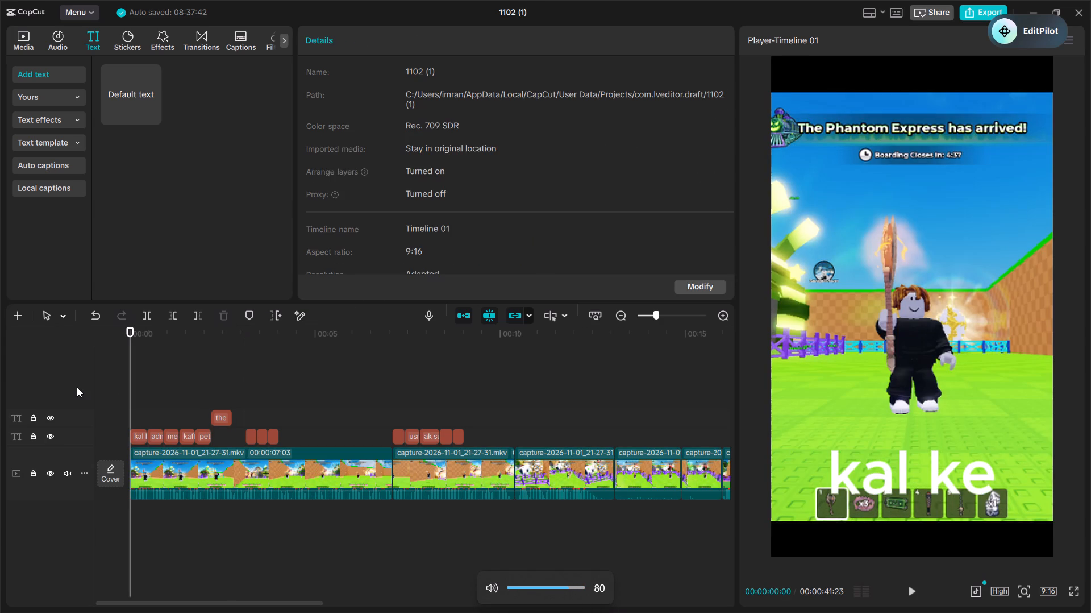
key(space)
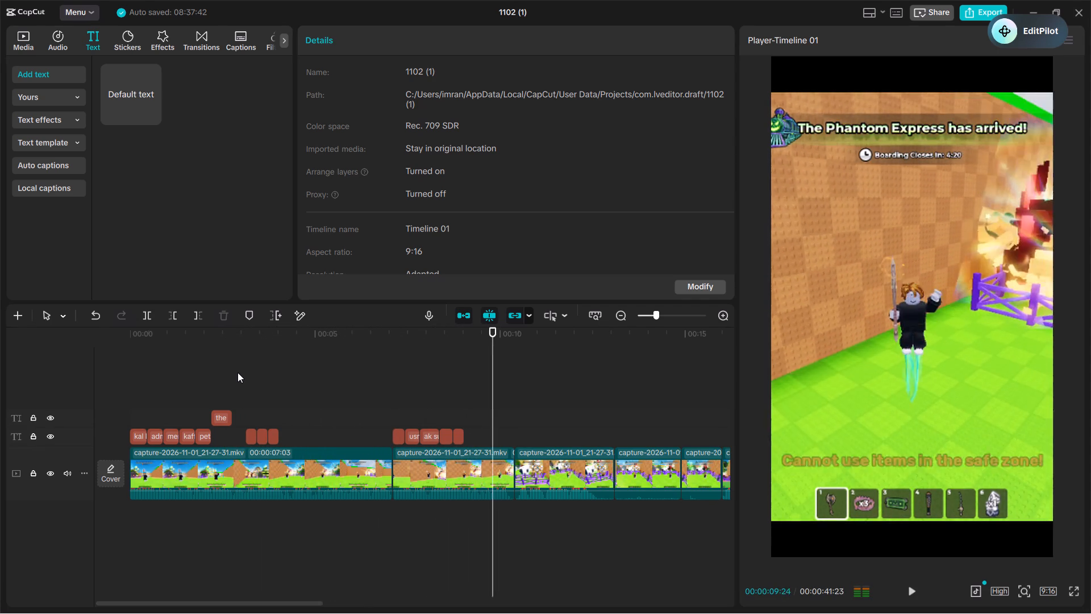
key(space)
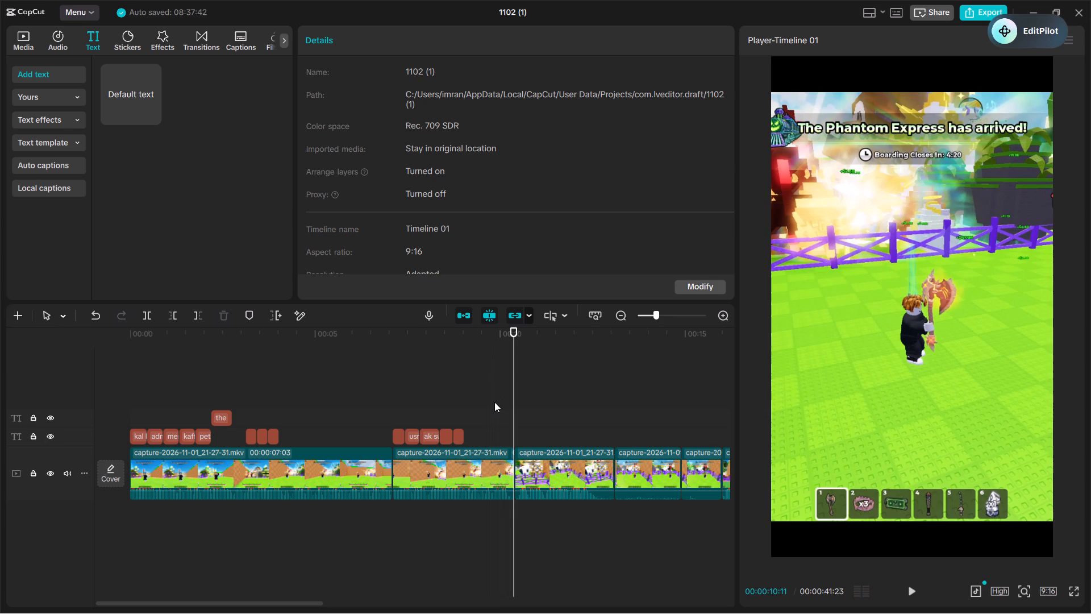
key(space)
key(space)
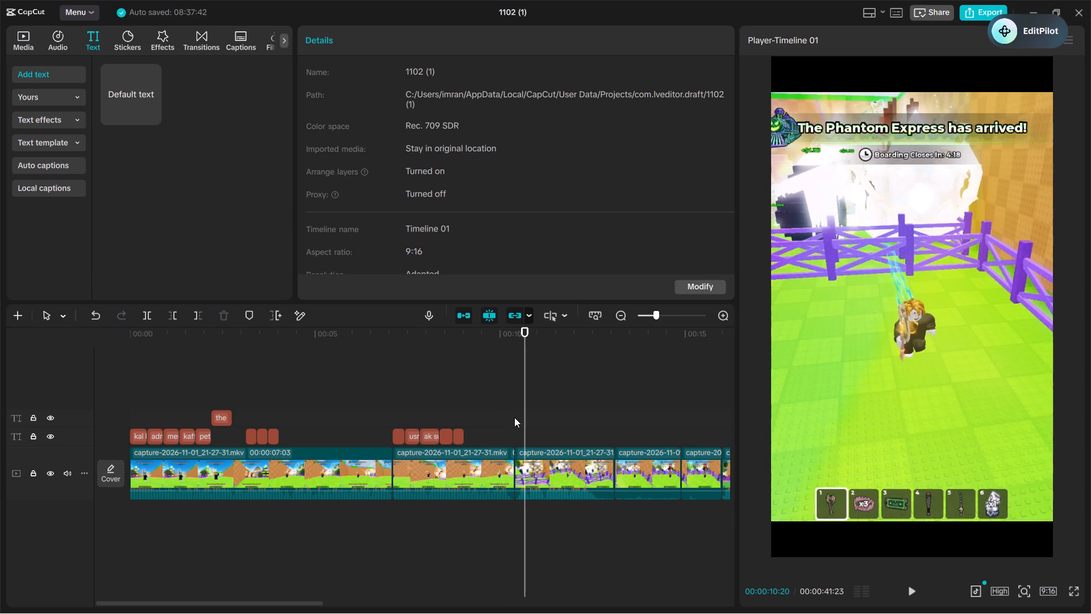
Paste the copied caption at 00:00:10:12, change its text to "to abhi", and play it against the speech.
click(514, 417)
key(ctrl+v)
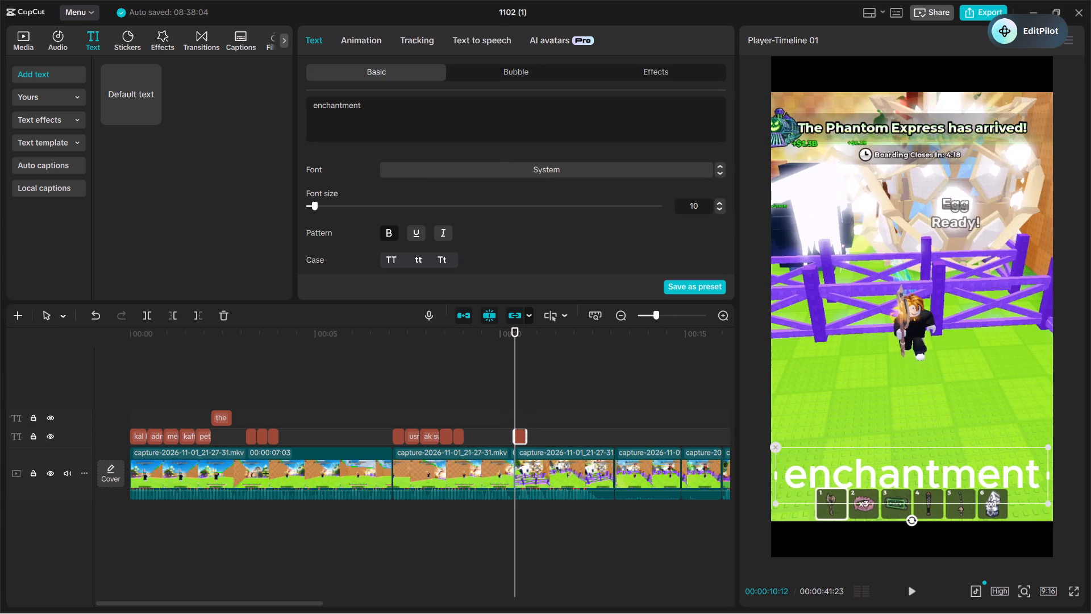
double_click(427, 104)
key(BackSpace)
text(to abhi)
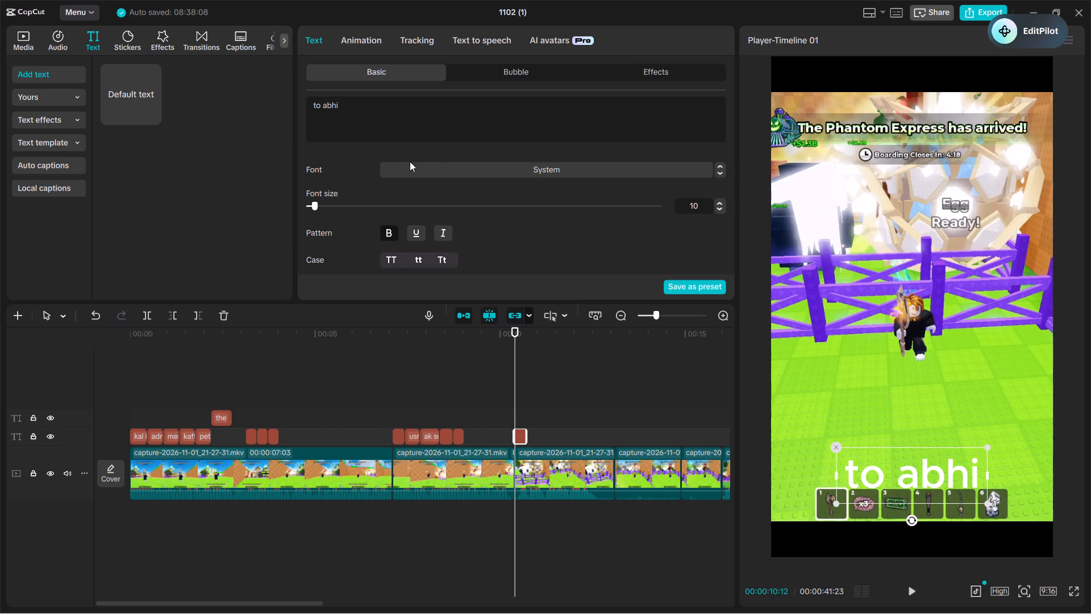
click(514, 390)
key(space)
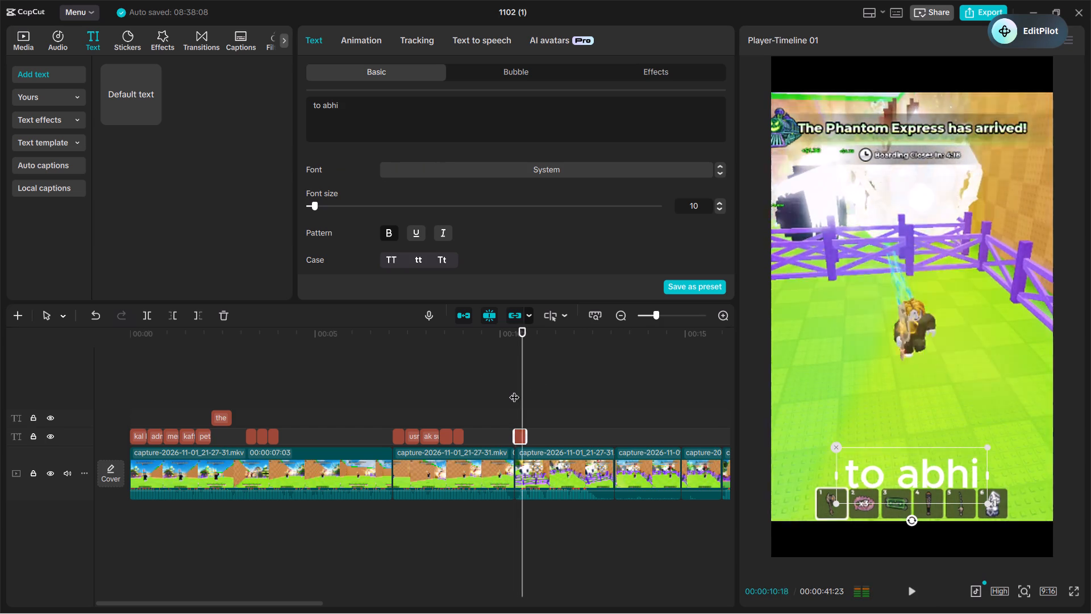
key(space)
key(space)
key(space)
Paste the copied caption at 00:00:10:21, change its text to "ham", and play on to about 00:00:11:00.
click(523, 388)
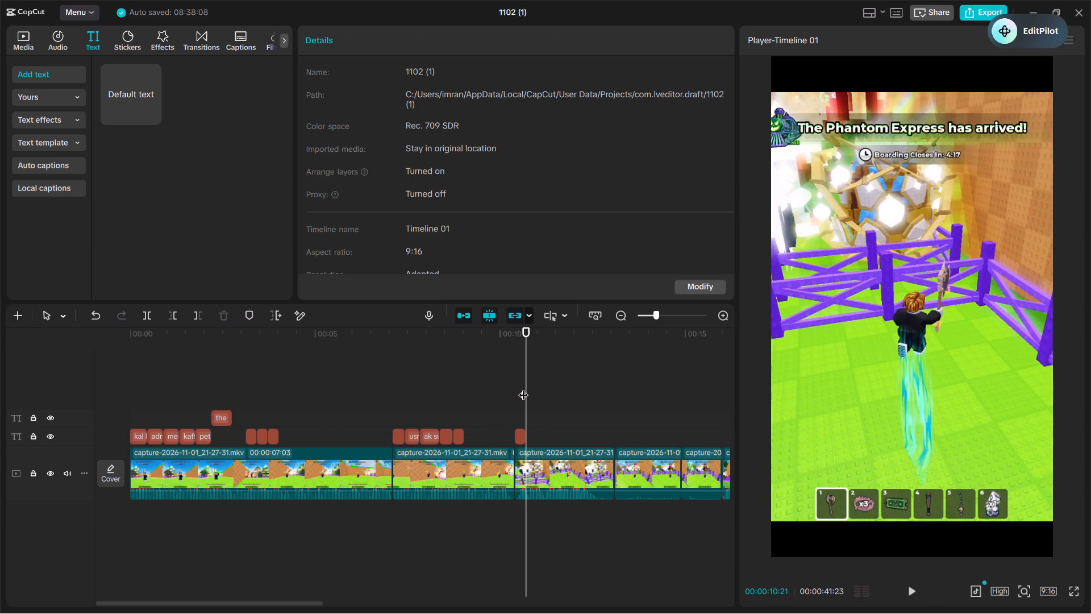
key(ctrl+v)
double_click(460, 102)
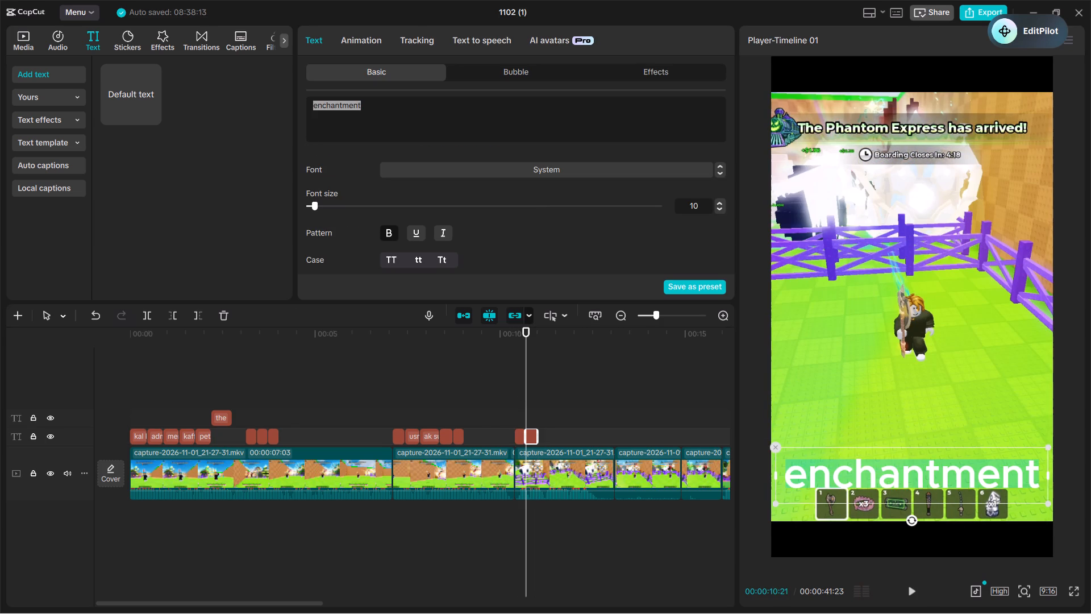
key(BackSpace)
text(ham)
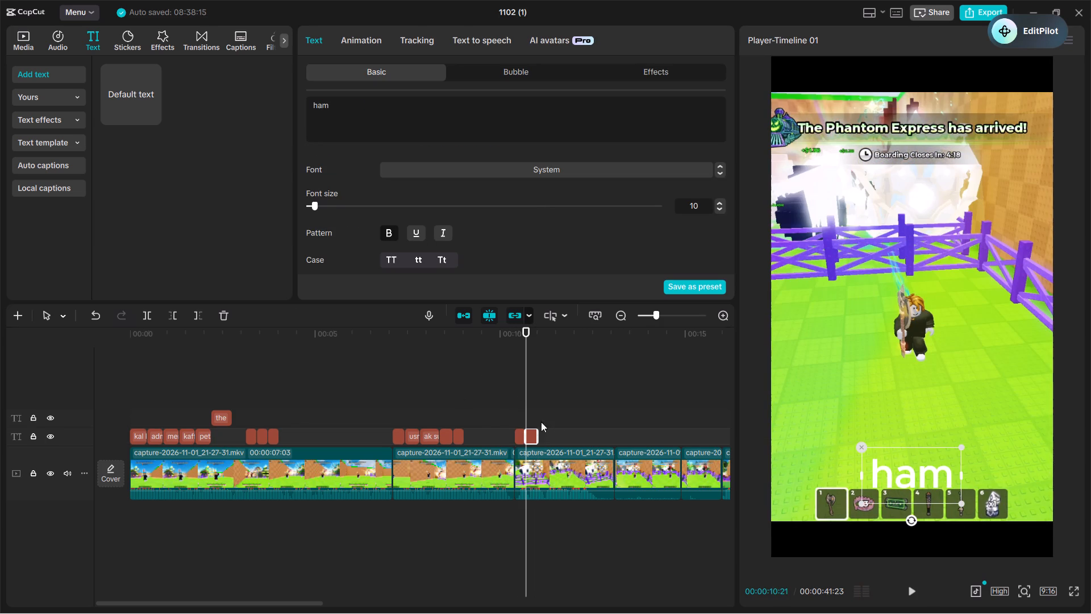
key(space)
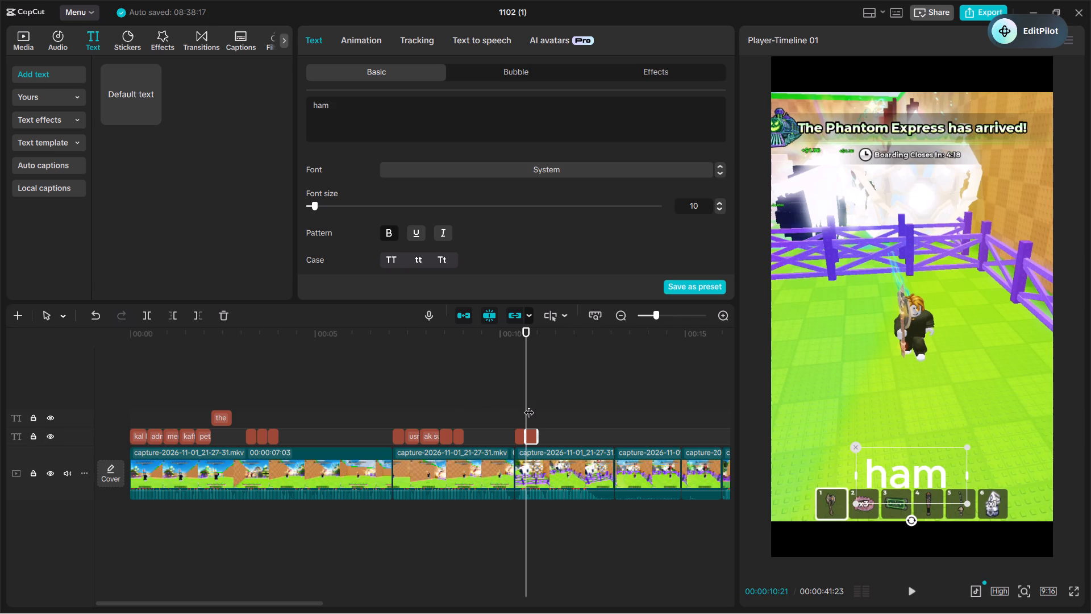
key(BackSpace)
click(519, 402)
click(536, 414)
key(space)
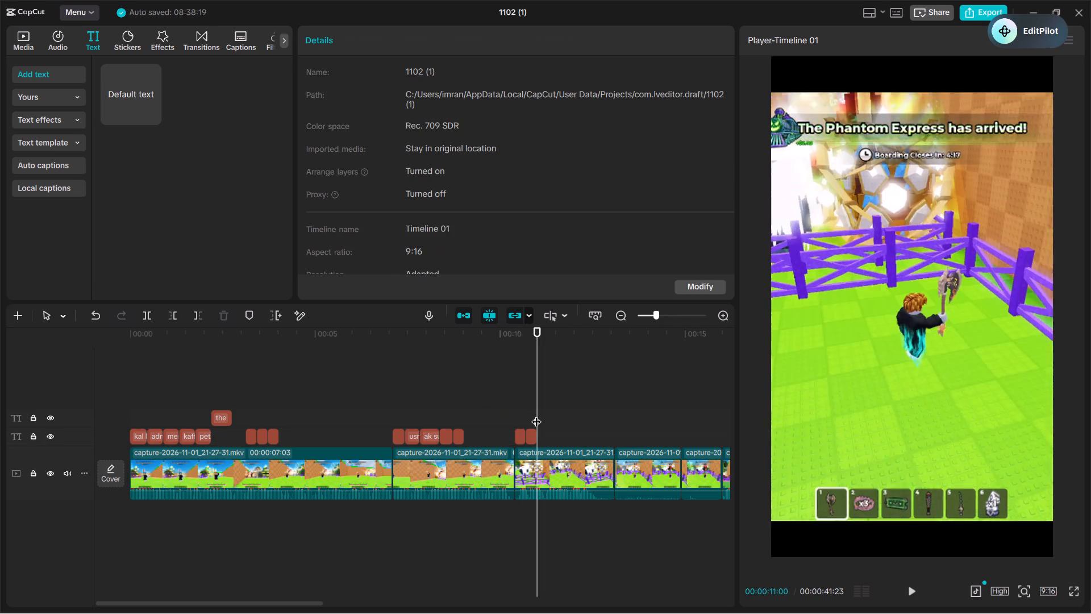
Paste the copied caption at 00:00:11:00, change its text to "kholenge", and extend its end to 00:00:11:17 after playing it.
key(space)
click(536, 414)
key(ctrl+v)
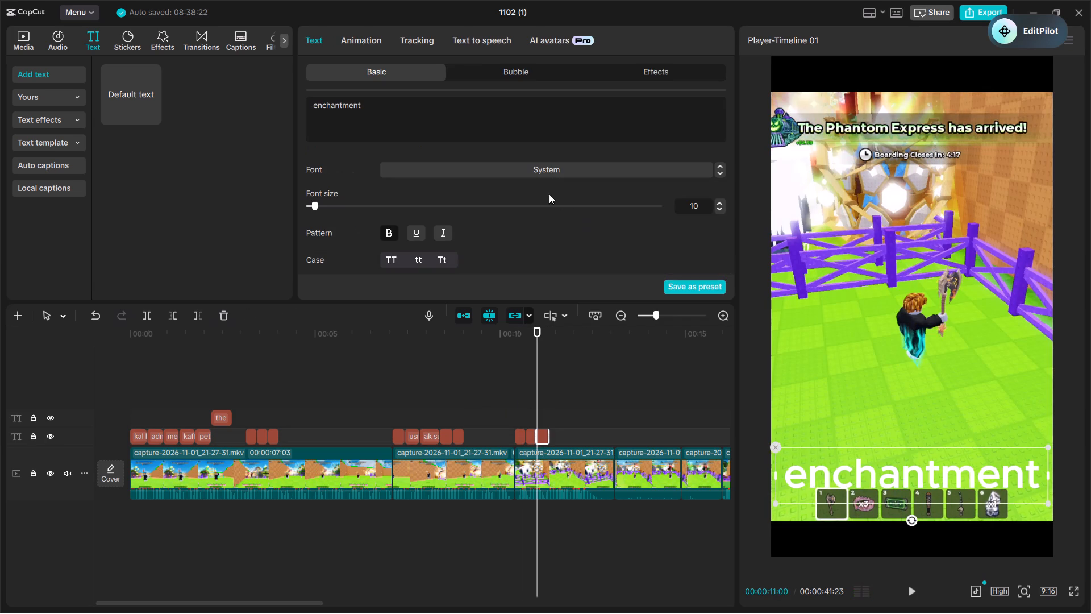
double_click(430, 134)
key(BackSpace)
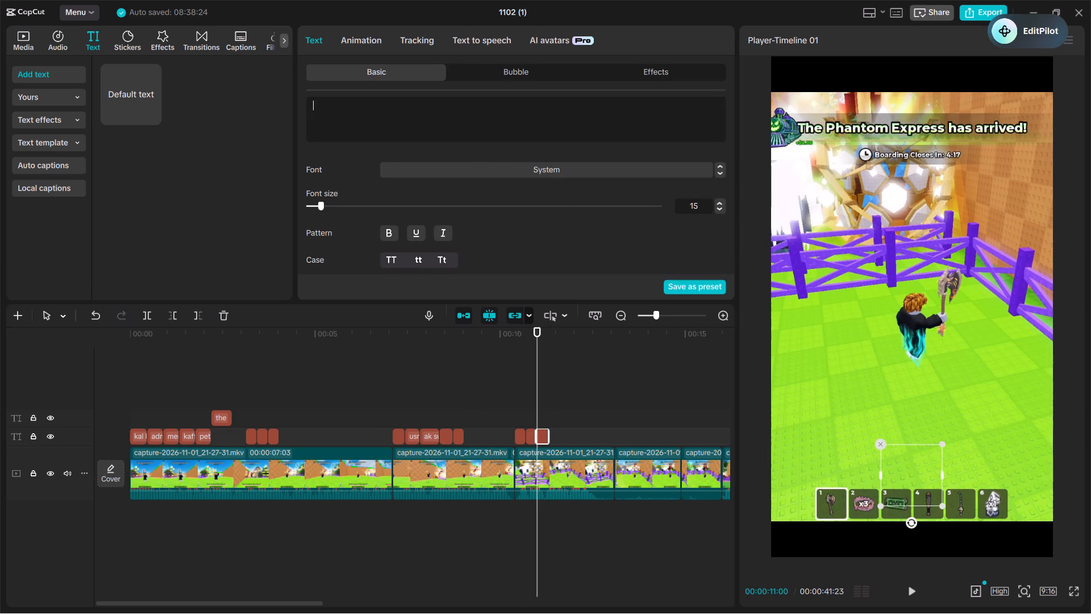
text(kj)
key(BackSpace)
text(holenge)
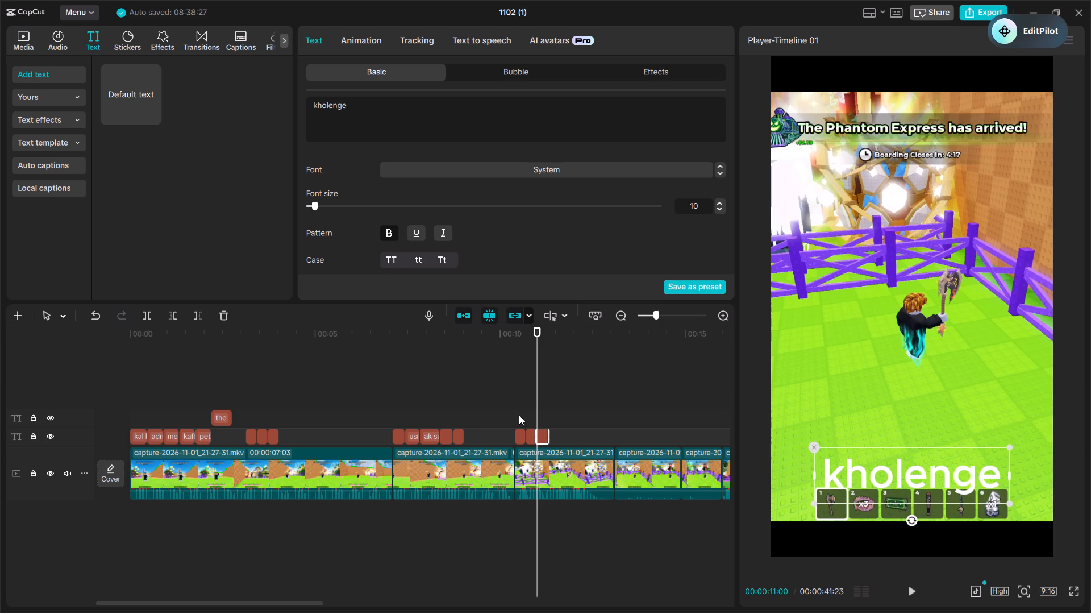
click(539, 405)
key(space)
key(space)
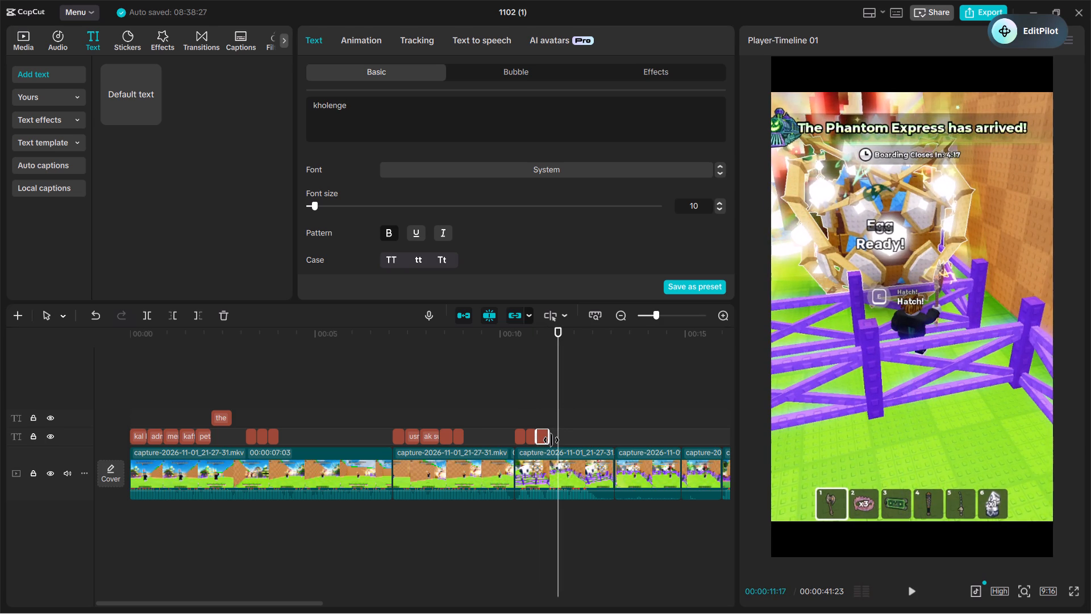
drag(551, 440, 559, 445)
key(space)
key(space)
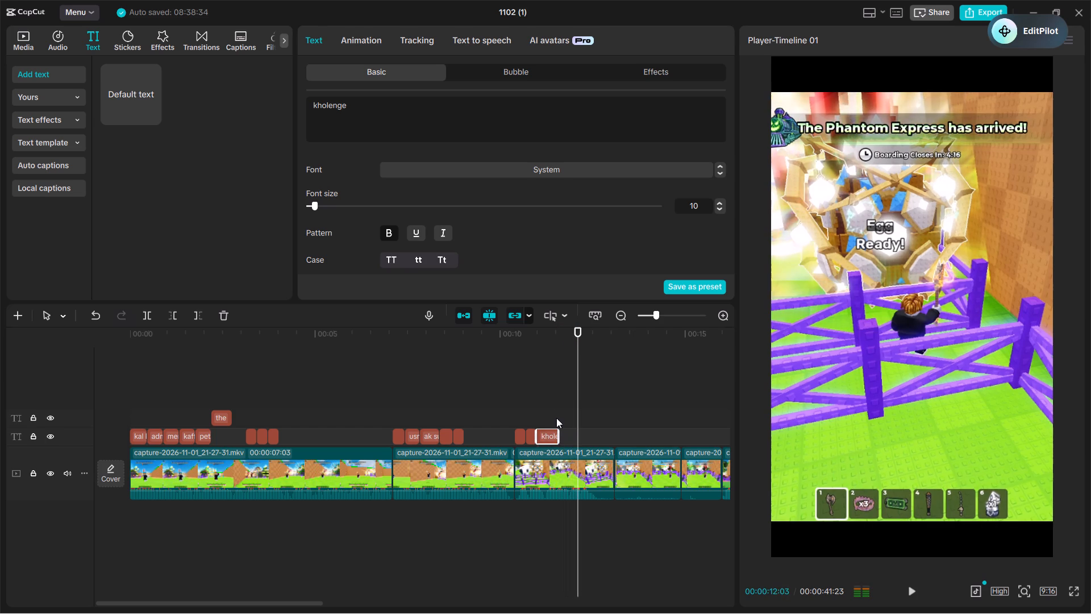
Paste the copied caption at 00:00:11:17, change its text to "sttary fox", and play on to 00:00:12:24 against the speech.
click(556, 413)
key(ctrl+v)
double_click(422, 109)
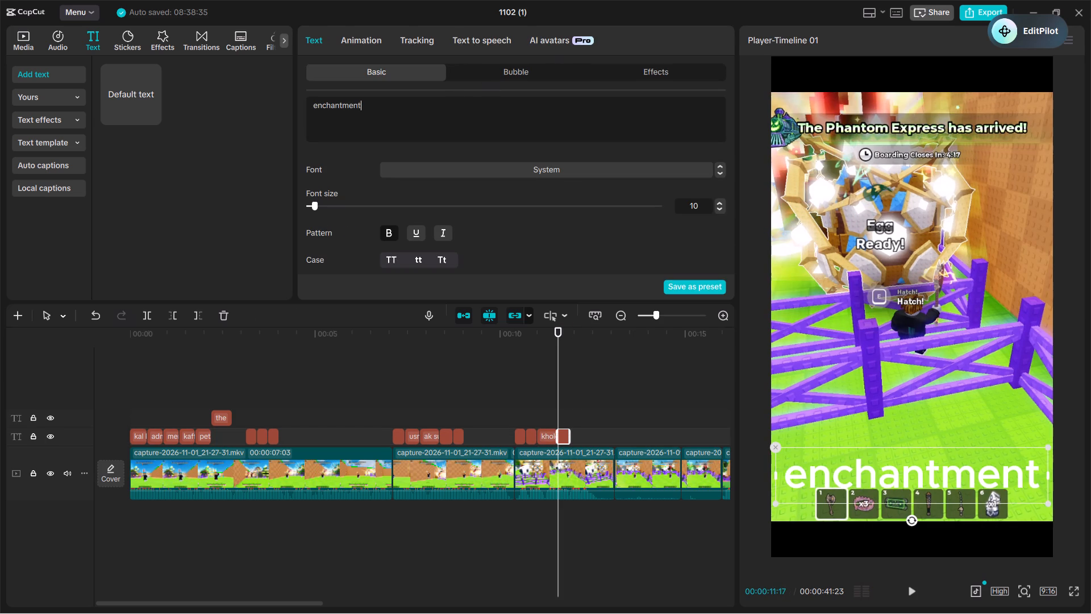
key(BackSpace)
text(sttar)
text(y fox)
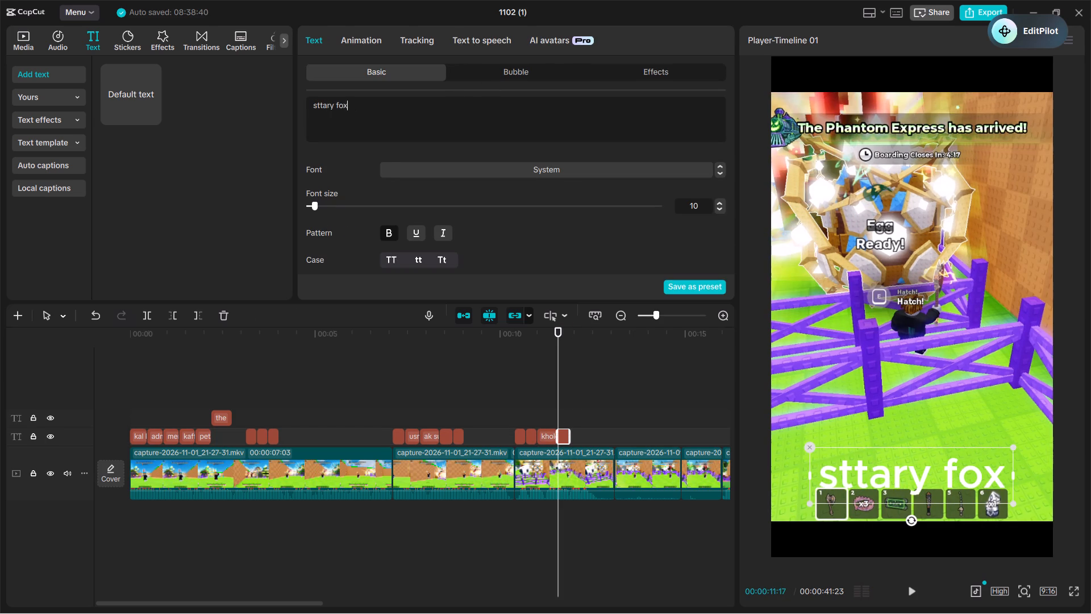
click(567, 398)
key(space)
key(space)
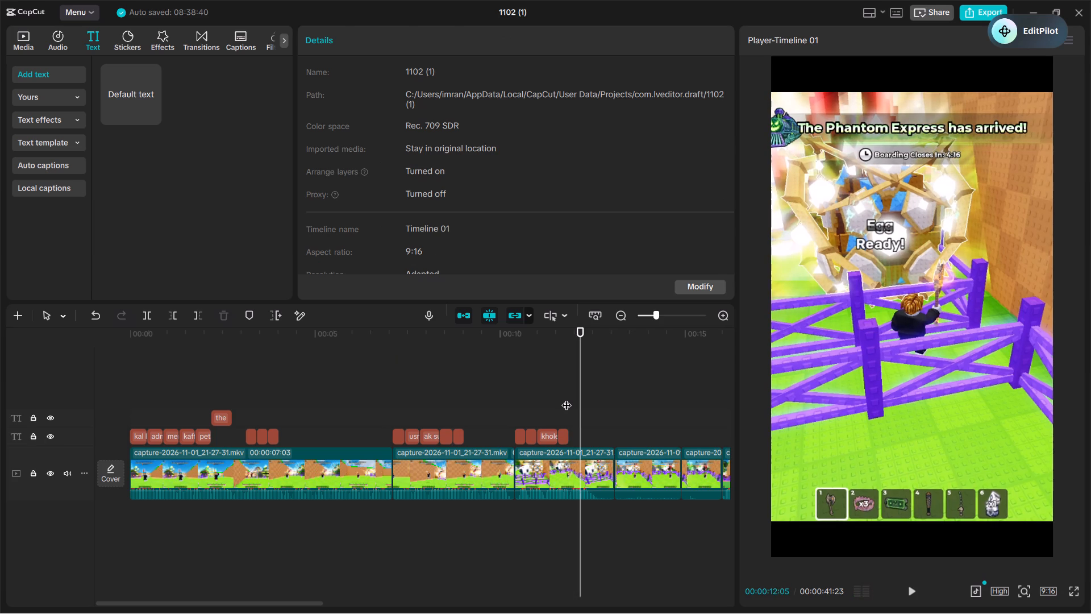
key(space)
key(space)
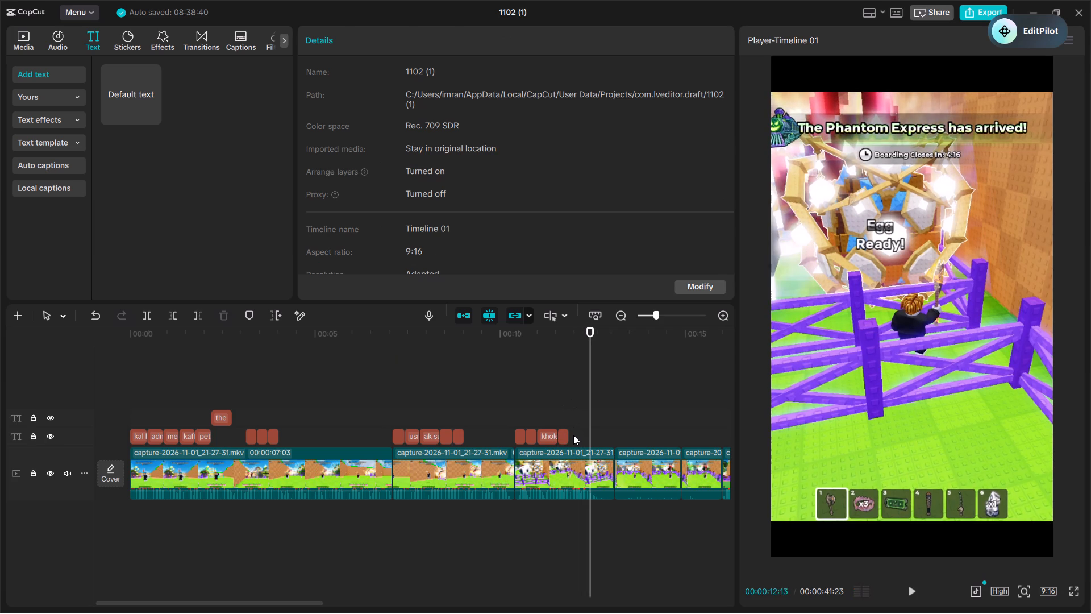
key(space)
key(space)
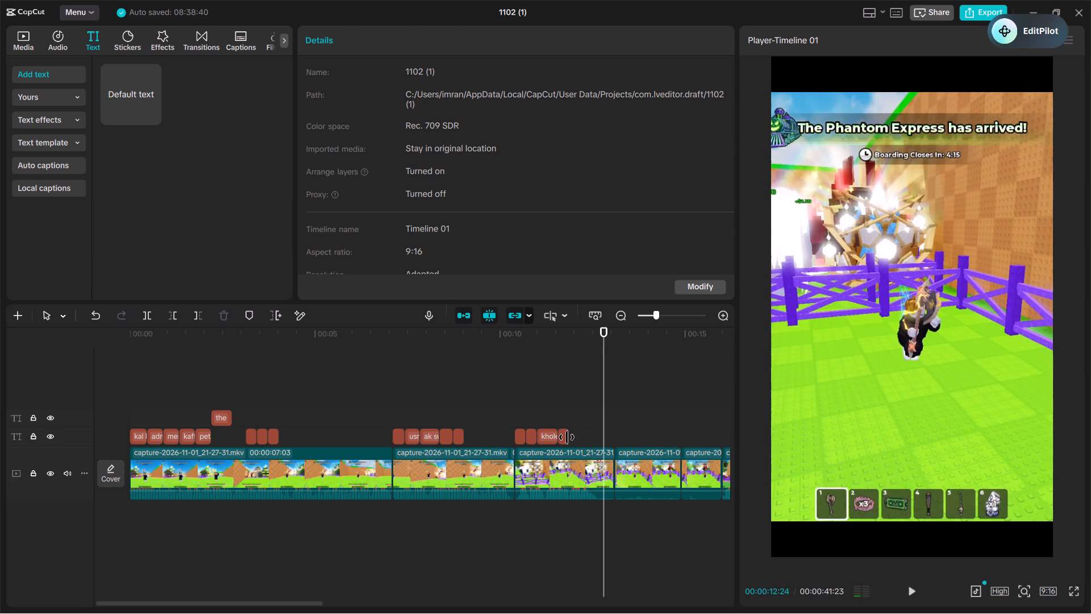
Lengthen the "sttary fox" caption and move it later on its track so it ends at about 00:00:12:24.
drag(567, 437, 586, 438)
drag(581, 438, 596, 428)
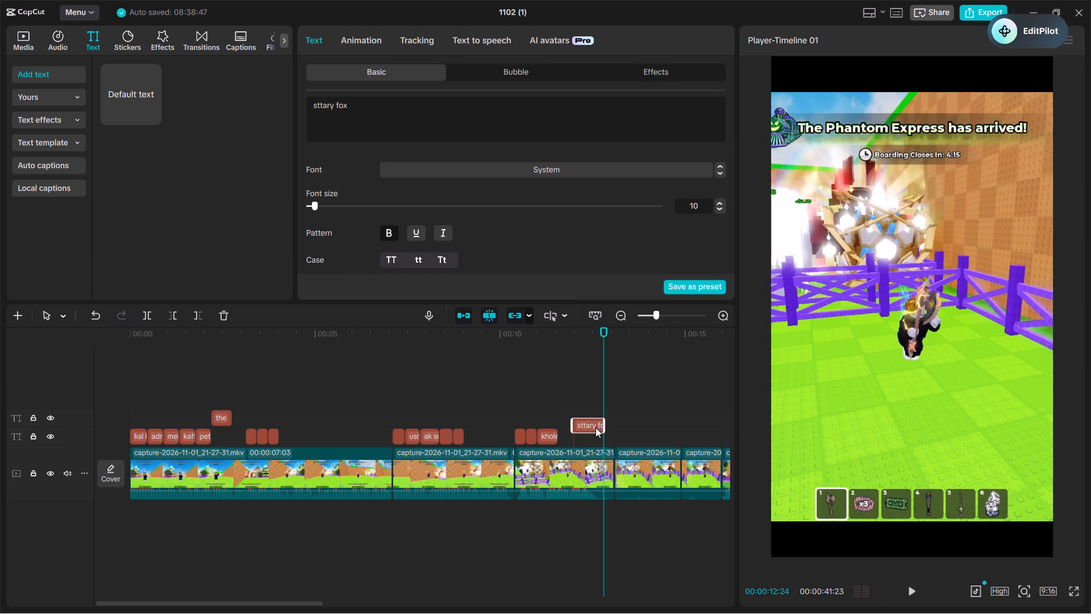
drag(596, 428, 596, 439)
Move the "kholenge" caption later so it ends where "sttary fox" starts, and extend the "ham" caption to meet it.
click(554, 442)
drag(554, 442, 568, 435)
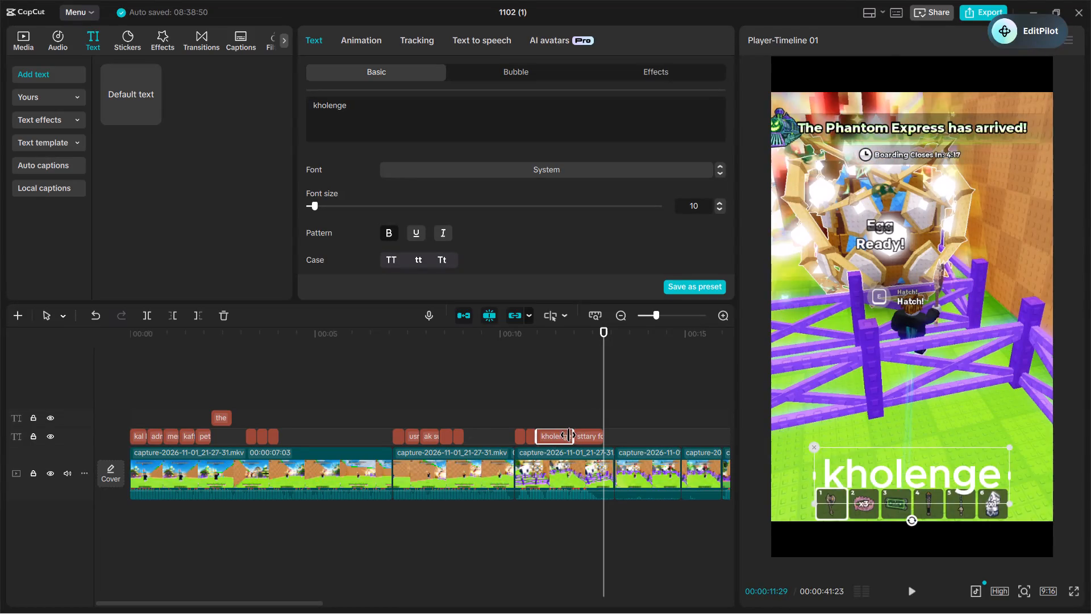
drag(568, 435, 559, 439)
drag(554, 430, 568, 432)
drag(571, 415, 564, 417)
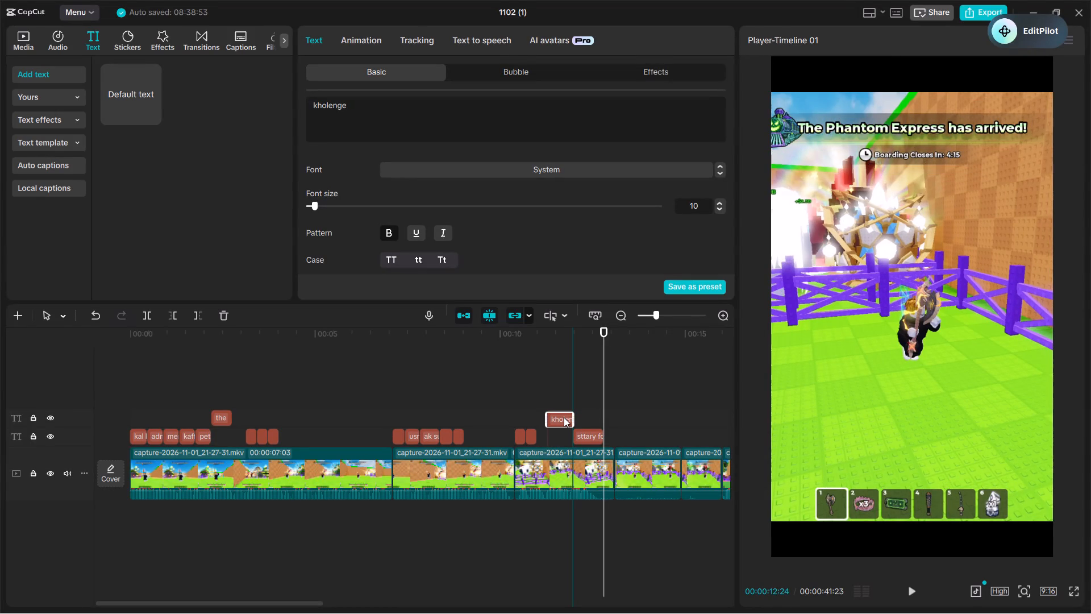
drag(564, 417, 564, 430)
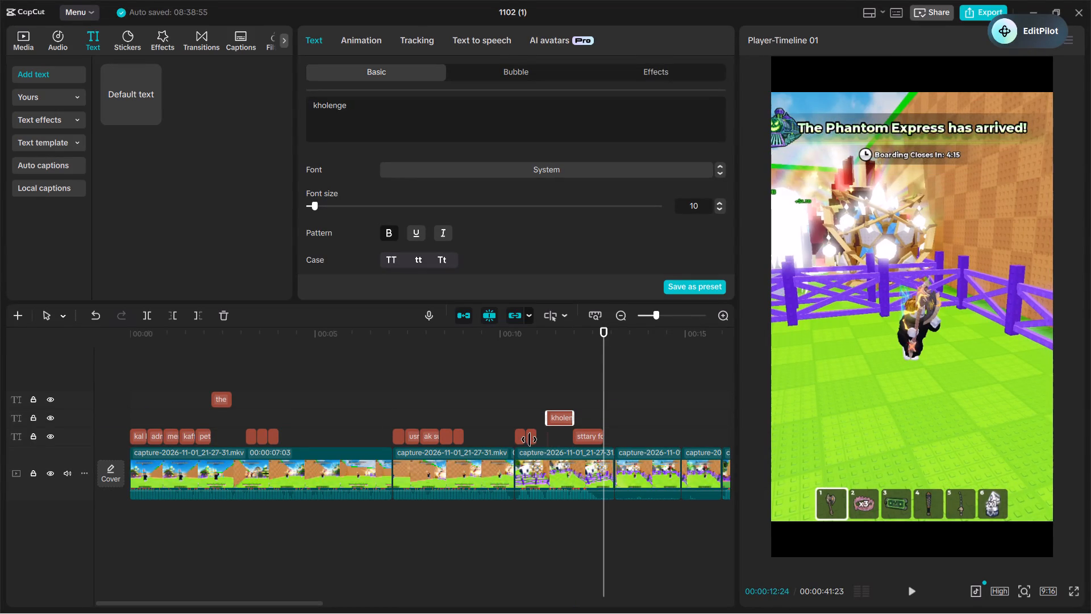
drag(534, 438, 541, 438)
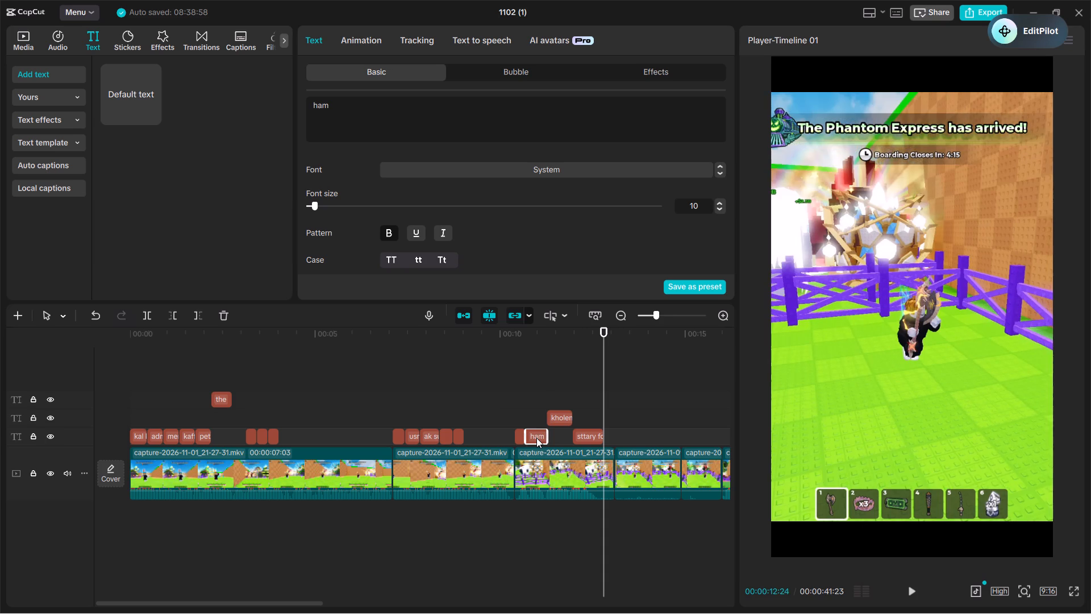
Play from about 00:00:10 to 00:00:15:21 to check the caption timing and the sound of the following clips.
click(504, 398)
key(space)
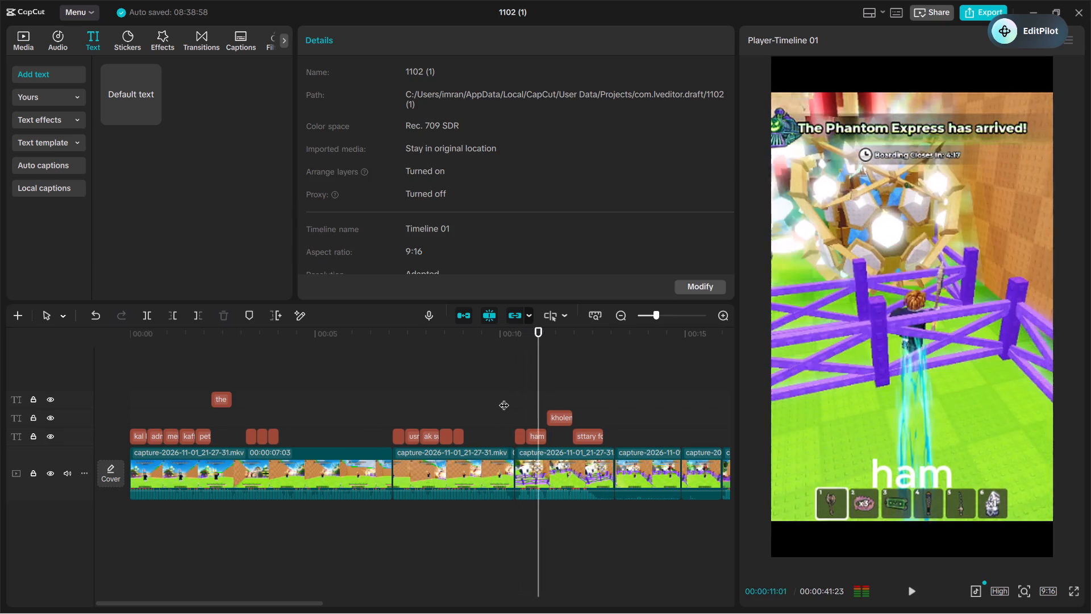
key(space)
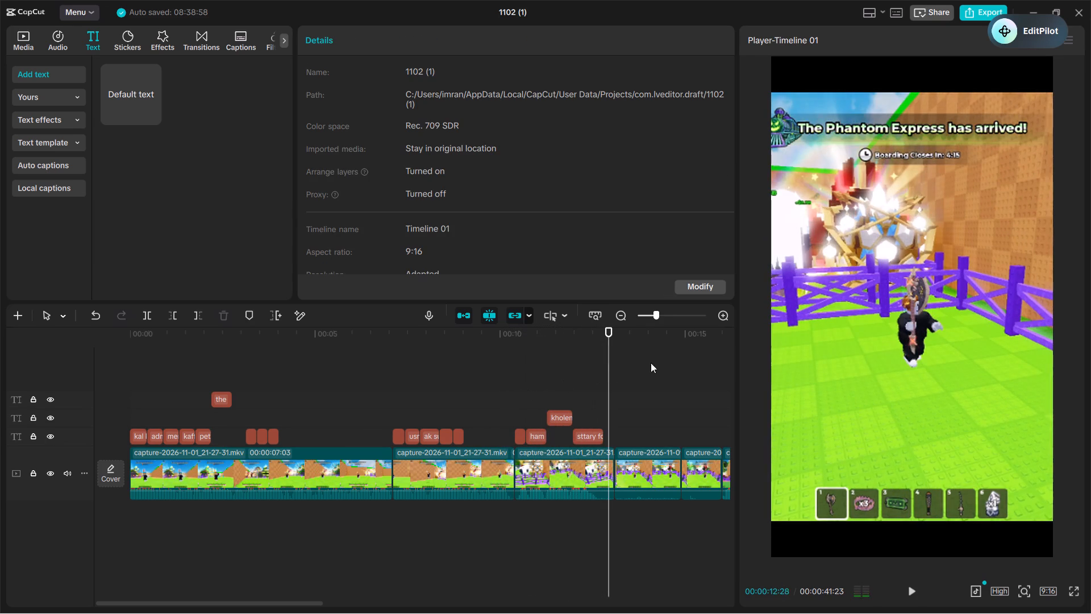
key(space)
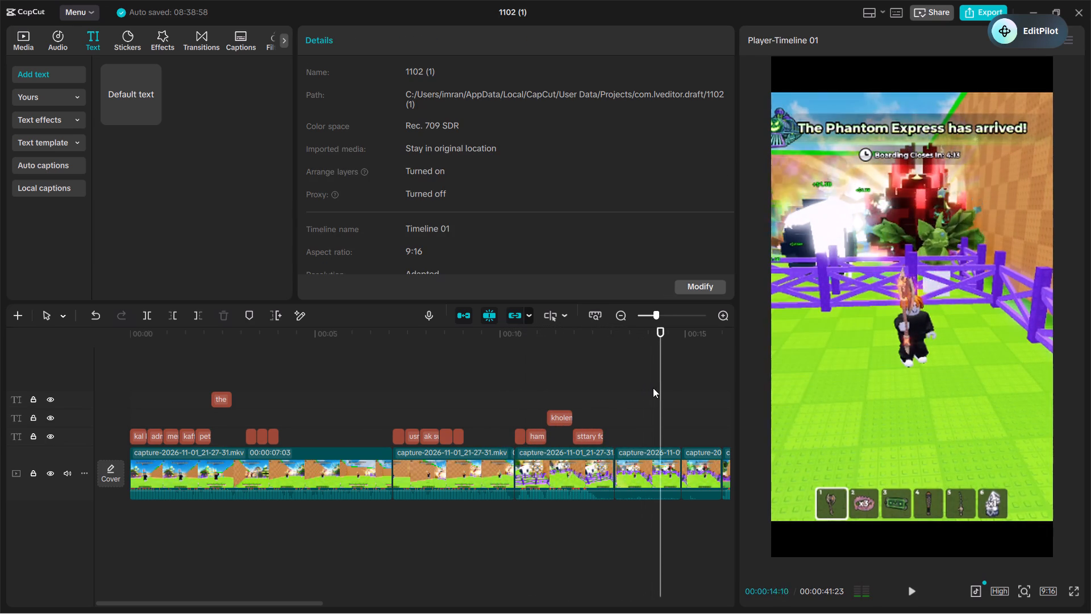
key(space)
Extract the audio of the video clip starting at about 00:00:13 and delete the extracted audio.
right_click(646, 467)
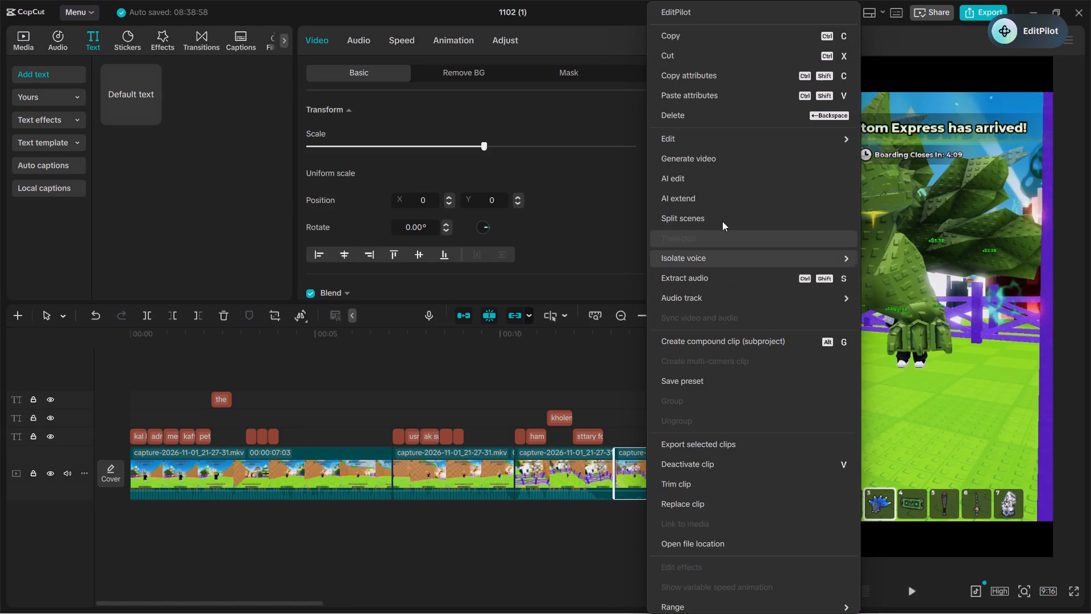
click(735, 273)
click(659, 532)
key(Return)
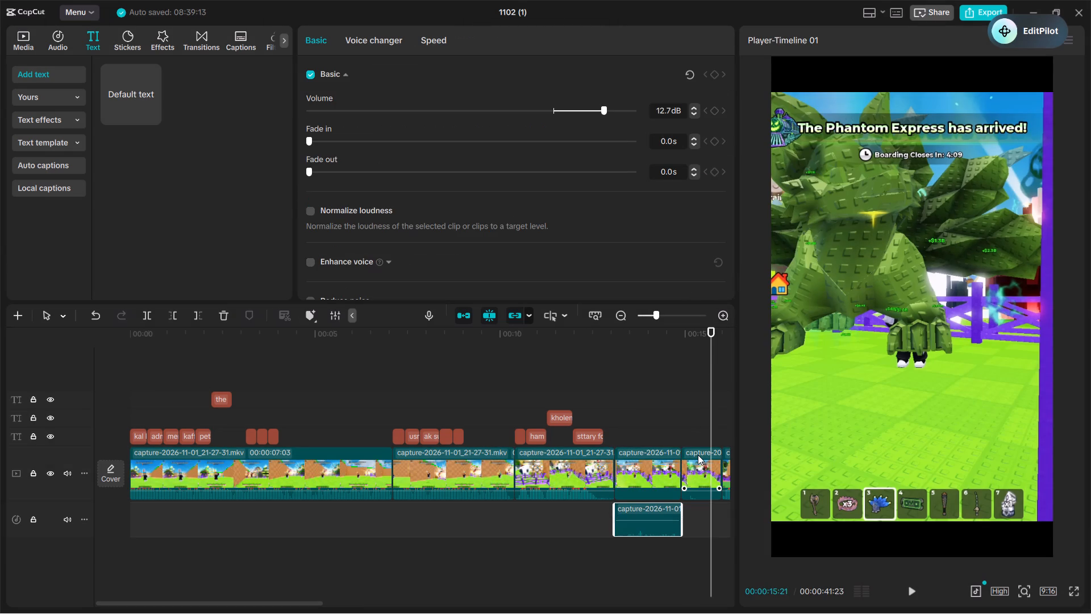
key(BackSpace)
Extract the audio of the short clip ending at about 00:00:16 and delete only the extracted audio, keeping the video.
right_click(708, 452)
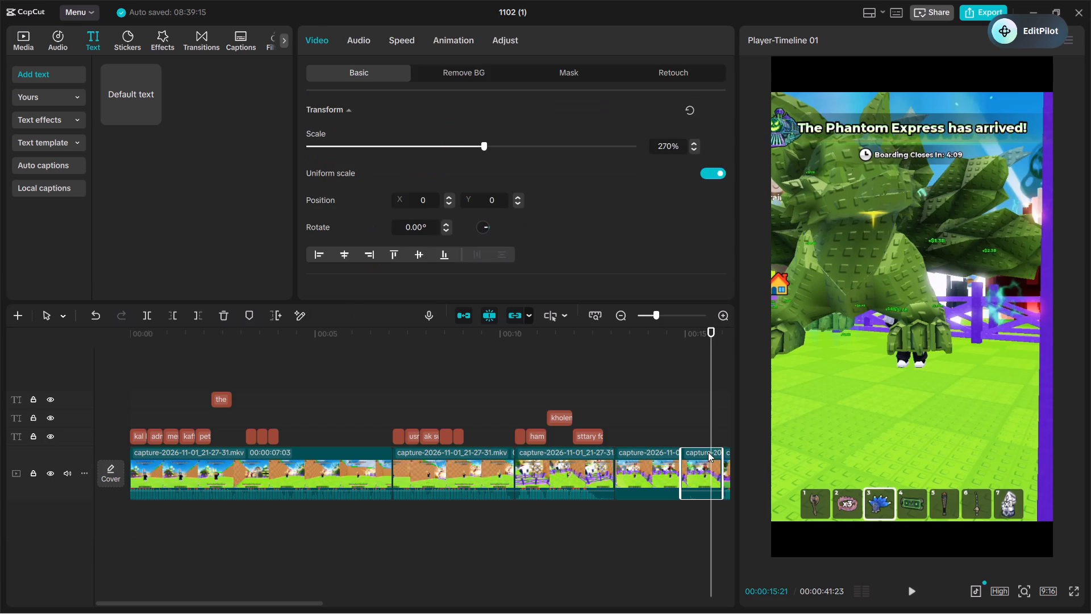
click(738, 278)
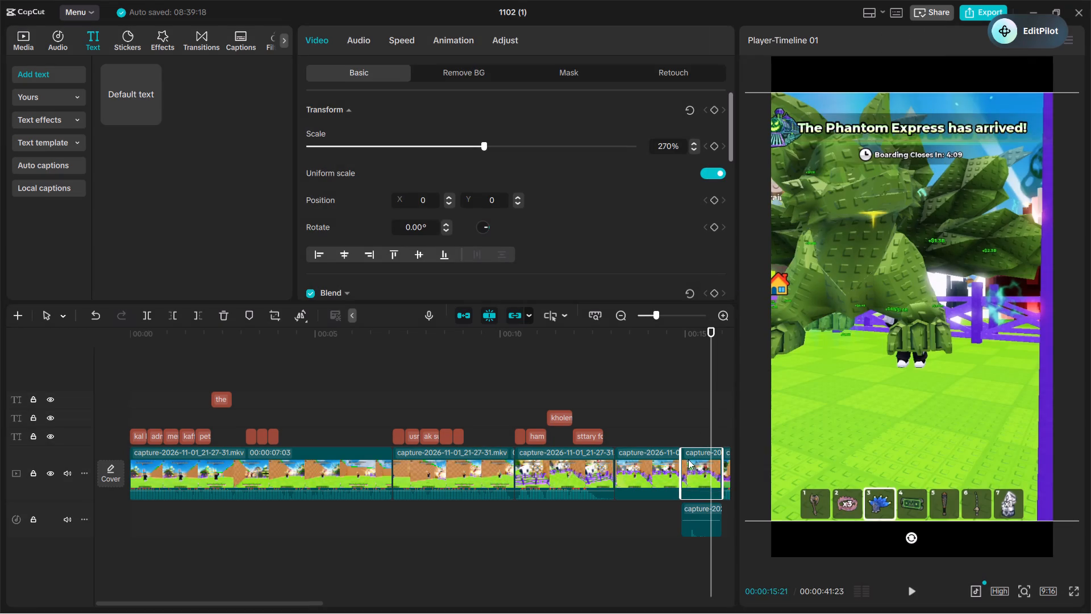
key(BackSpace)
key(ctrl+z)
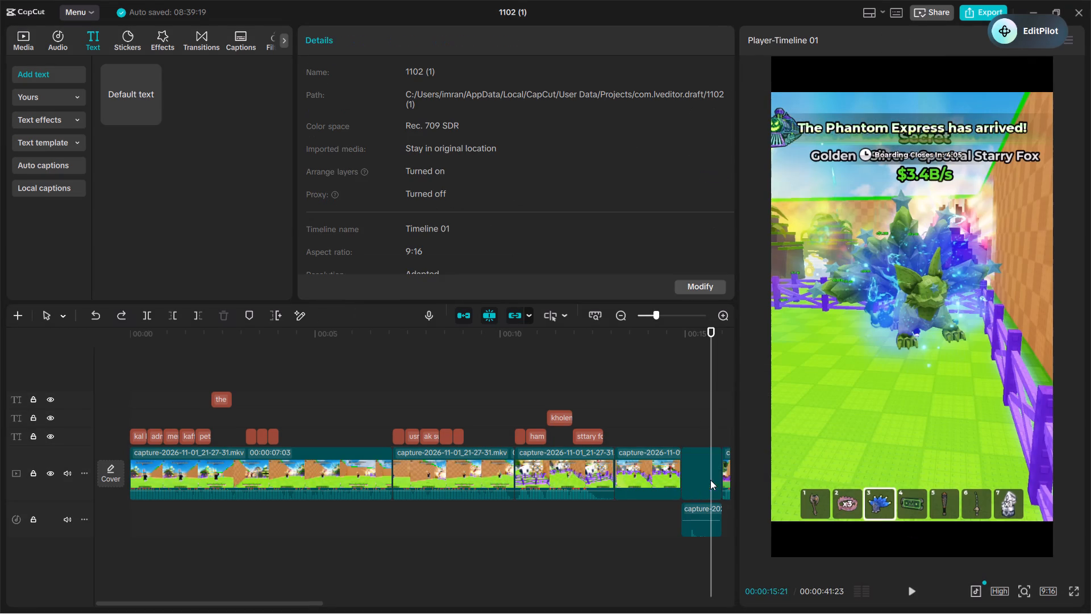
click(693, 524)
key(BackSpace)
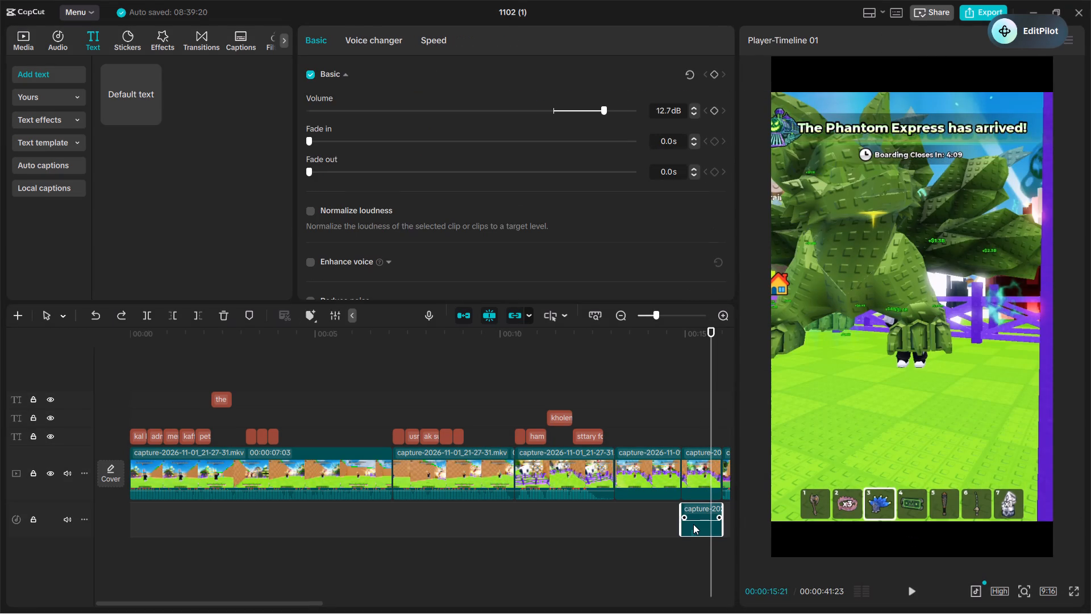
Play from about 00:00:13 to 00:00:16:20 to check the silenced clips and find where the speech resumes.
click(628, 382)
key(space)
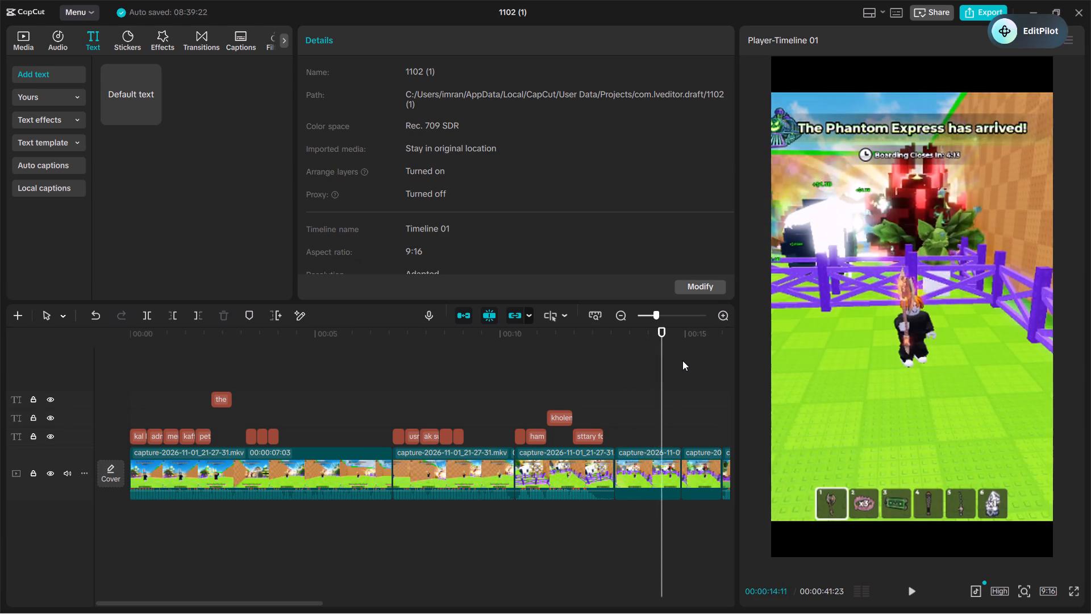
key(ctrl+minus)
key(ctrl+minus)
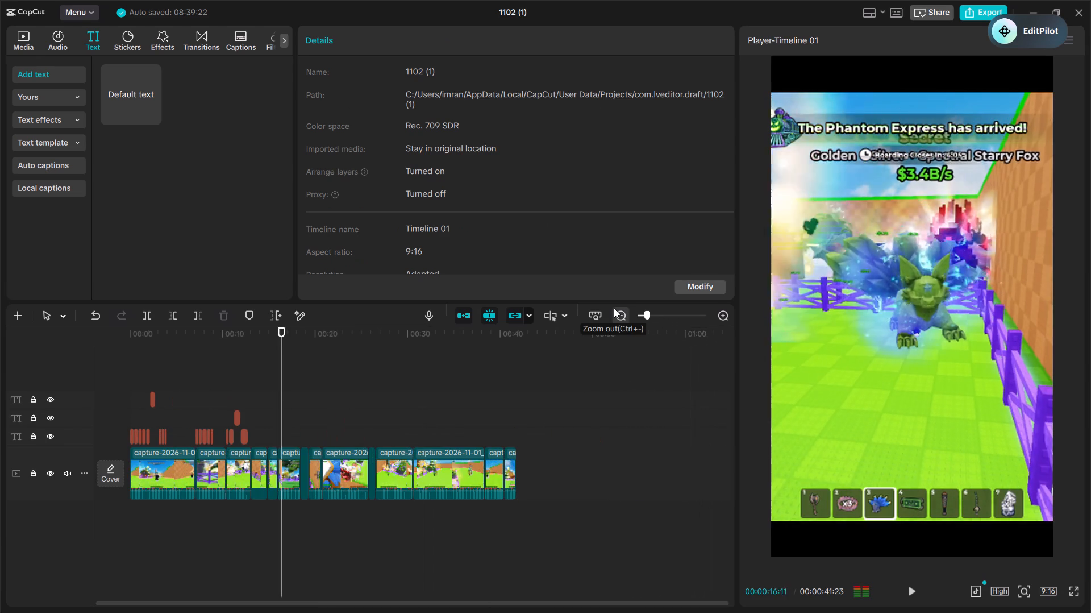
key(space)
key(ctrl+plus)
key(ctrl+plus)
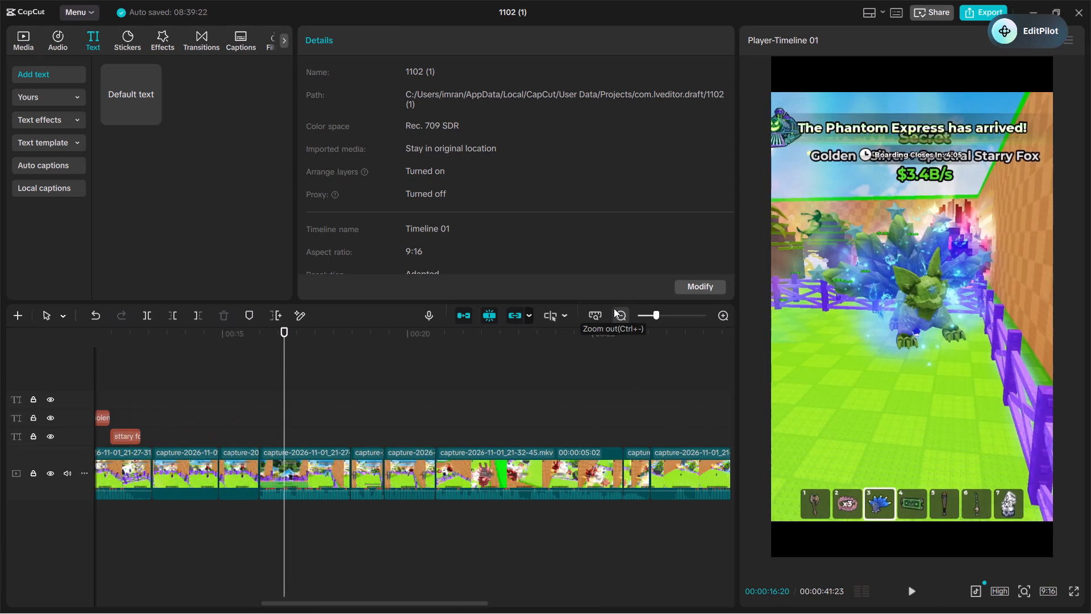
Paste the copied caption at 00:00:16:00, change its text to "and ye", and play it to 00:00:16:08.
click(265, 380)
drag(265, 380, 265, 414)
drag(265, 414, 263, 432)
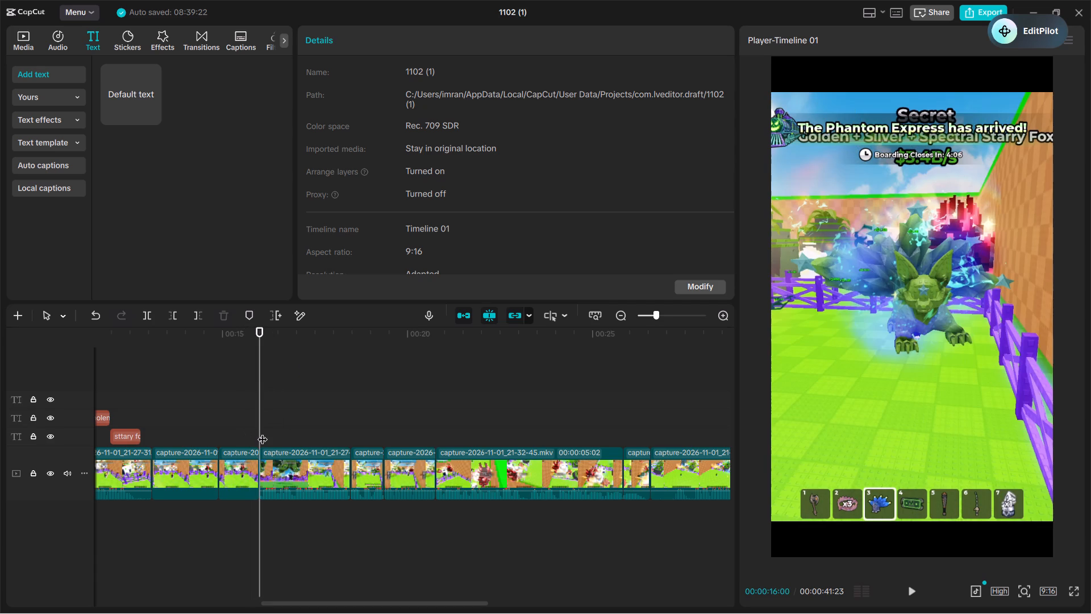
key(ctrl+v)
triple_click(427, 119)
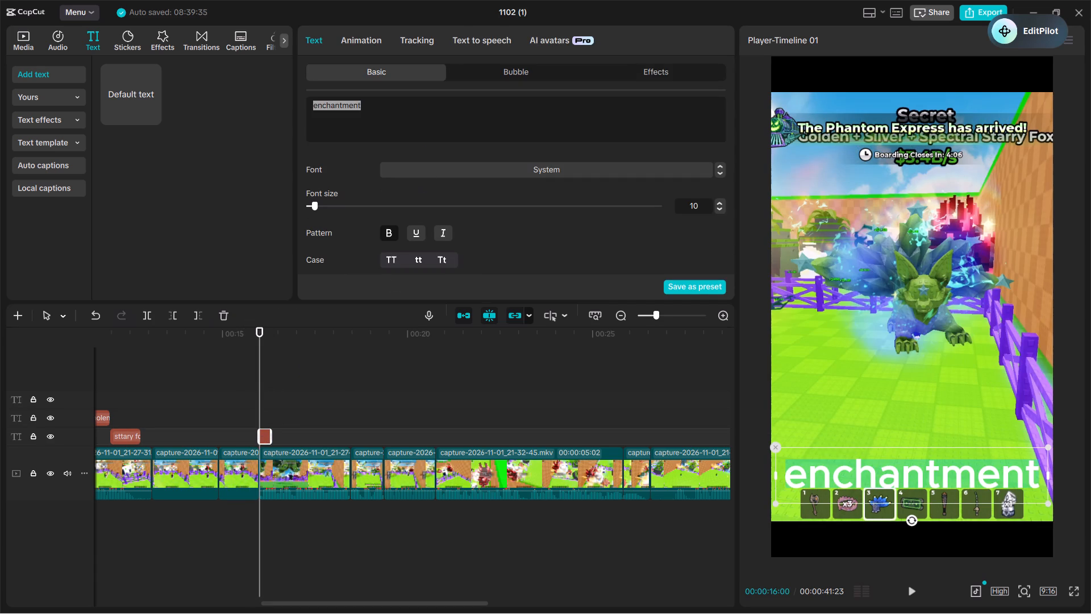
key(BackSpace)
text(and ye)
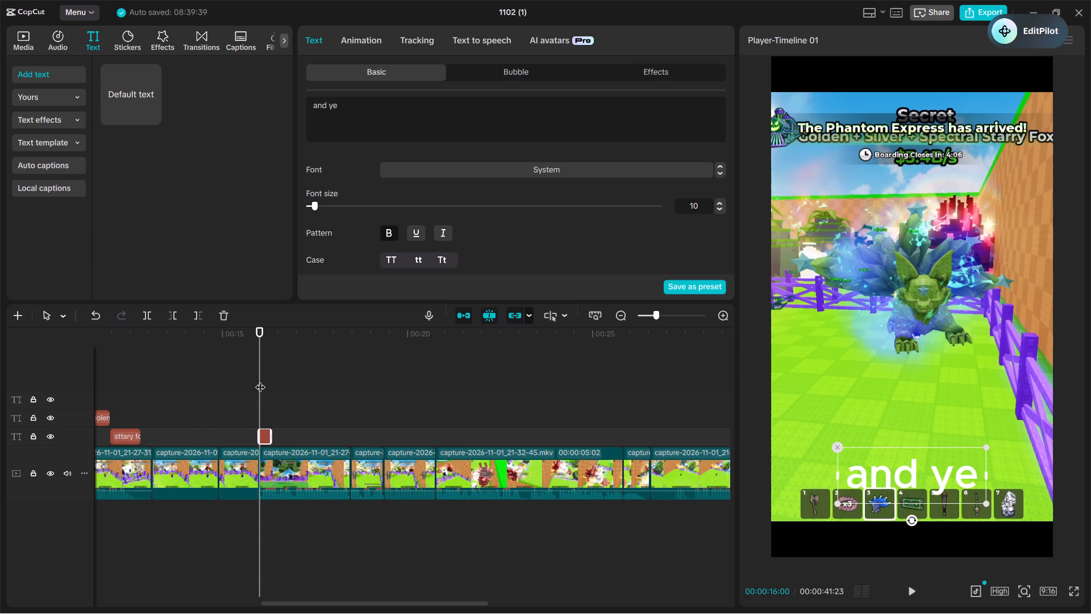
click(260, 380)
key(space)
key(space)
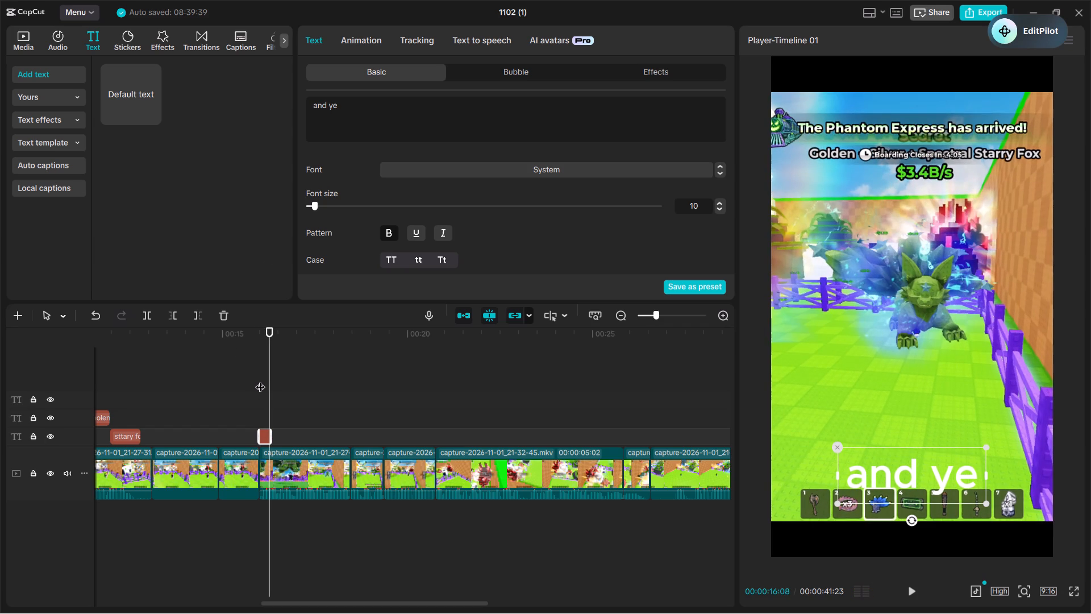
Paste the copied caption at 00:00:16:08, change its text to "hame", move it directly after the "and ye" caption, and play both.
key(ctrl+v)
double_click(442, 131)
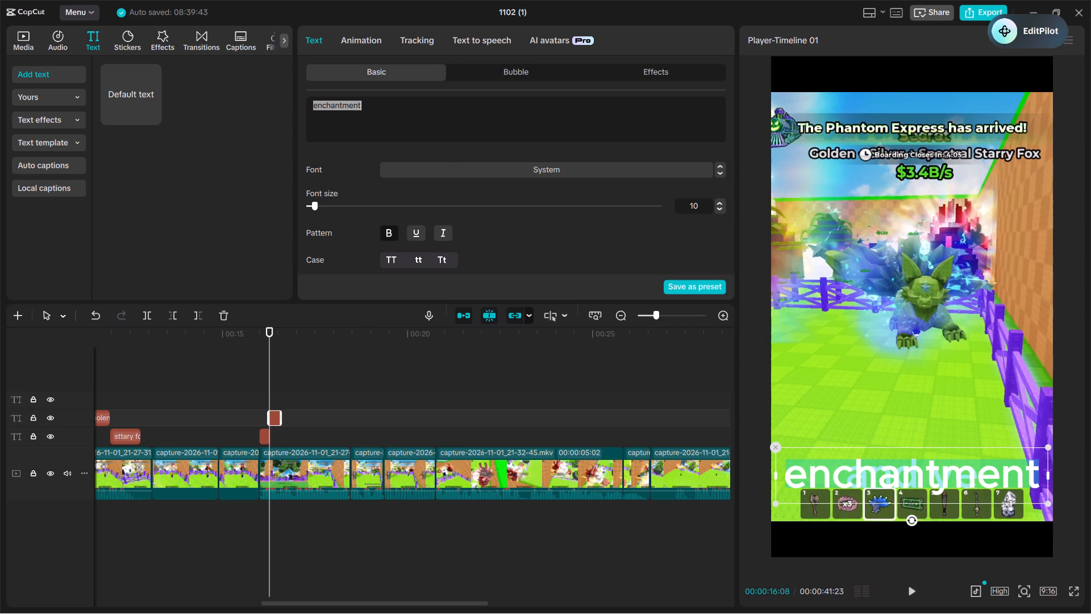
key(BackSpace)
text(hame)
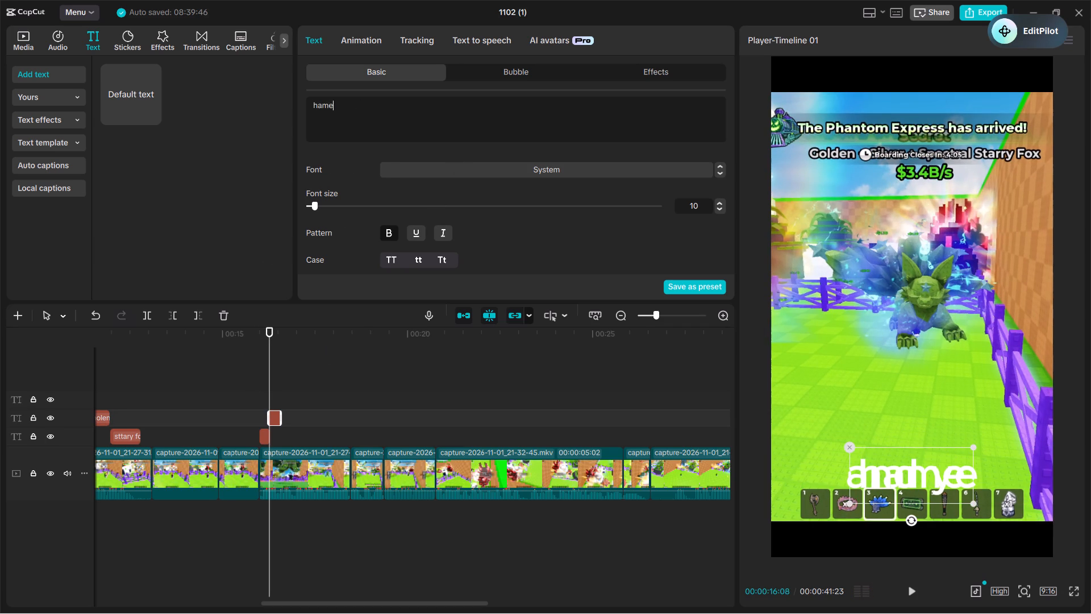
key(ctrl+plus)
key(ctrl+plus)
key(ctrl+plus)
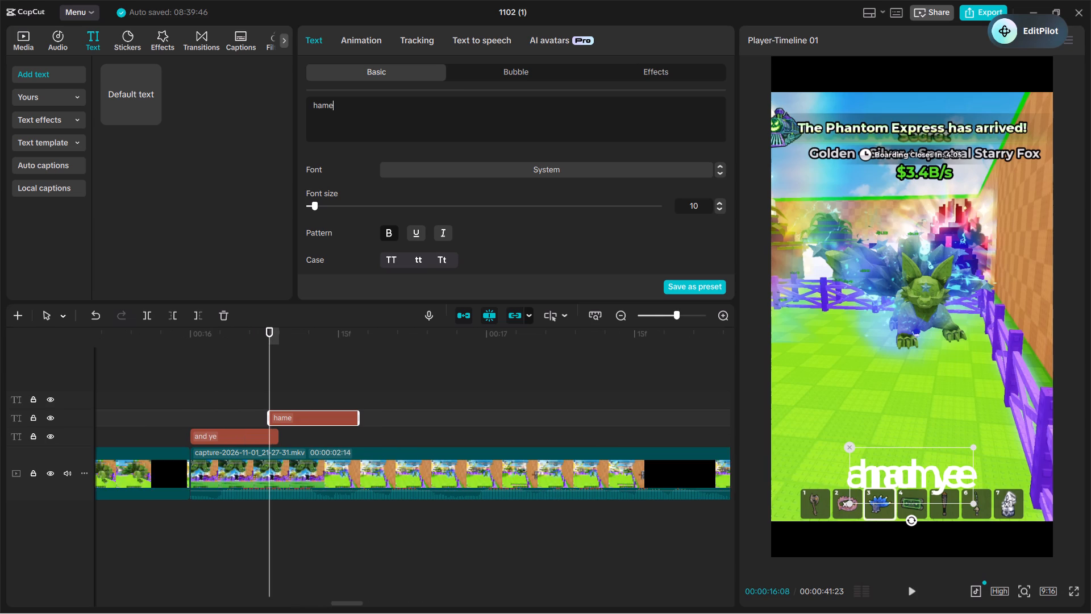
drag(313, 415, 320, 415)
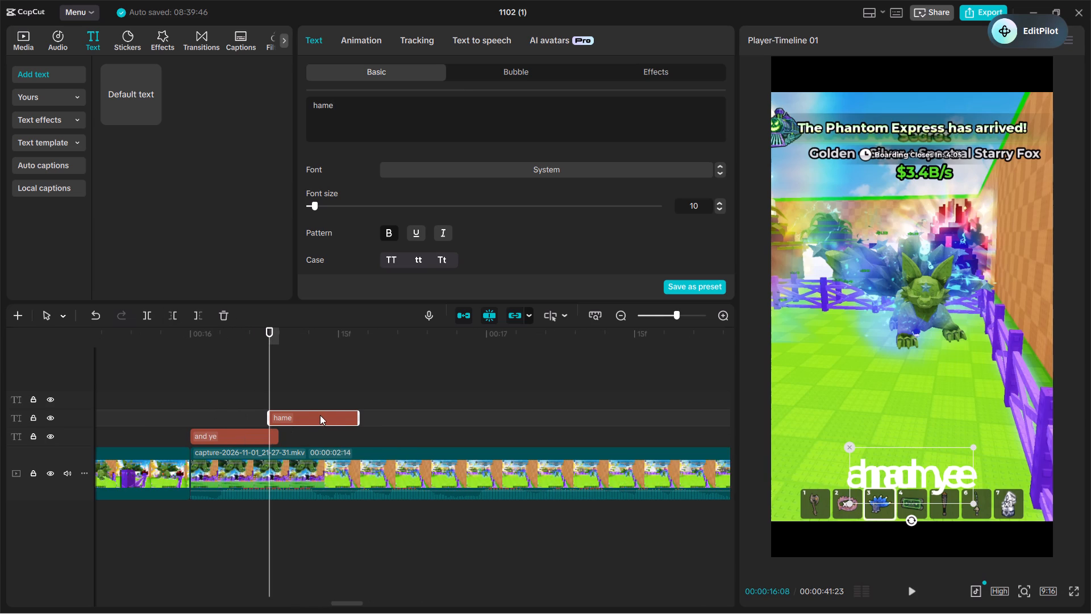
drag(320, 415, 325, 420)
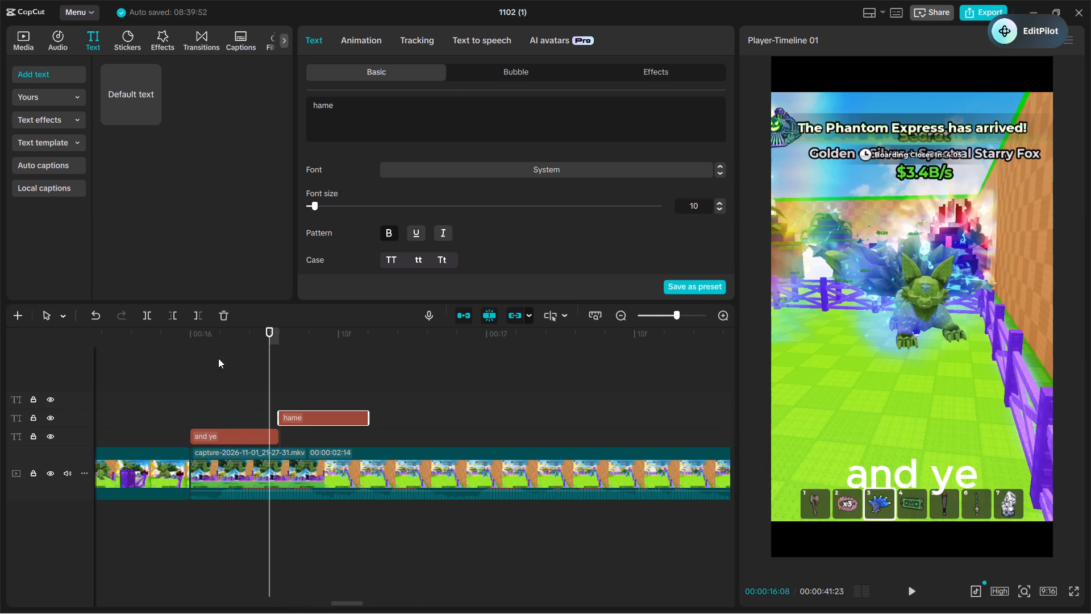
click(198, 365)
key(space)
key(space)
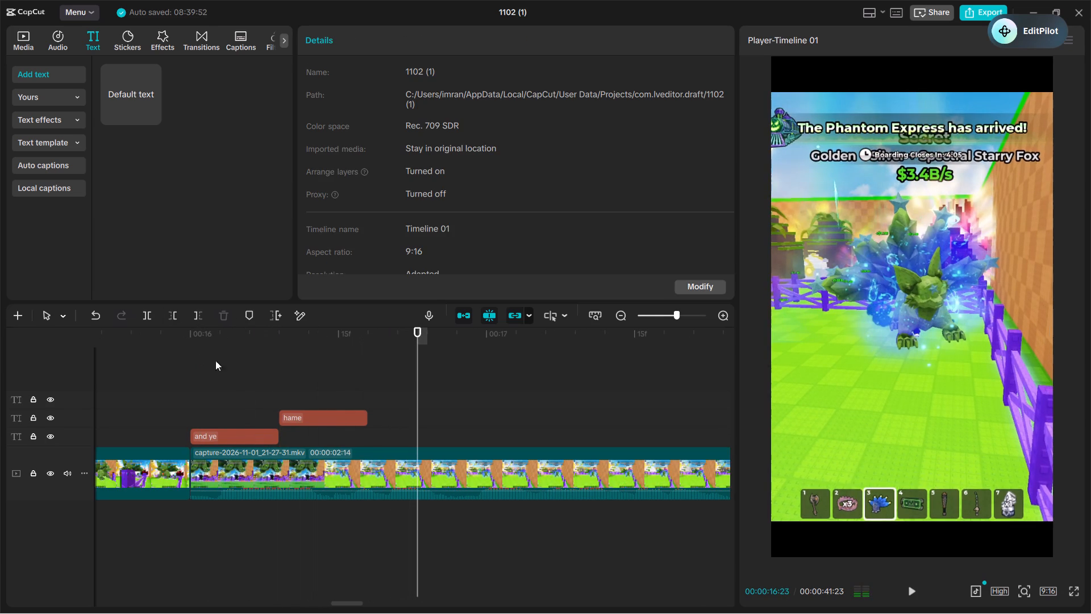
Paste the copied caption at 00:00:16:18, directly after "hame", and change its text to "3.4B/s".
click(360, 392)
key(space)
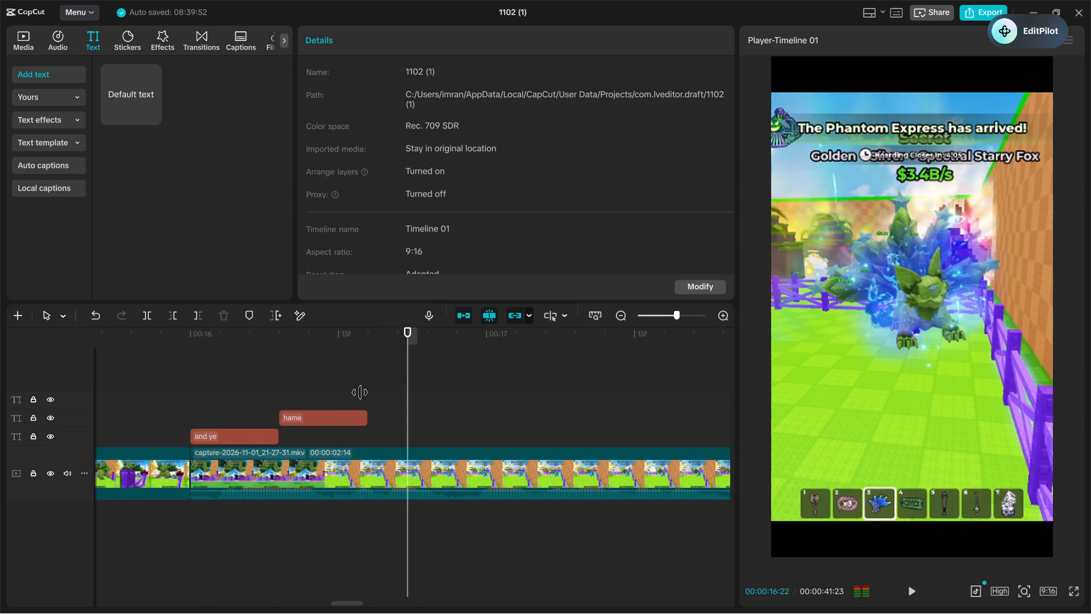
key(space)
click(364, 395)
key(ctrl+v)
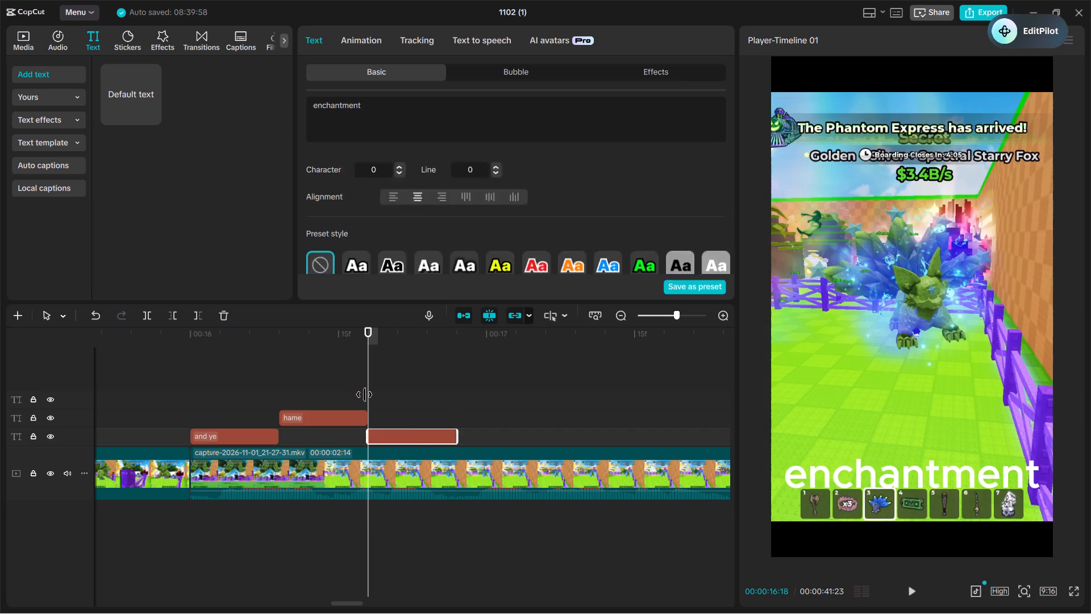
double_click(419, 117)
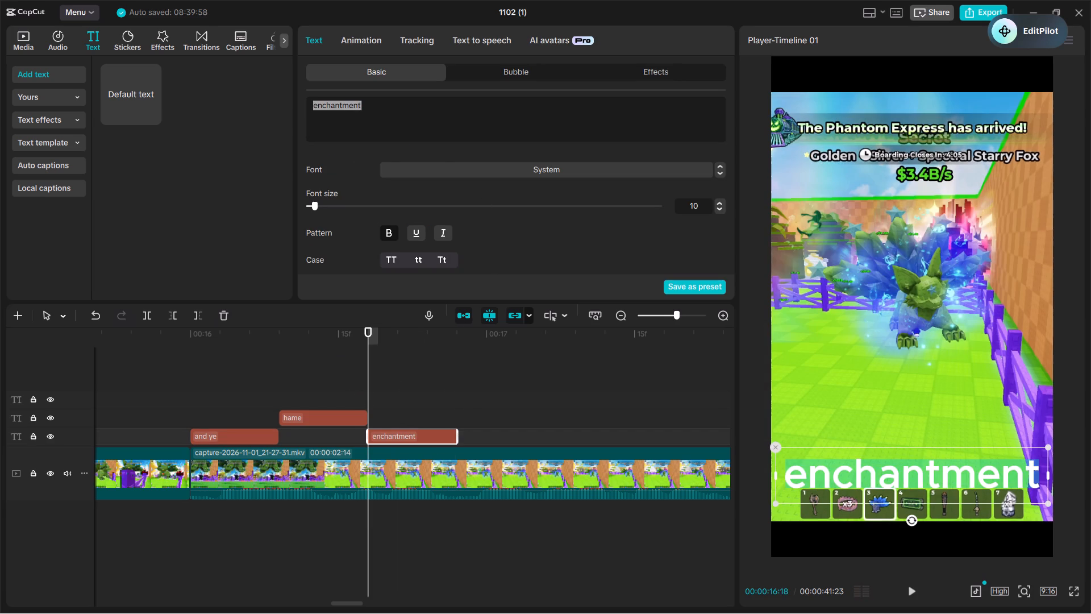
key(BackSpace)
key(3)
key(period)
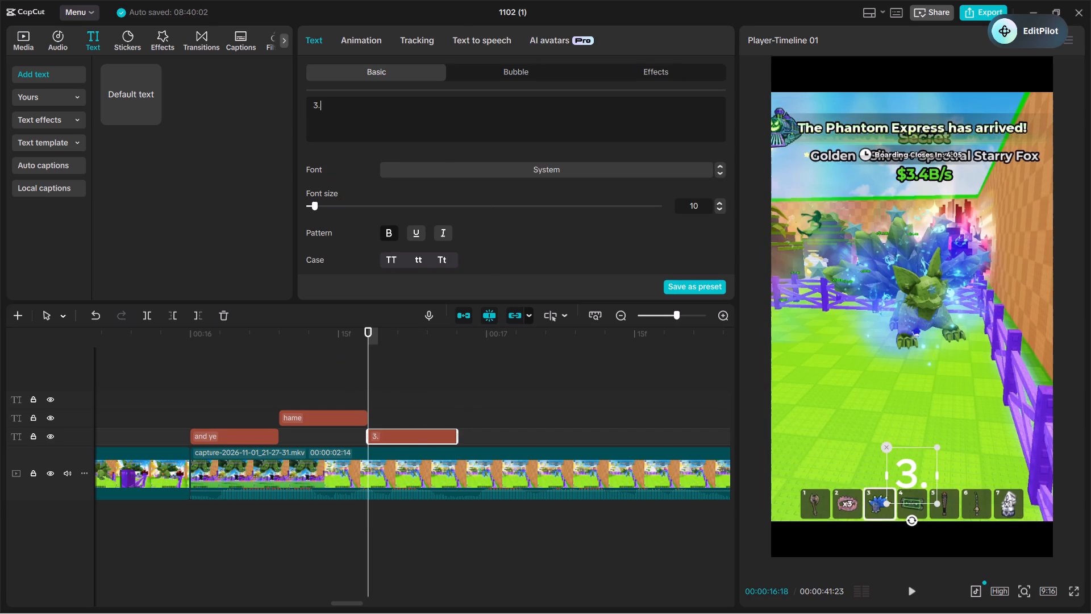
key(4)
key(b)
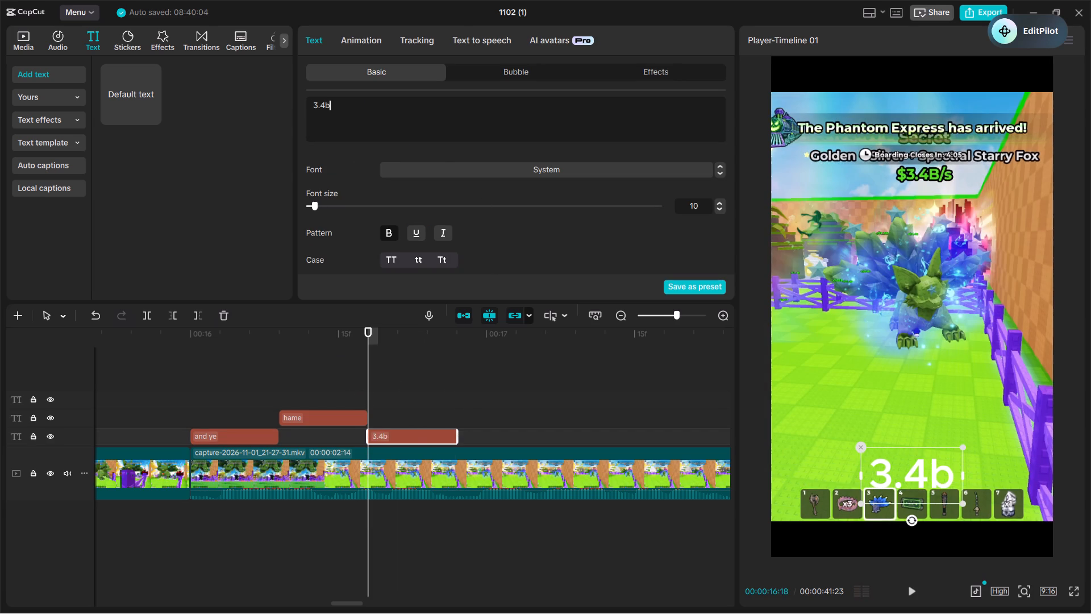
key(BackSpace)
key(b)
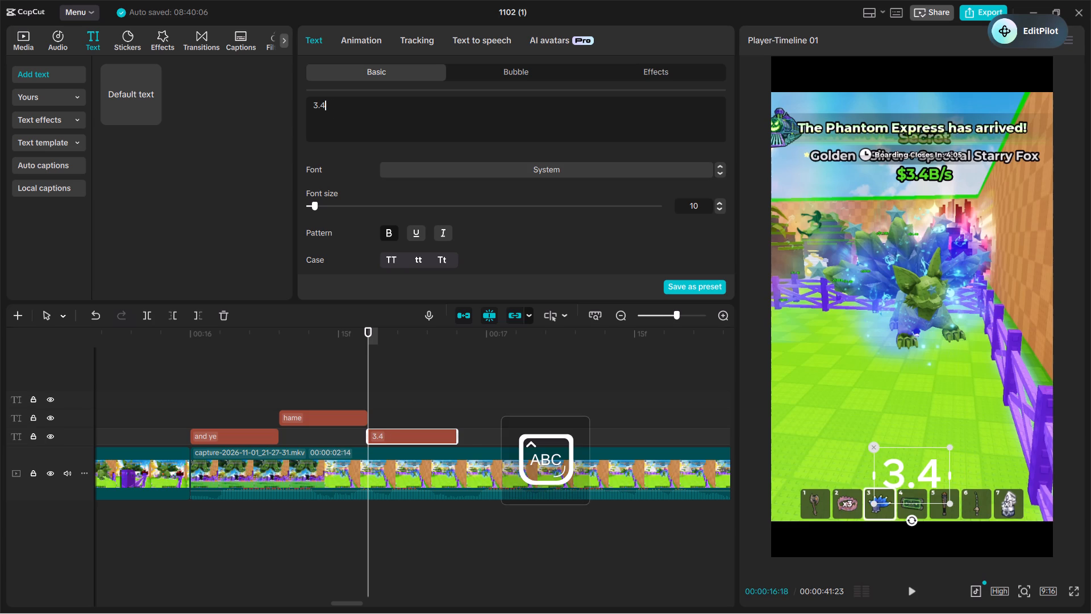
text(/a)
key(BackSpace)
key(Return)
key(s)
key(BackSpace)
key(BackSpace)
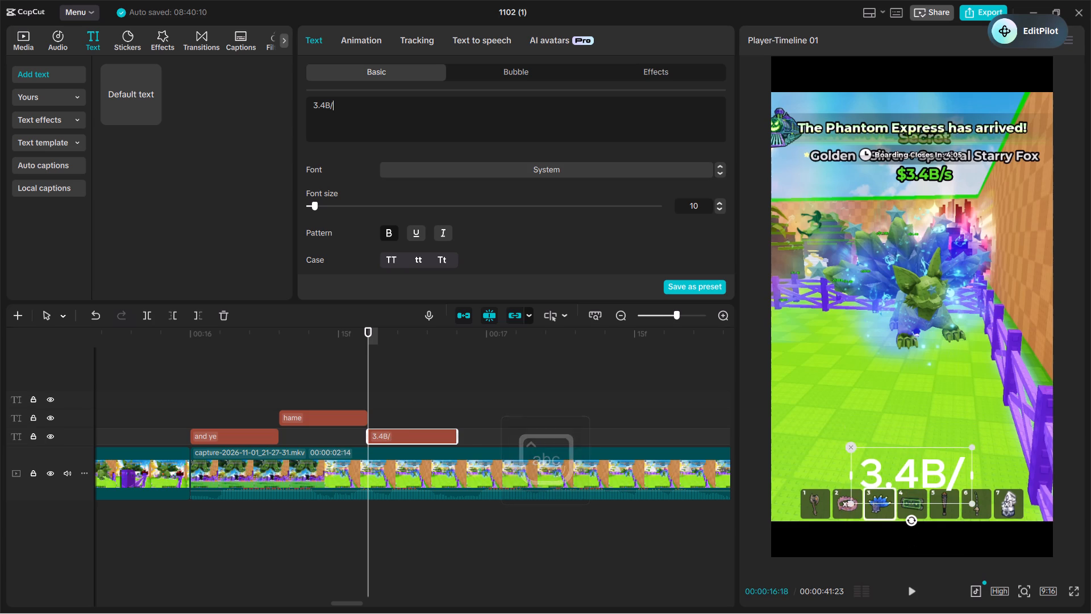
key(s)
scroll(184, 308, up, 1)
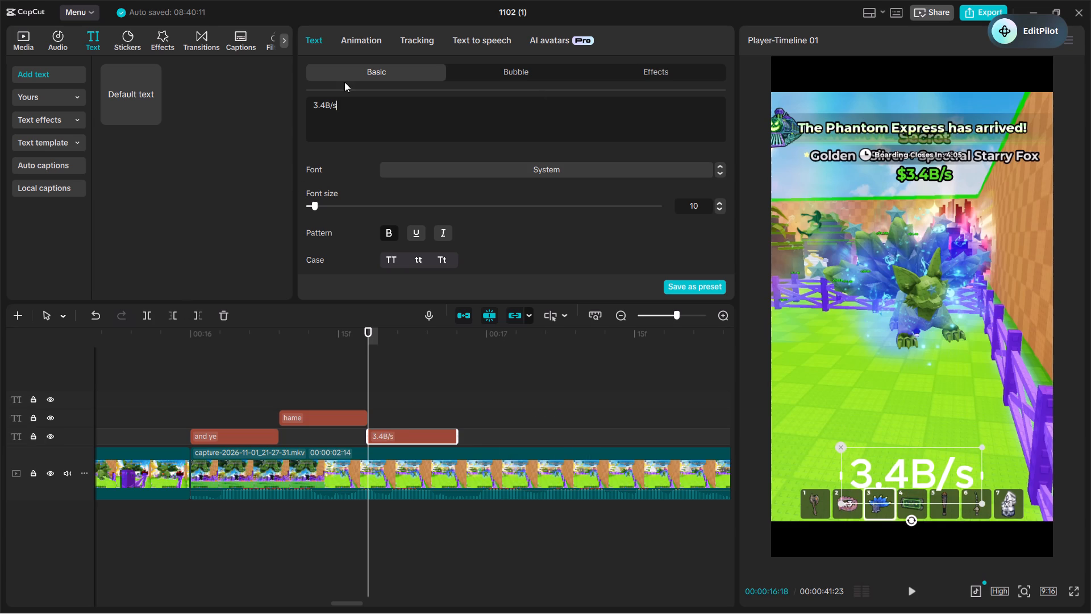
scroll(424, 96, up, 2)
scroll(436, 106, down, 1)
Turn off bold for the "3.4B/s" caption and apply the red preset style with a white outline.
click(390, 231)
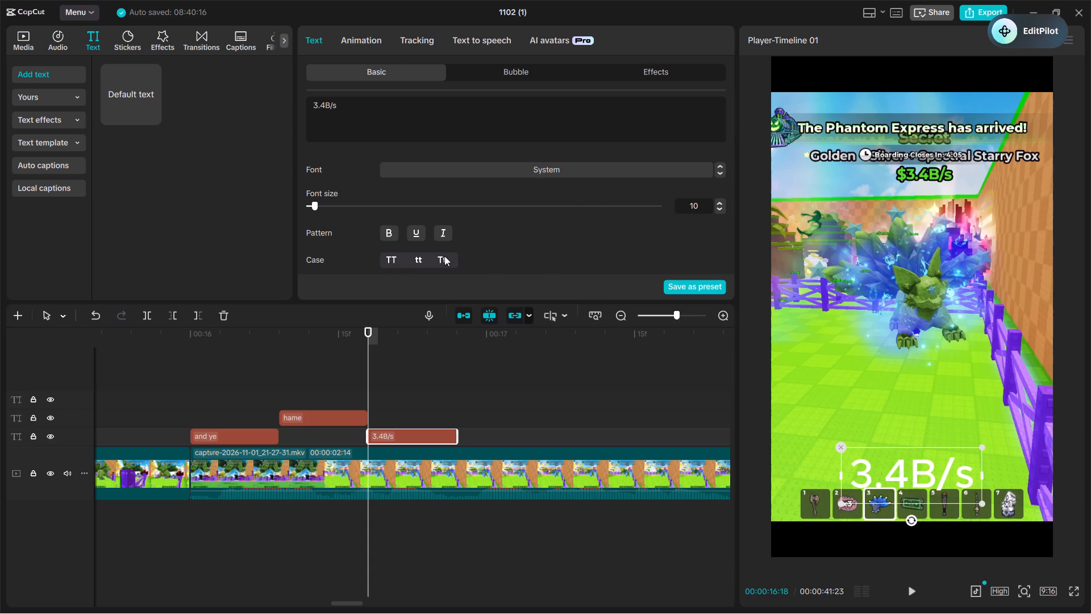
click(733, 117)
drag(730, 128, 728, 186)
click(542, 142)
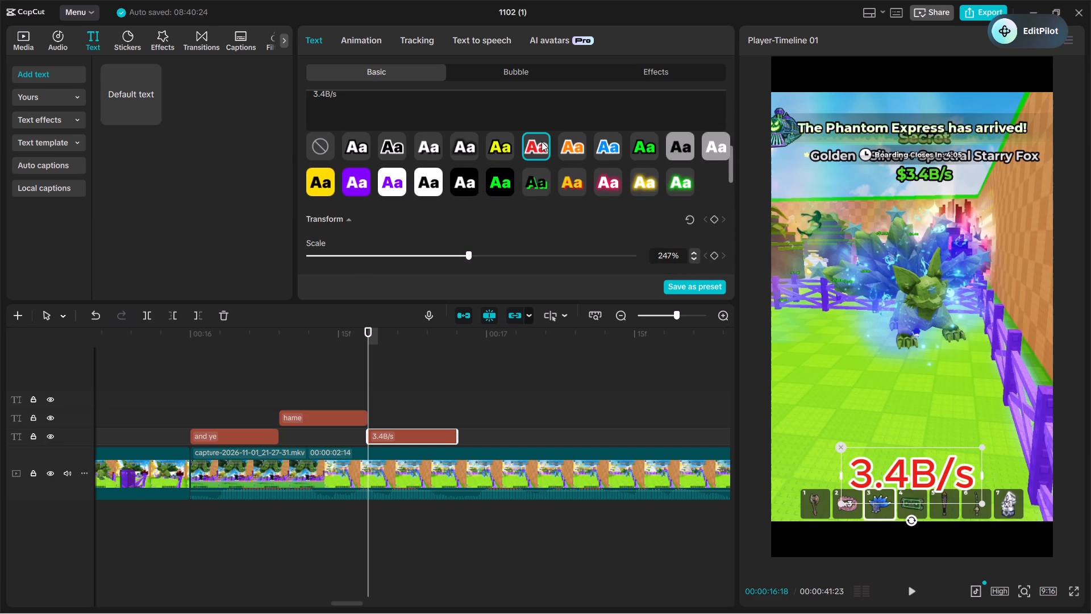
Play the speech around the "3.4B/s" caption and extend the caption's end to about 00:00:17:12.
double_click(350, 380)
key(space)
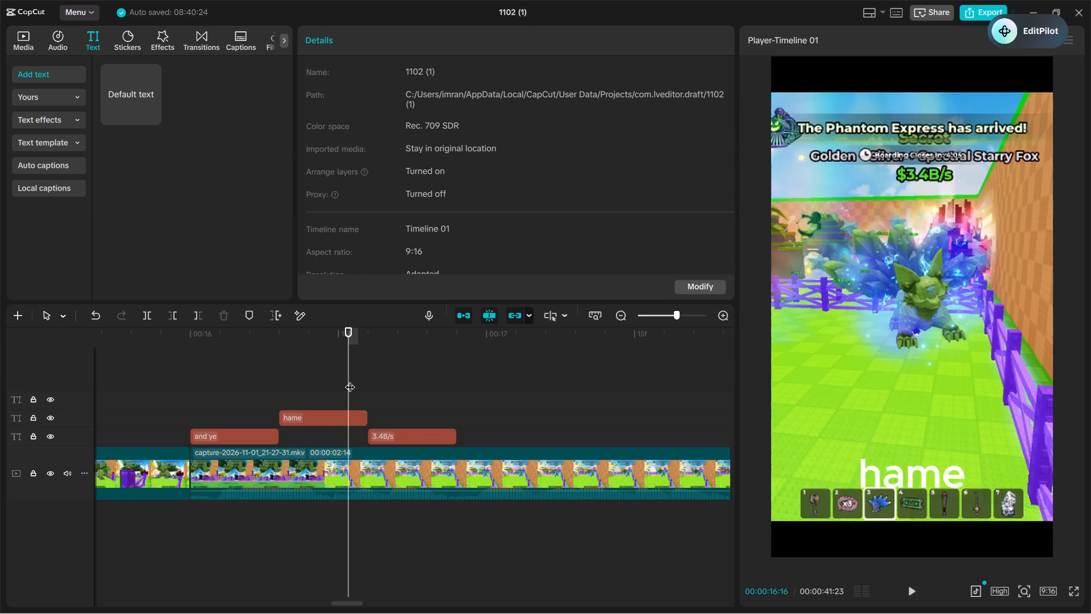
key(space)
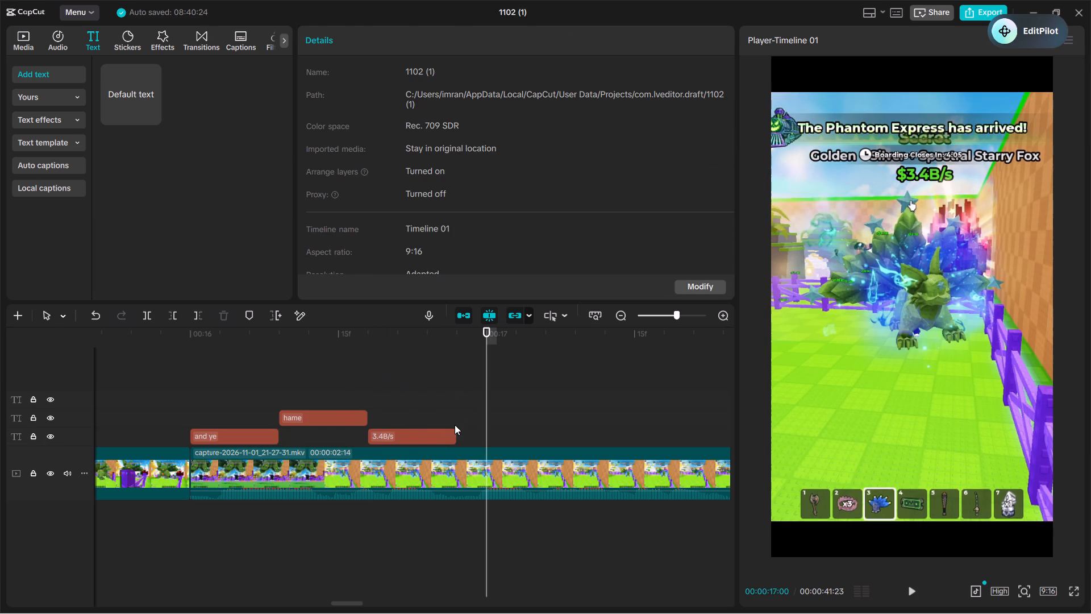
click(455, 432)
drag(455, 432, 492, 439)
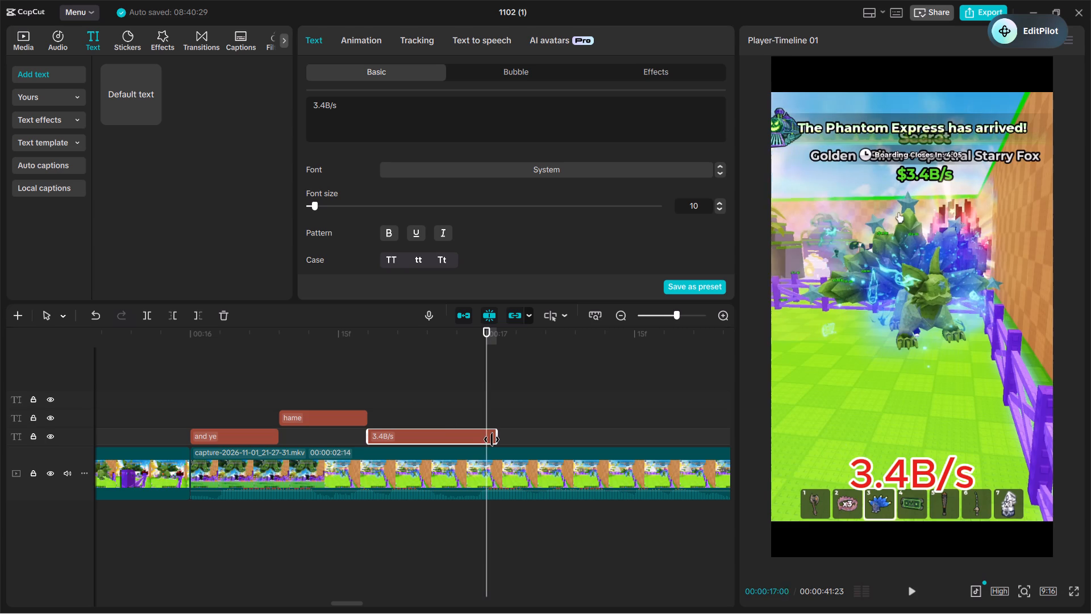
key(space)
key(space)
drag(497, 439, 606, 438)
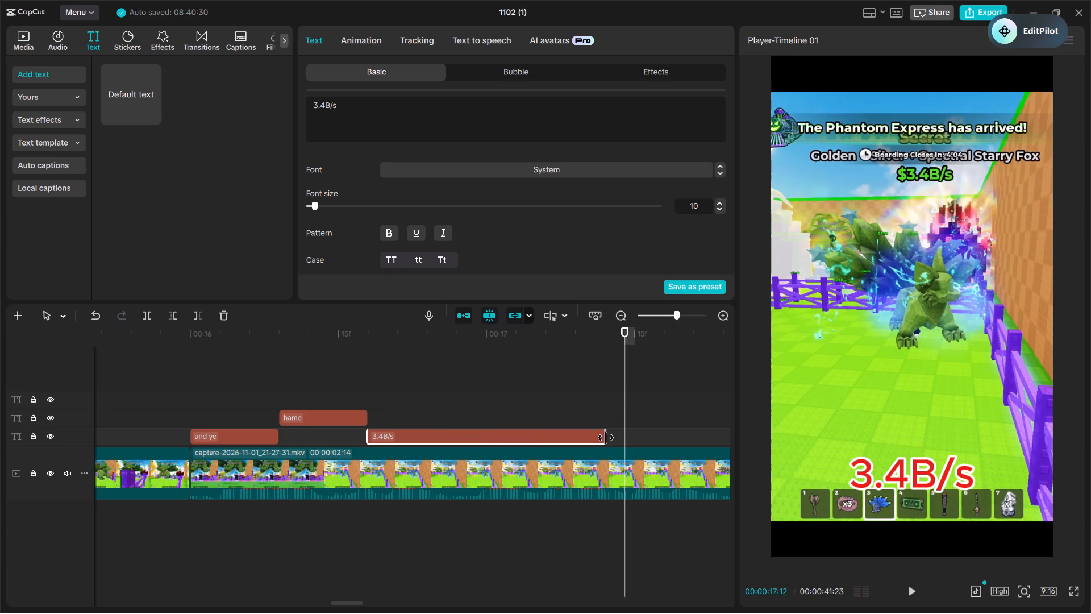
drag(606, 438, 601, 447)
click(601, 447)
click(345, 398)
key(space)
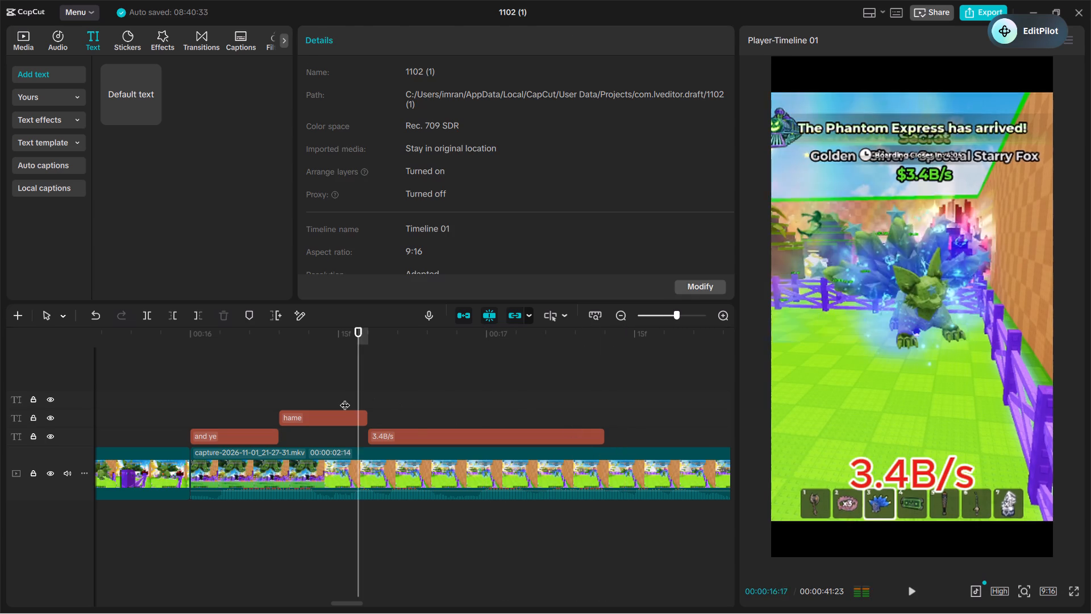
key(space)
Paste the copied caption at 00:00:17:12, change its text to "de", and play on from its end.
click(601, 380)
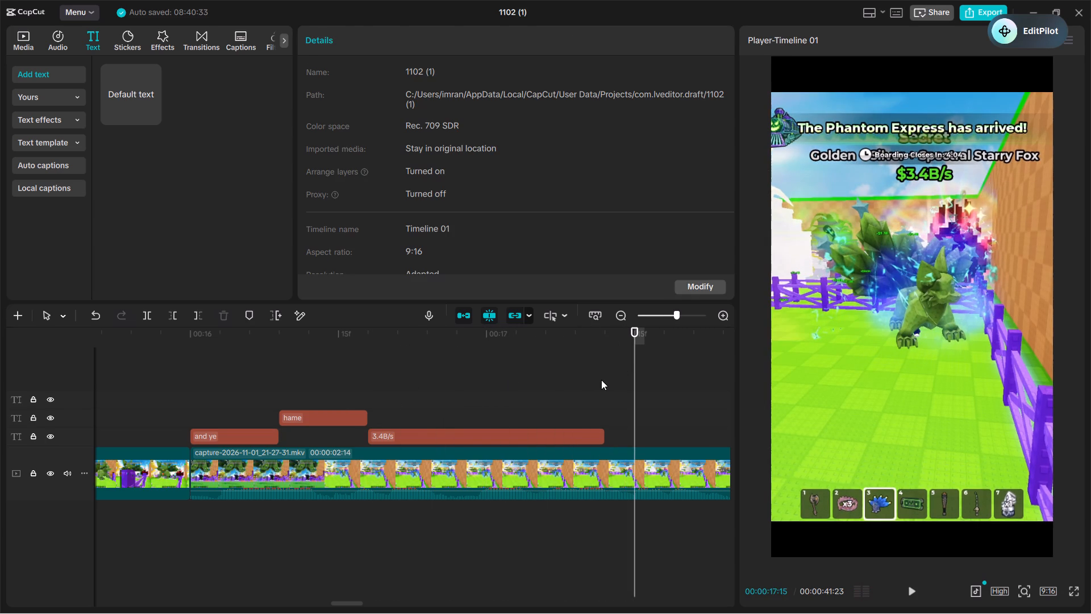
key(ctrl+v)
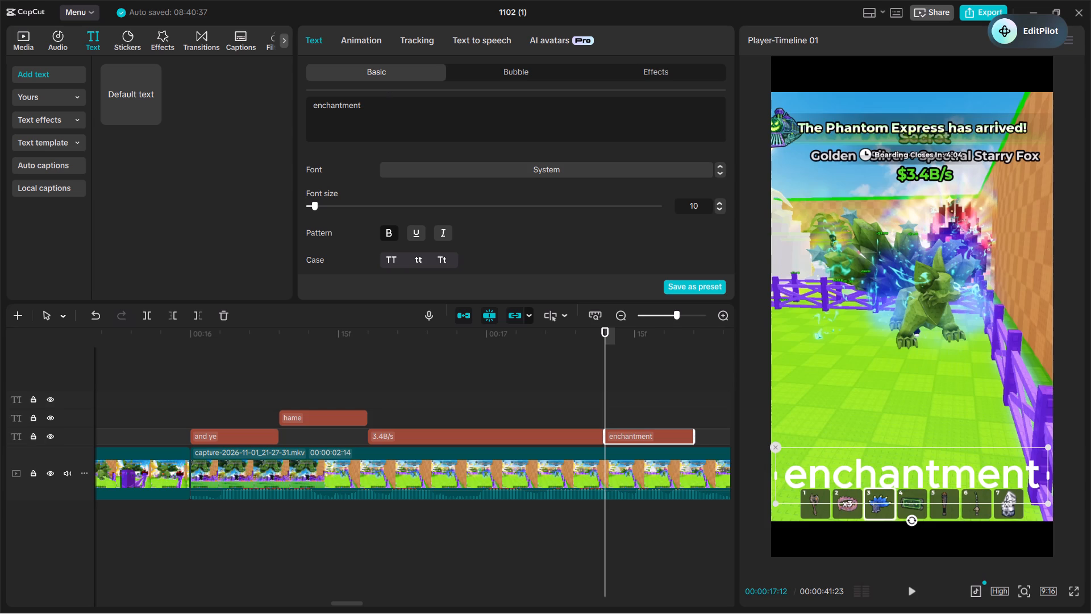
double_click(368, 119)
key(BackSpace)
text(de)
scroll(368, 119, down, 1)
click(693, 417)
key(space)
key(space)
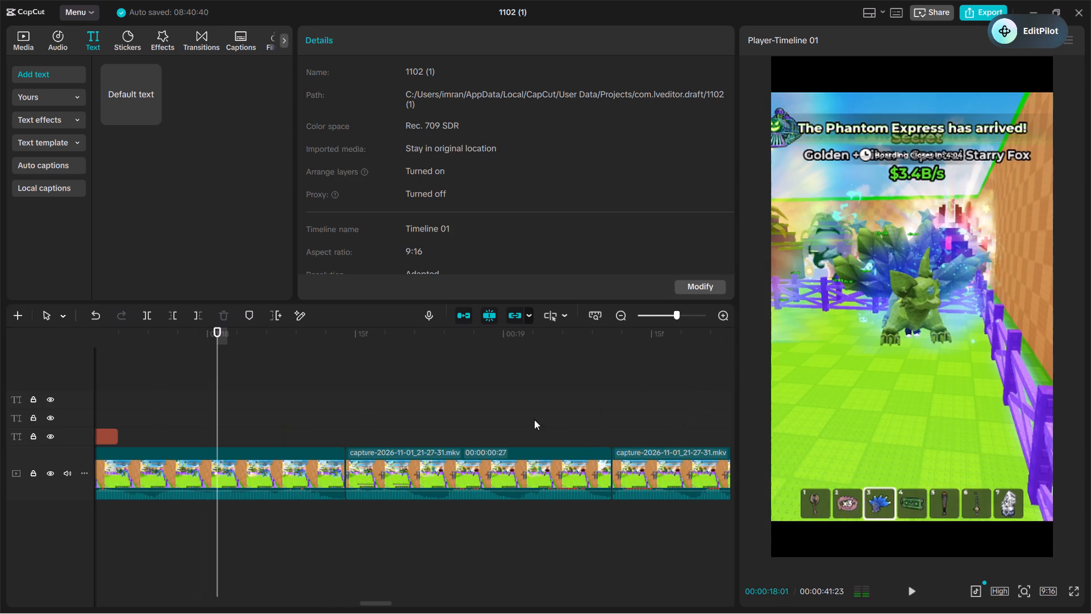
Replay the speech around the "de" caption and shorten the end of the "3.4B/s" caption to about 00:00:17:04.
ctrl+scroll(482, 405, down, 2)
key(ctrl+minus)
scroll(482, 405, down, 2)
scroll(0, 460, down, 1)
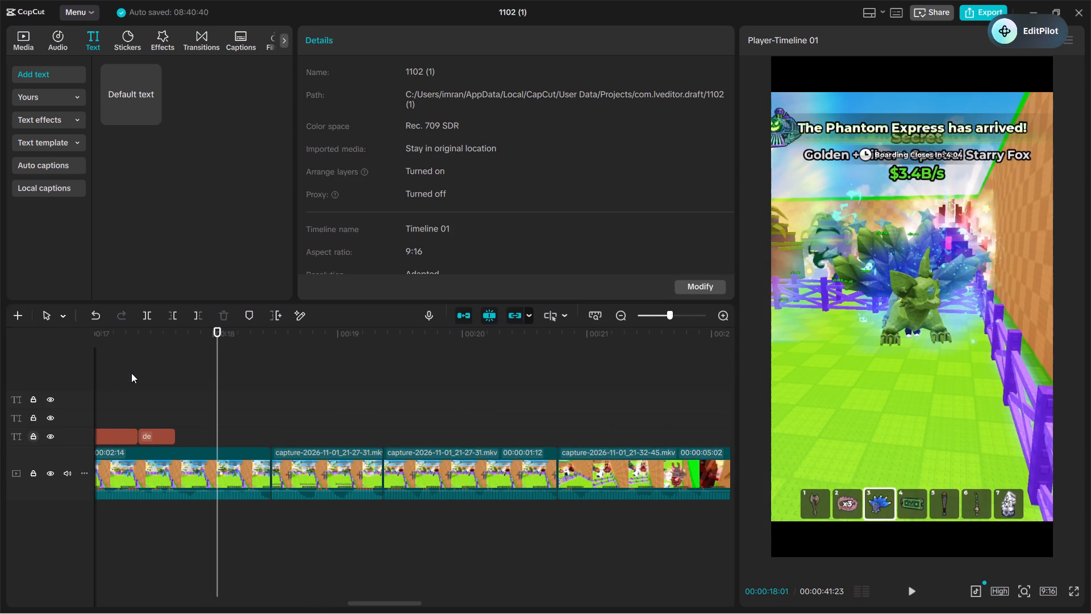
click(131, 373)
key(space)
key(space)
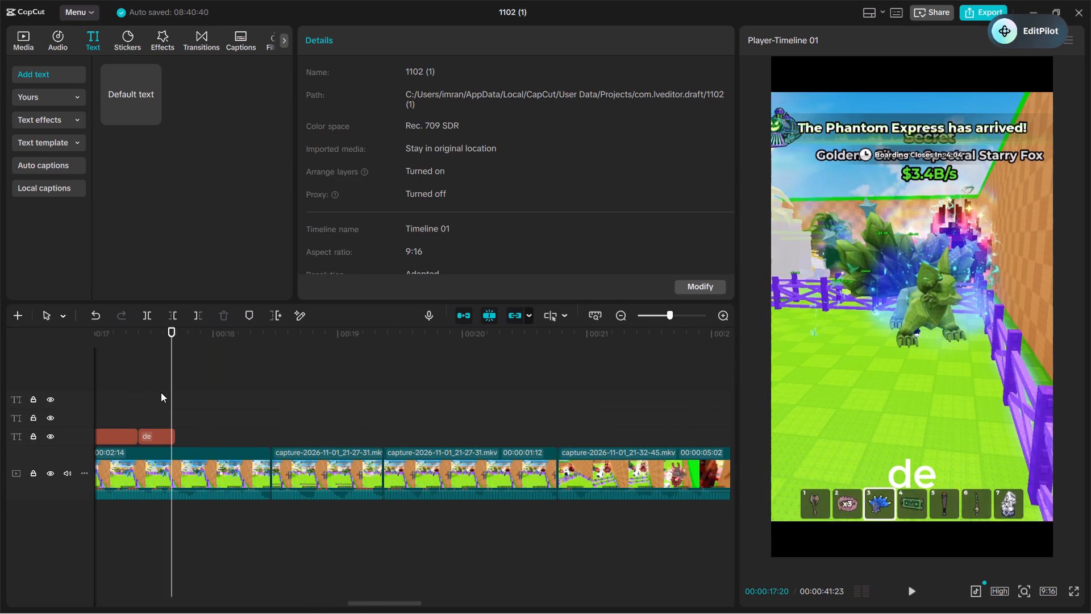
click(134, 414)
drag(131, 417, 97, 434)
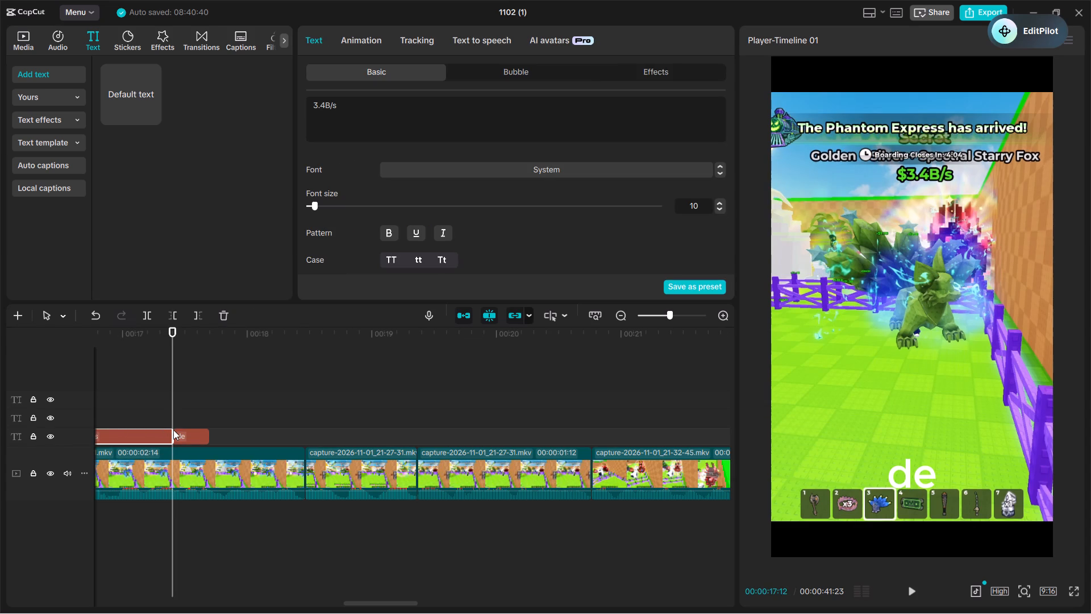
drag(173, 438, 156, 439)
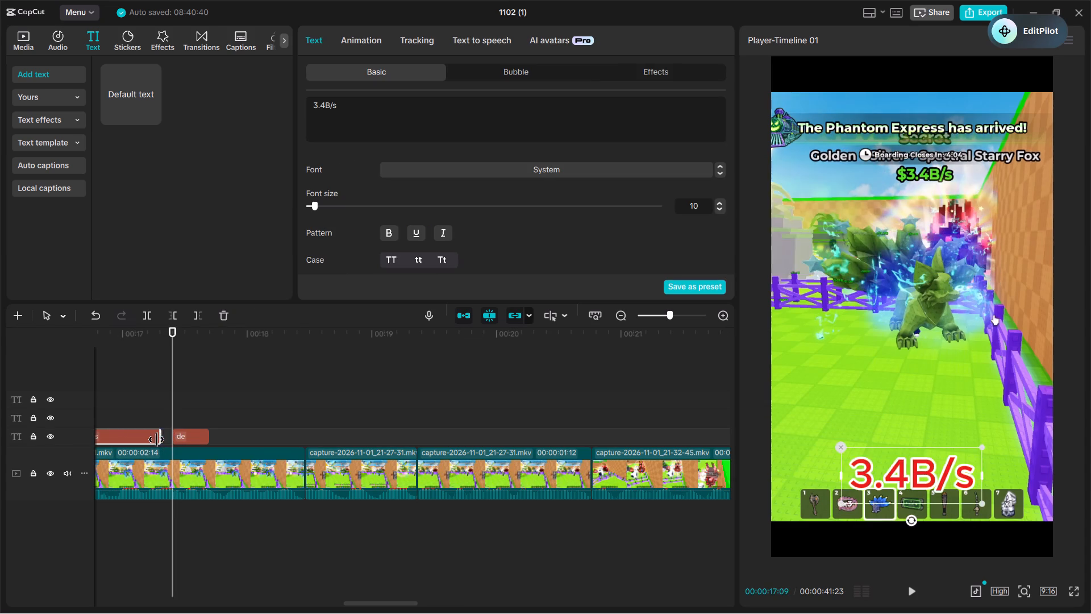
drag(161, 440, 136, 445)
Move the "de" caption earlier so it starts directly after the shortened "3.4B/s" caption.
click(181, 435)
drag(181, 435, 159, 447)
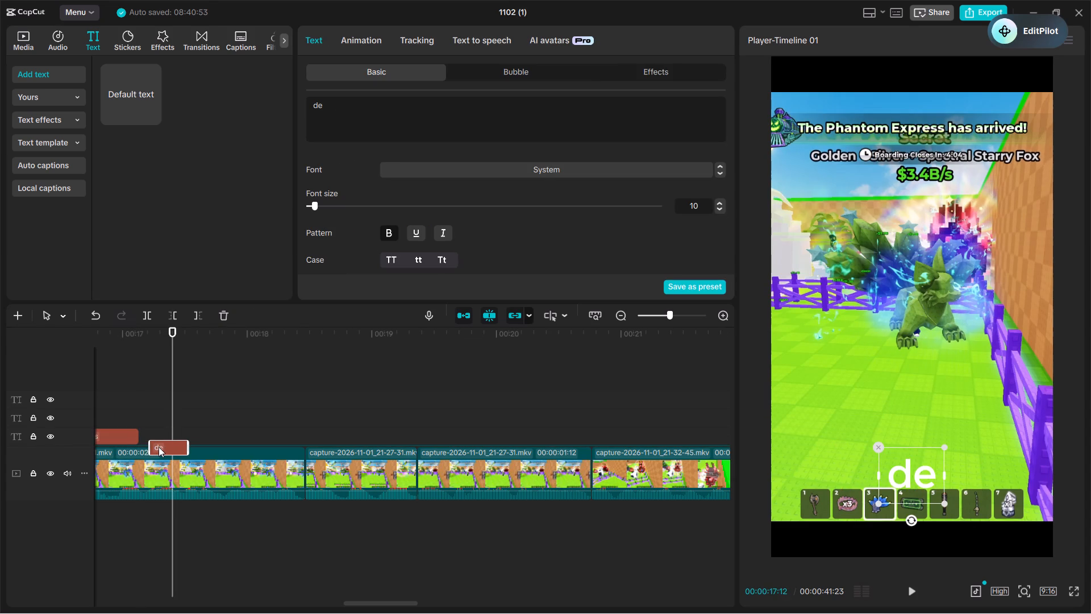
drag(159, 447, 151, 440)
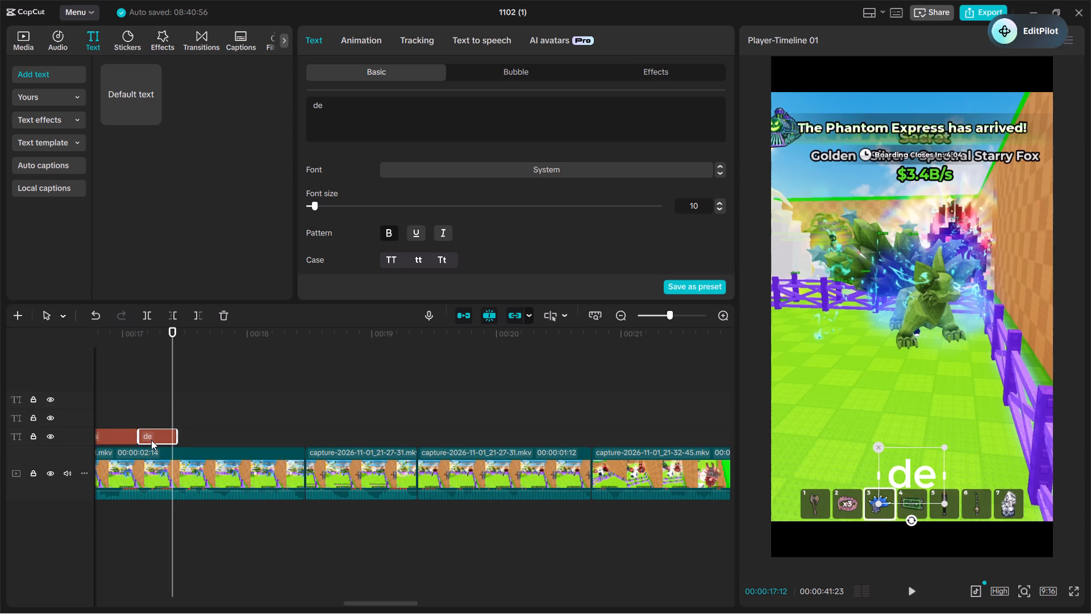
Paste the copied caption directly after the "de" caption and change its text to "rahi hai".
key(ctrl+v)
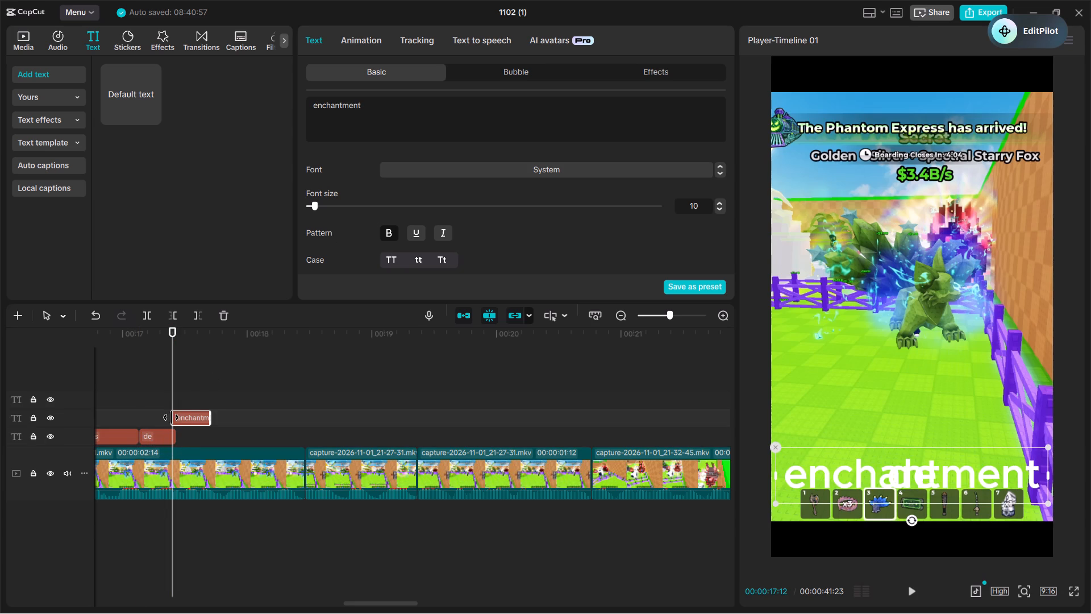
drag(186, 415, 194, 437)
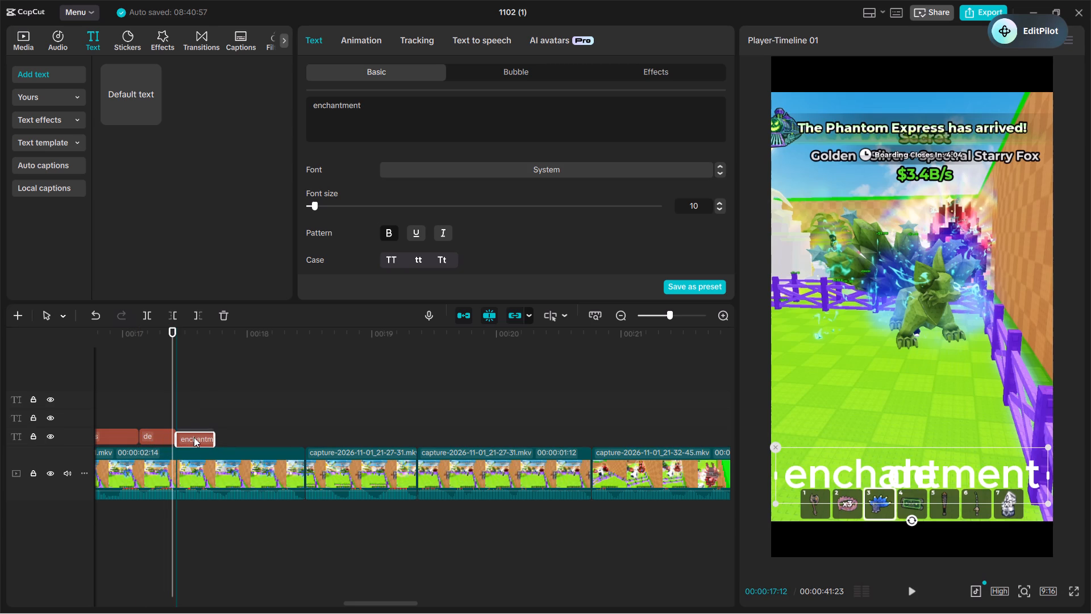
double_click(422, 131)
click(413, 134)
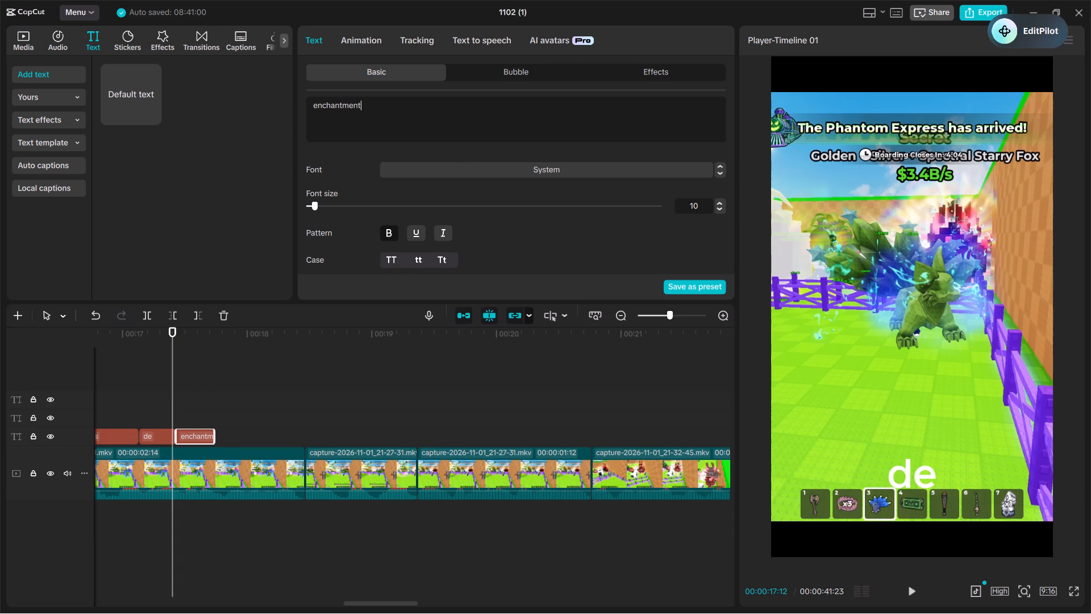
double_click(413, 134)
key(BackSpace)
text(raj)
key(BackSpace)
key(h)
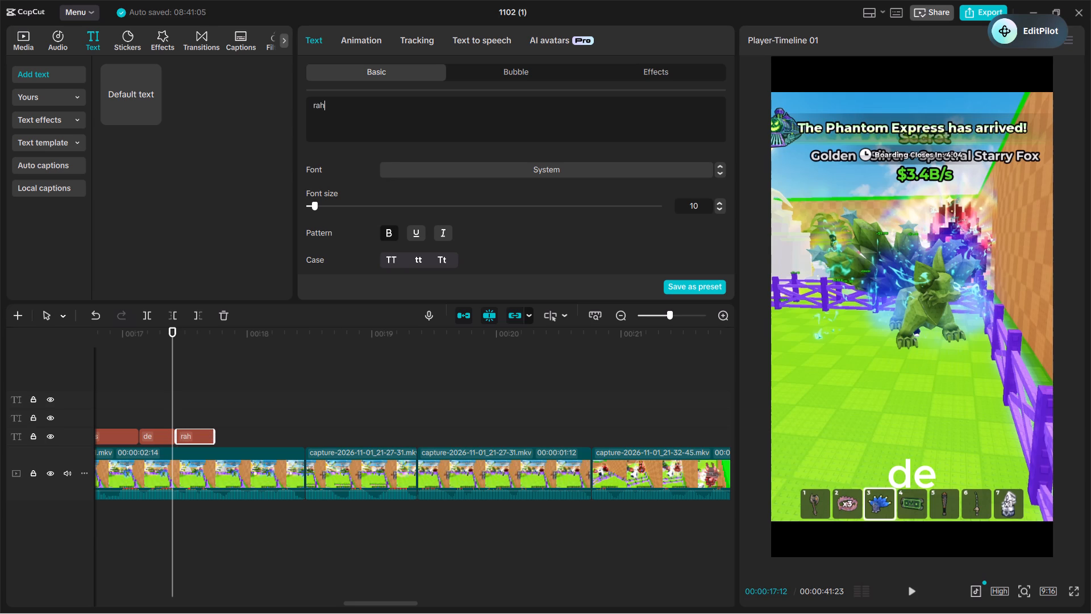
key(i)
scroll(413, 134, up, 1)
scroll(413, 134, down, 2)
scroll(413, 134, up, 3)
key(space)
scroll(413, 134, down, 1)
scroll(413, 134, up, 1)
key(h)
scroll(413, 134, down, 2)
key(a)
scroll(413, 134, down, 1)
scroll(413, 134, up, 1)
scroll(413, 134, down, 1)
scroll(413, 134, up, 1)
key(i)
scroll(168, 390, up, 1)
scroll(171, 390, down, 2)
scroll(169, 388, up, 2)
scroll(147, 390, down, 1)
scroll(147, 390, up, 1)
Play the speech from the "de" caption on to about 00:00:19:20, listening for where the following phrase starts.
click(147, 390)
scroll(144, 392, down, 1)
key(space)
scroll(144, 392, up, 1)
scroll(144, 392, down, 1)
scroll(144, 392, up, 2)
scroll(144, 392, down, 4)
key(space)
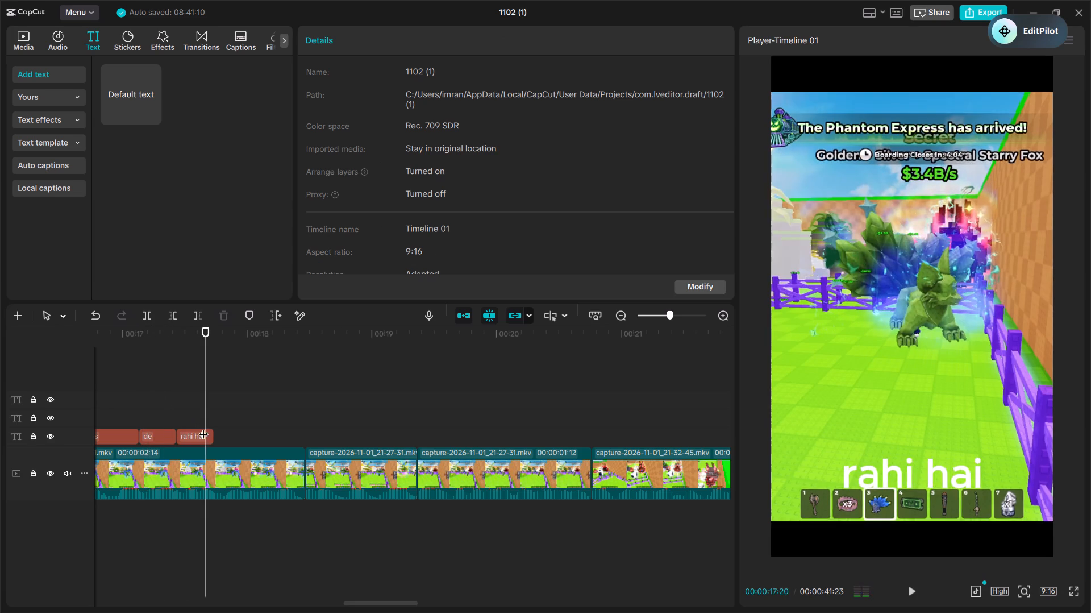
scroll(206, 427, up, 2)
key(space)
key(space)
key(space)
scroll(240, 413, up, 1)
scroll(240, 413, down, 2)
scroll(240, 413, up, 1)
scroll(240, 413, down, 1)
scroll(240, 413, up, 1)
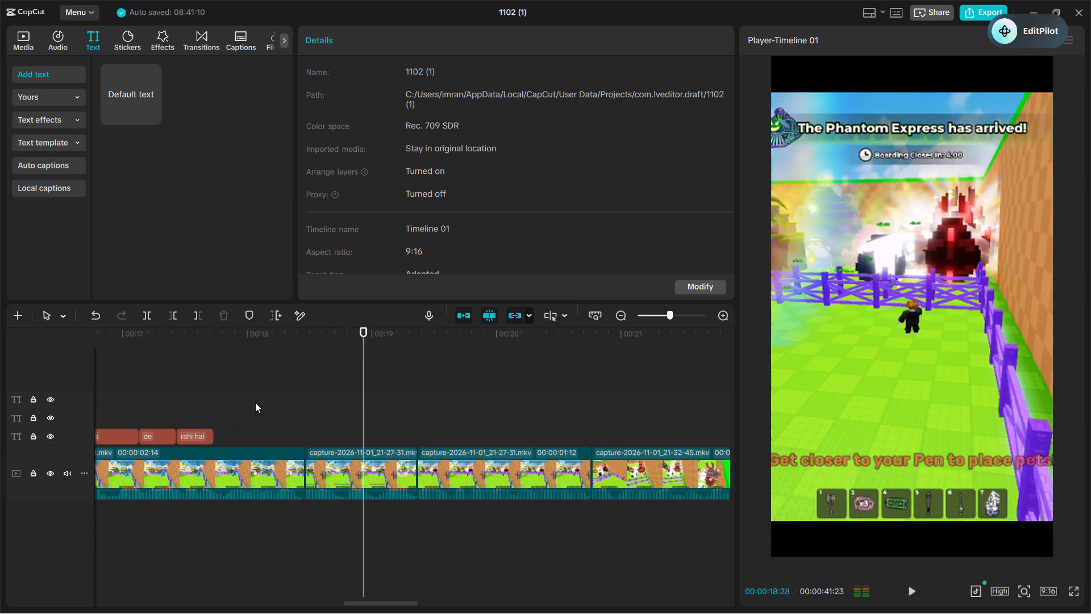
scroll(255, 403, up, 1)
scroll(273, 393, down, 2)
scroll(273, 393, up, 2)
scroll(273, 393, down, 1)
scroll(273, 393, up, 2)
scroll(278, 390, down, 1)
key(space)
scroll(278, 390, up, 4)
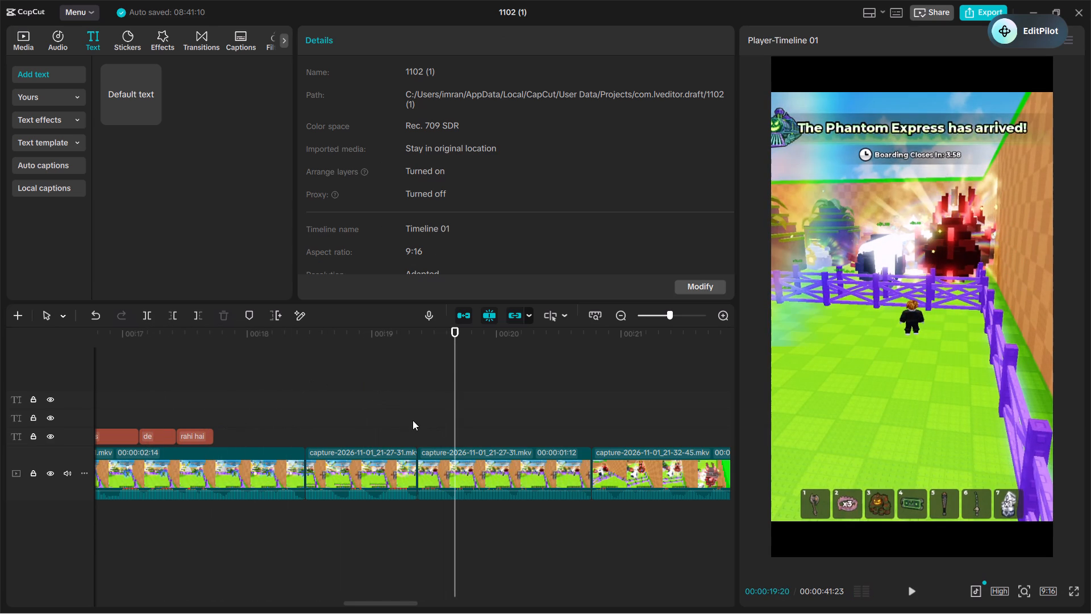
Replay the start of the phrase, paste the copied caption at 00:00:19:11 and change its text to "3".
click(413, 420)
key(space)
key(space)
click(427, 410)
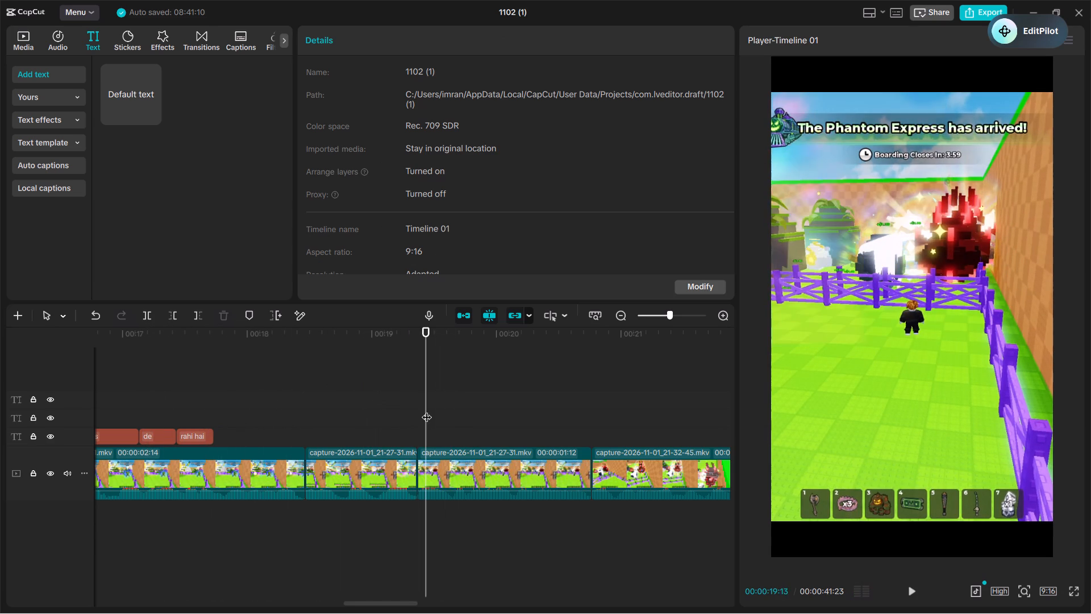
drag(427, 410, 414, 420)
scroll(413, 417, up, 2)
scroll(414, 420, down, 3)
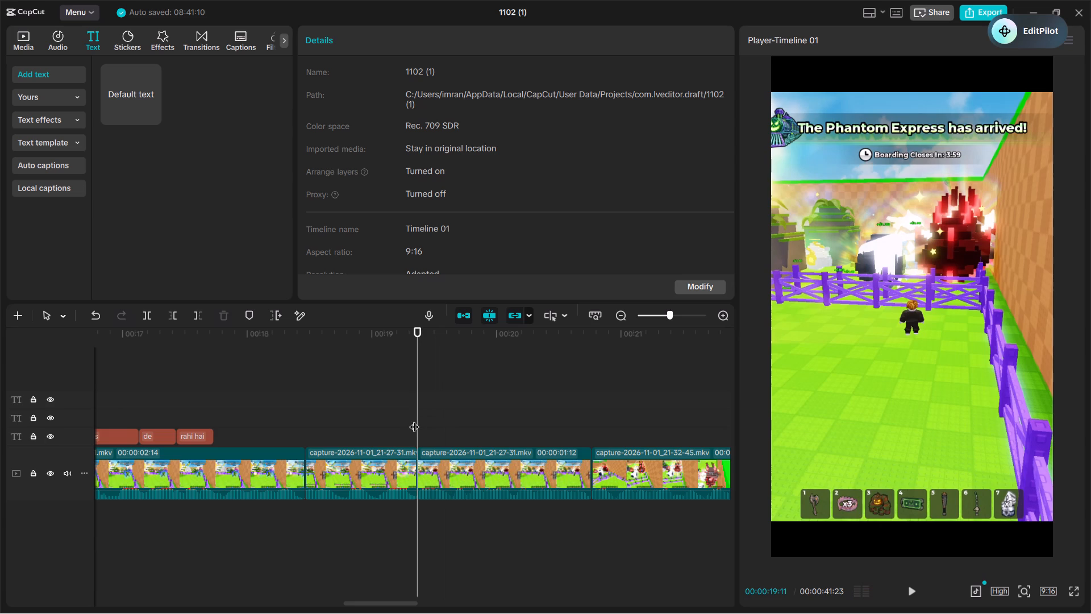
key(ctrl+v)
double_click(405, 114)
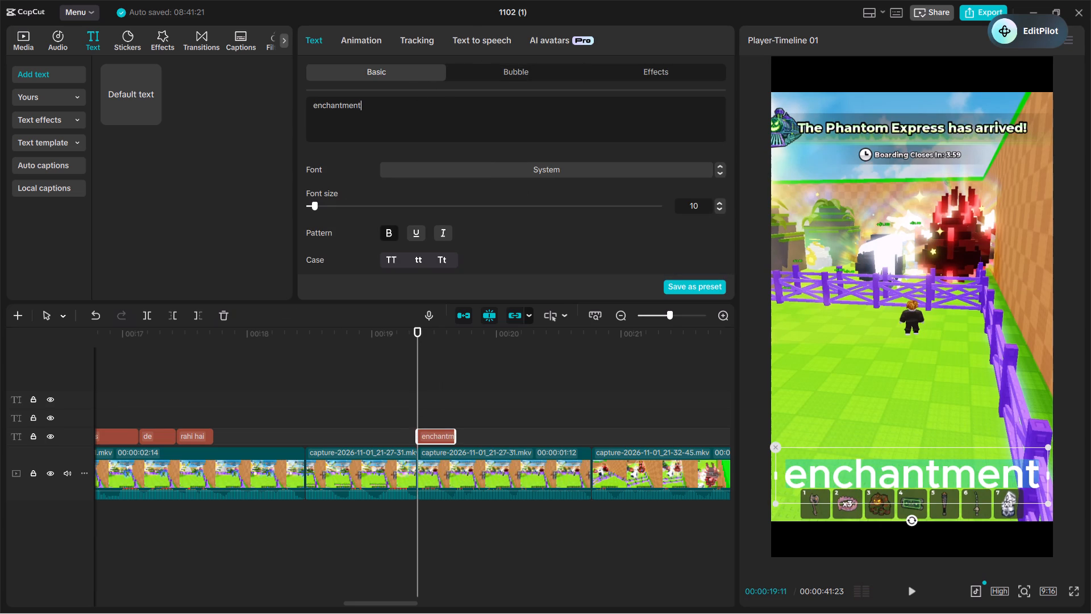
scroll(405, 114, up, 1)
key(BackSpace)
scroll(405, 114, down, 1)
key(3)
scroll(405, 114, up, 1)
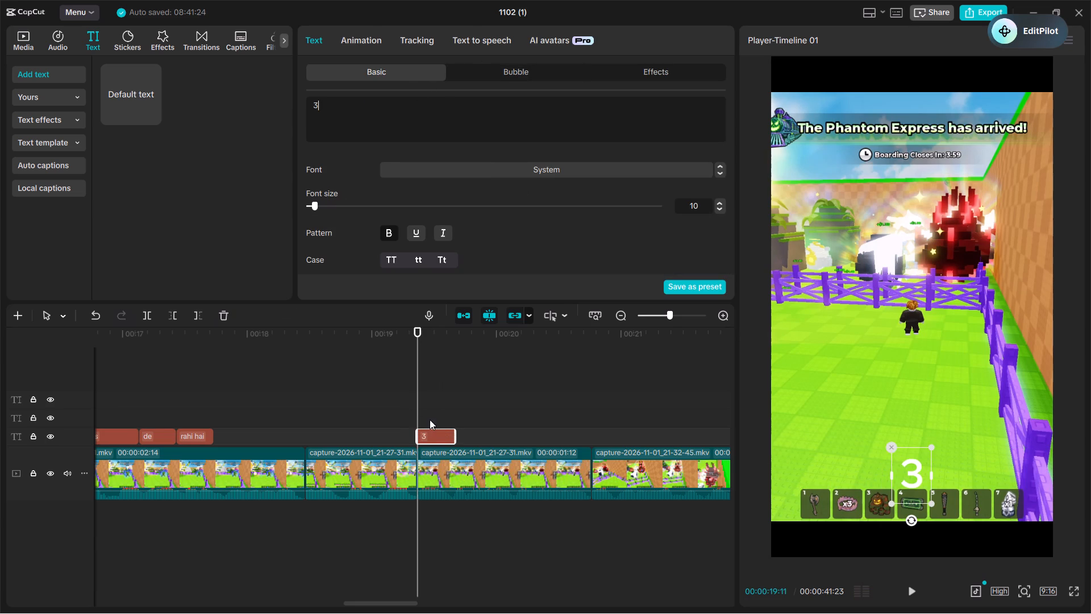
Play on from the "3" caption, paste the copied caption at 00:00:19:20 and change its text to "eternals".
click(419, 377)
key(space)
key(space)
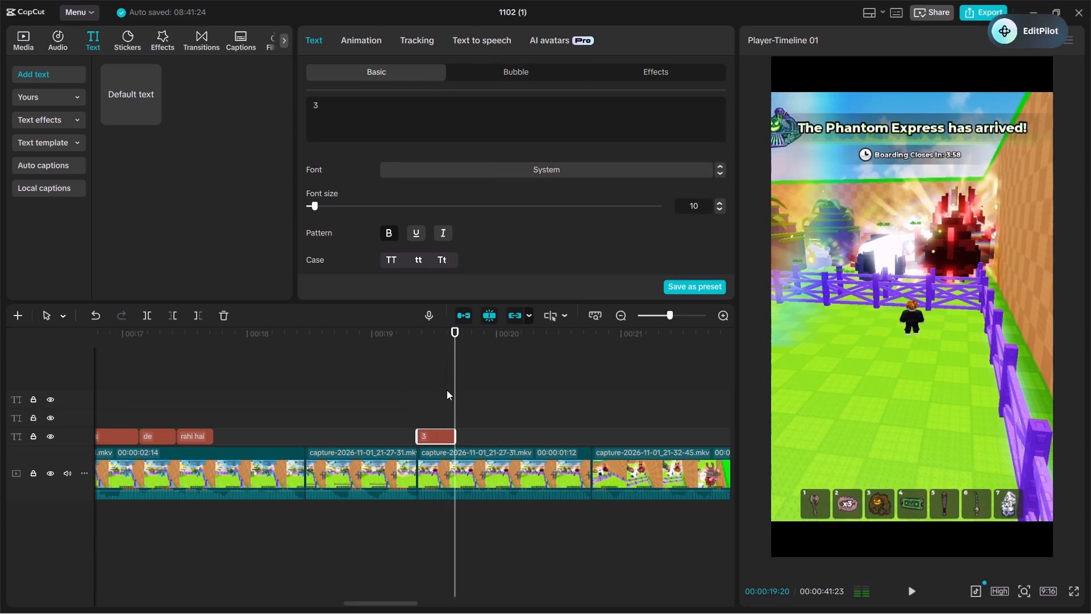
key(ctrl+v)
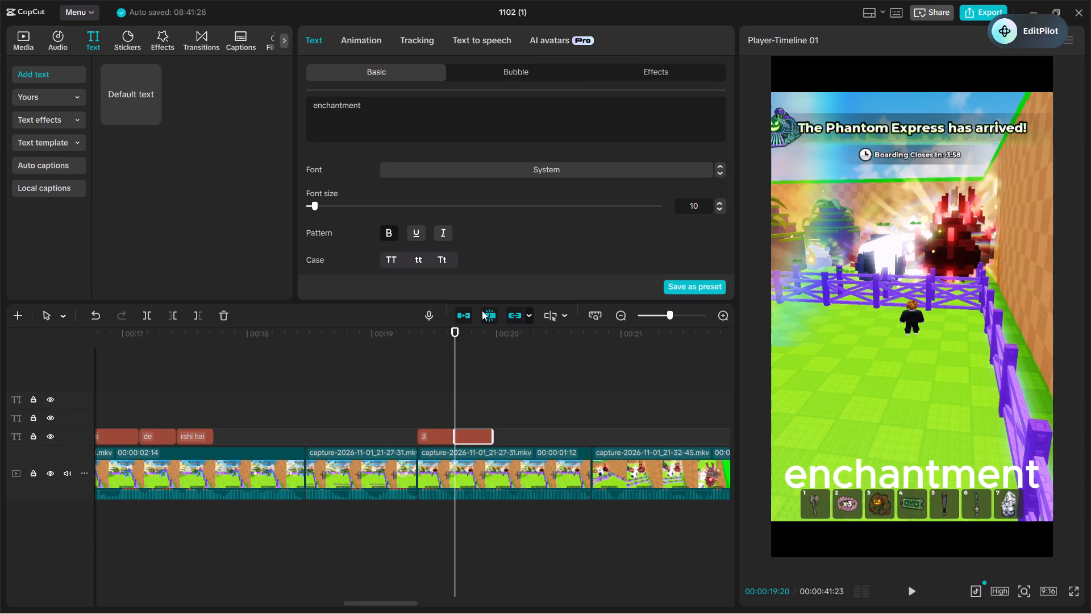
double_click(425, 124)
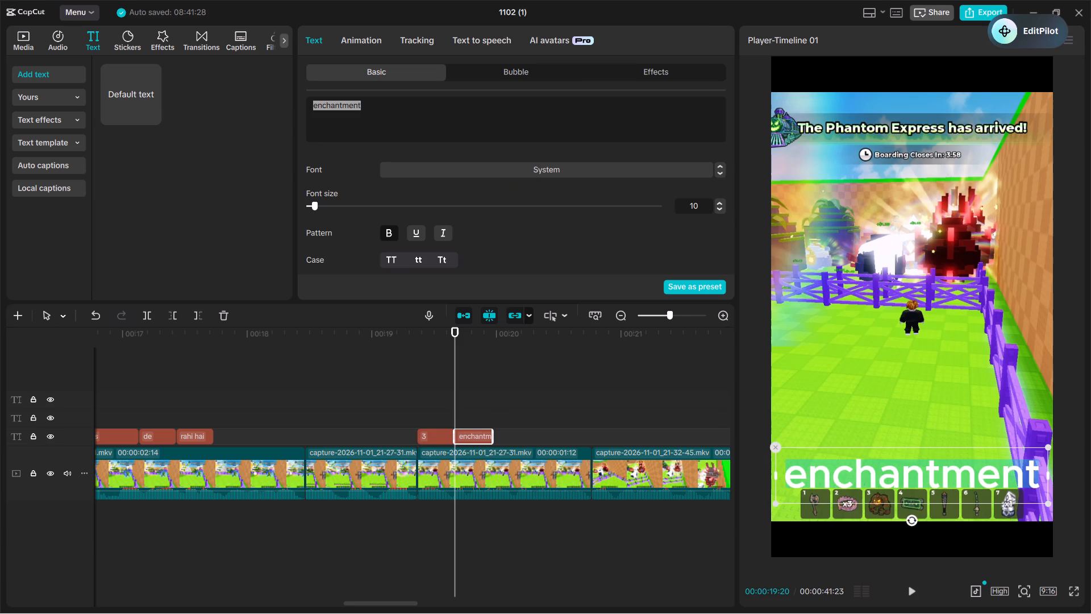
key(BackSpace)
text(eternals)
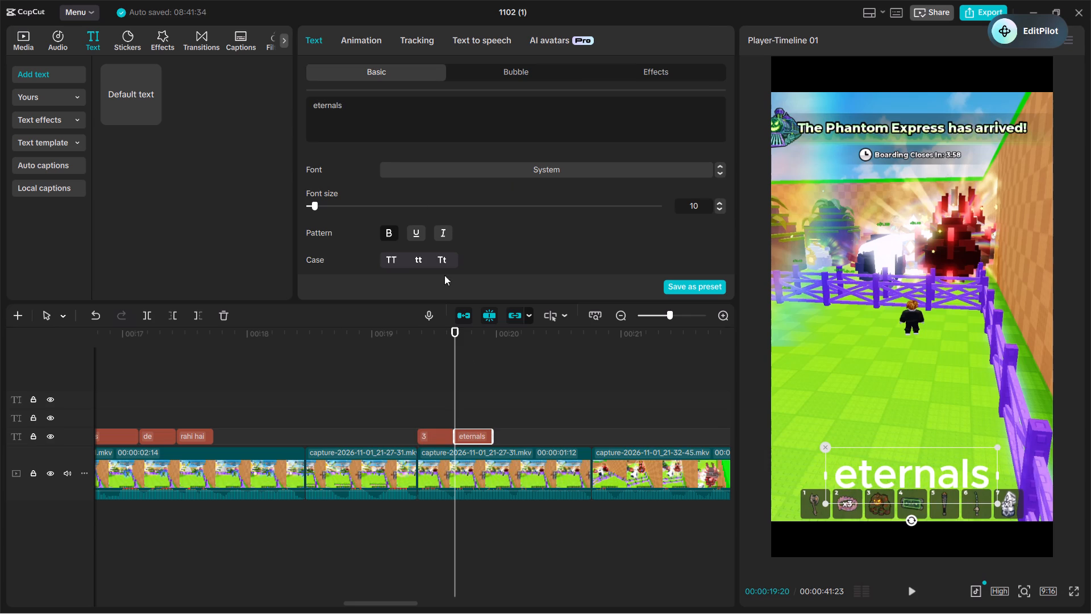
Play the speech through the "eternals" caption and extend the caption's end to about 00:00:20:05.
click(482, 382)
key(space)
key(space)
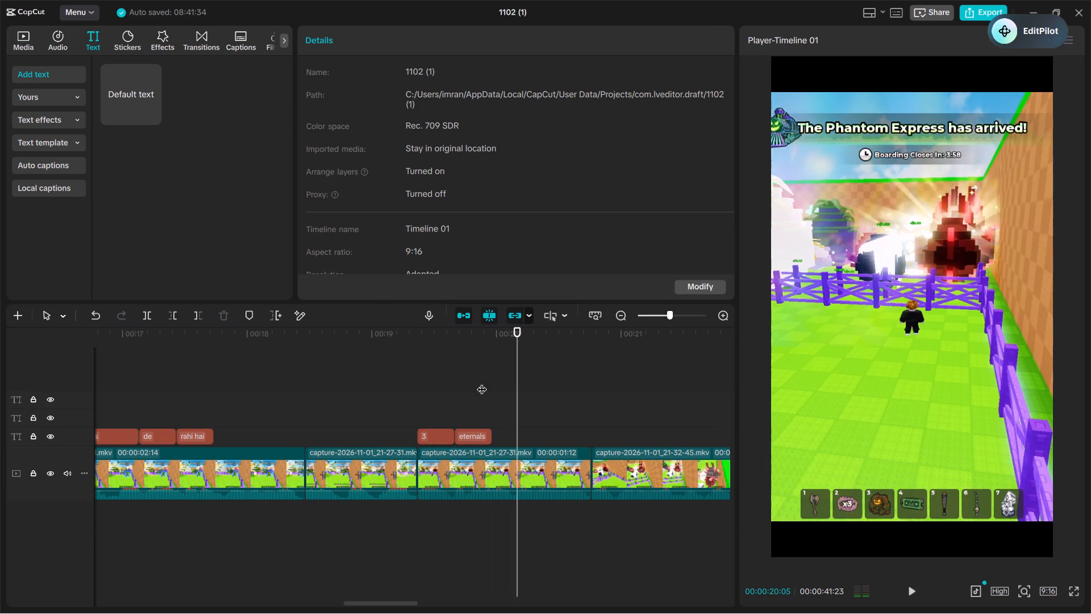
drag(492, 430, 522, 439)
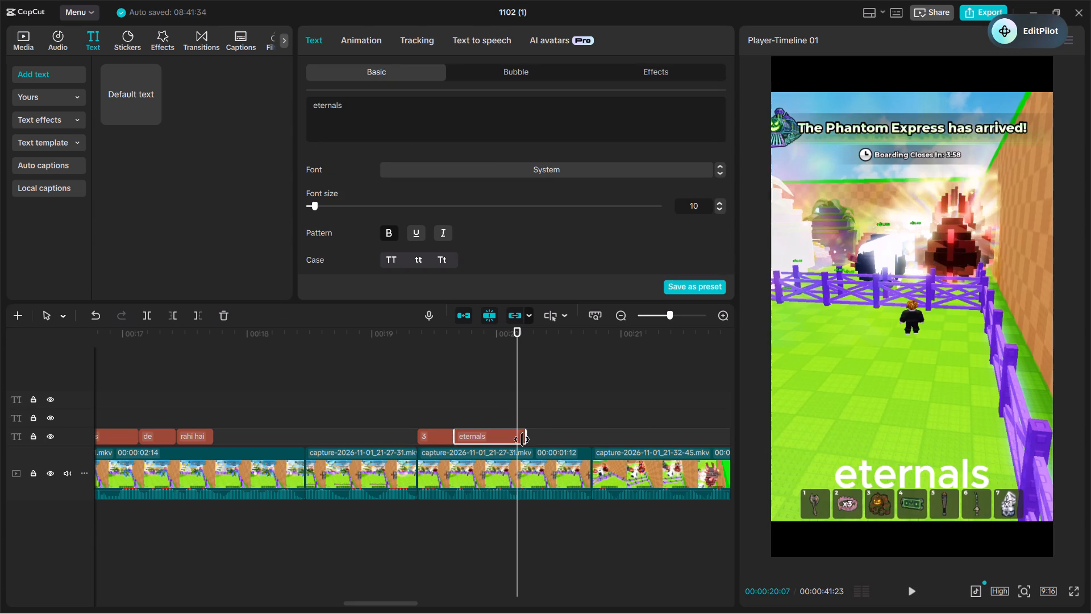
drag(522, 439, 514, 445)
Paste the copied caption at 00:00:20:05, directly after "eternals", and change its text to "kholenge".
key(space)
key(space)
click(514, 410)
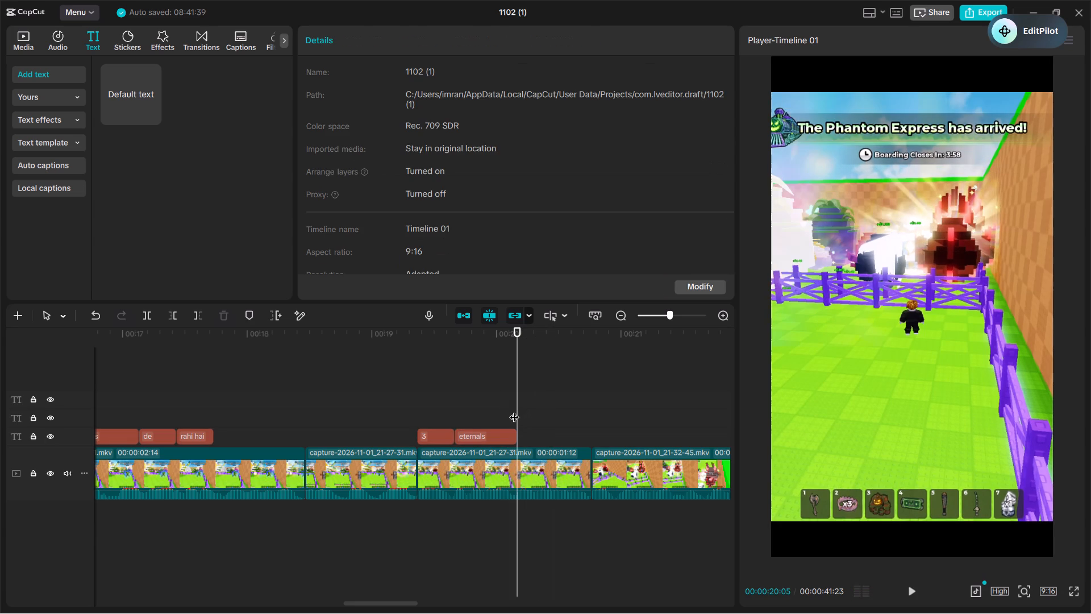
key(ctrl+v)
double_click(450, 111)
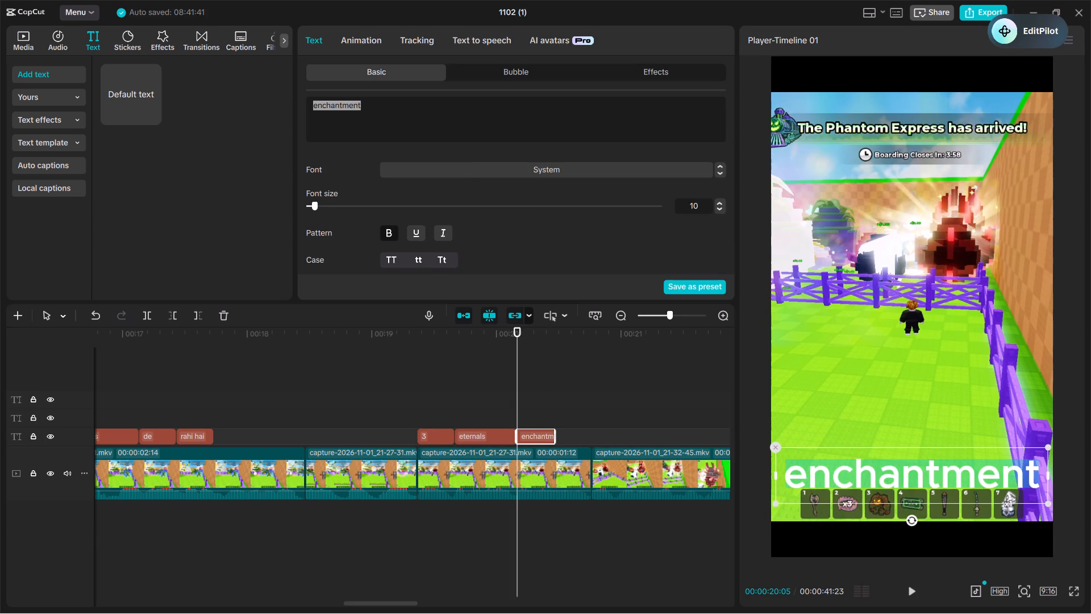
key(BackSpace)
text(kholenge)
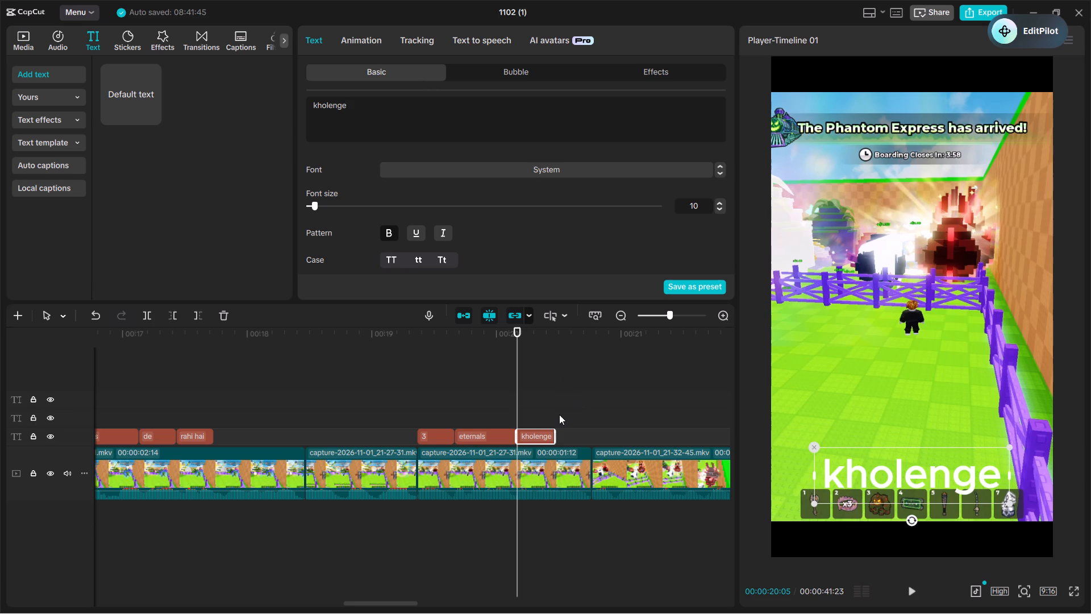
Play the video from the "kholenge" caption on to about 00:00:30:10, listening for the next speech to caption.
click(559, 414)
key(space)
key(space)
click(546, 422)
key(space)
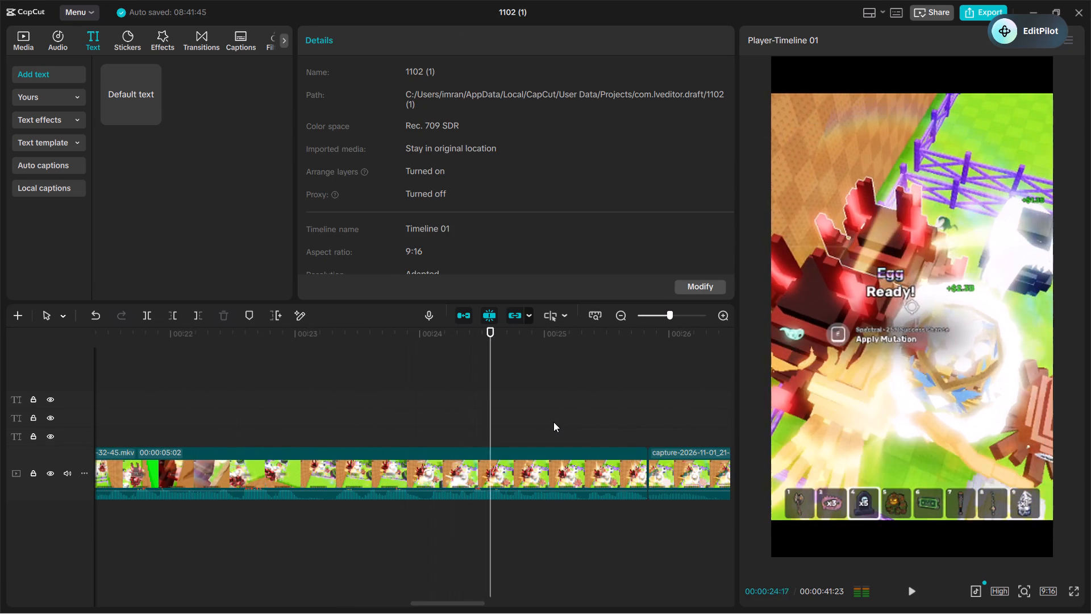
key(ctrl+minus)
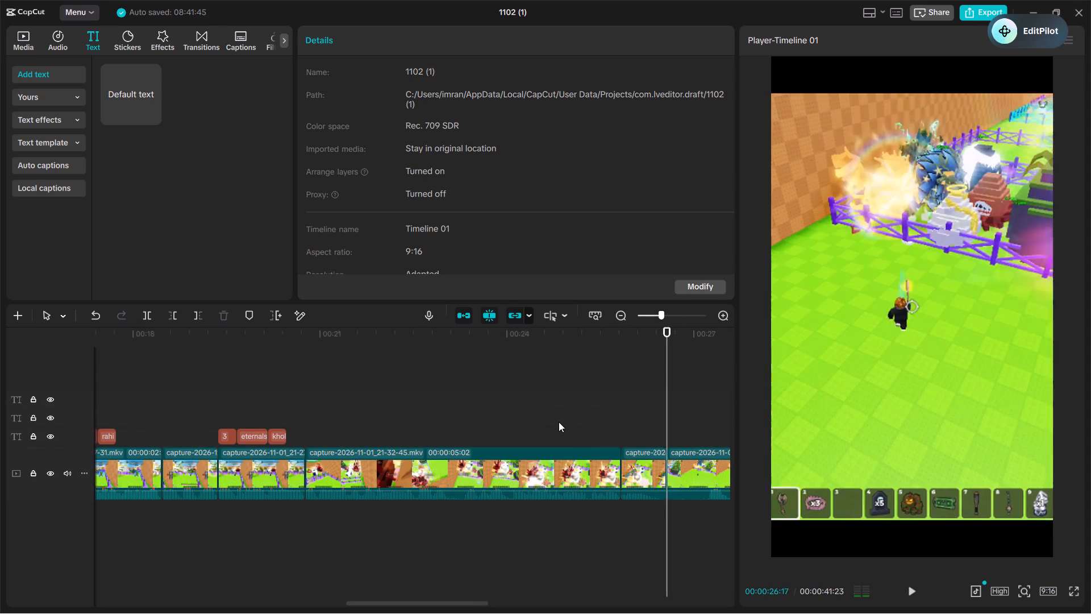
key(space)
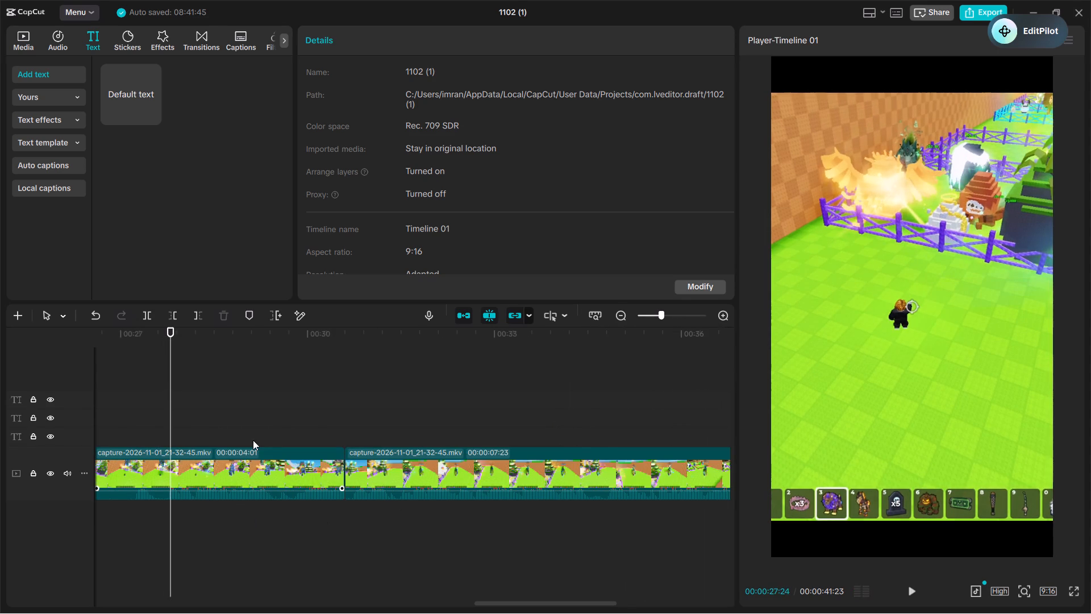
key(space)
key(space)
key(space)
key(space)
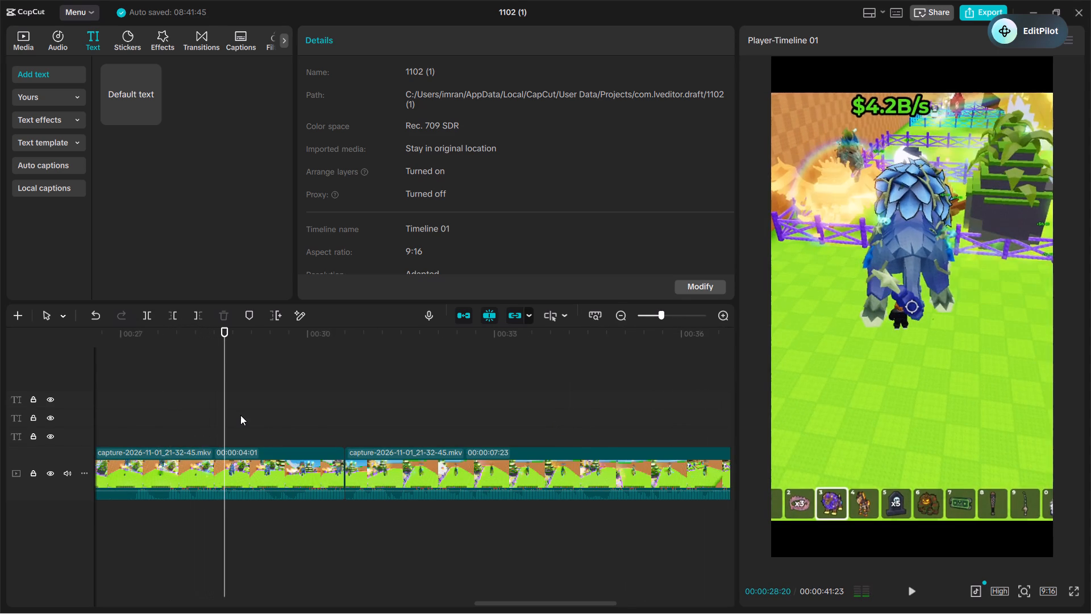
key(space)
key(space)
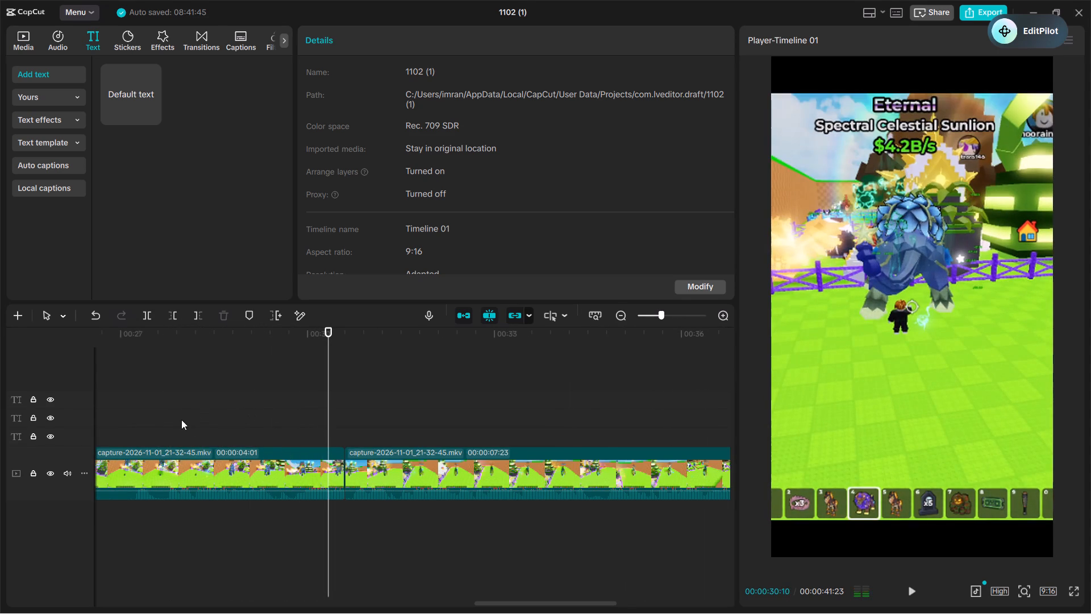
Replay the speech just before 00:00:30, paste the copied caption at 00:00:29:24 and change its text to "sunlion".
click(280, 405)
key(space)
key(space)
scroll(280, 405, up, 1)
scroll(280, 405, down, 4)
scroll(280, 405, up, 1)
scroll(280, 405, down, 2)
scroll(303, 432, up, 1)
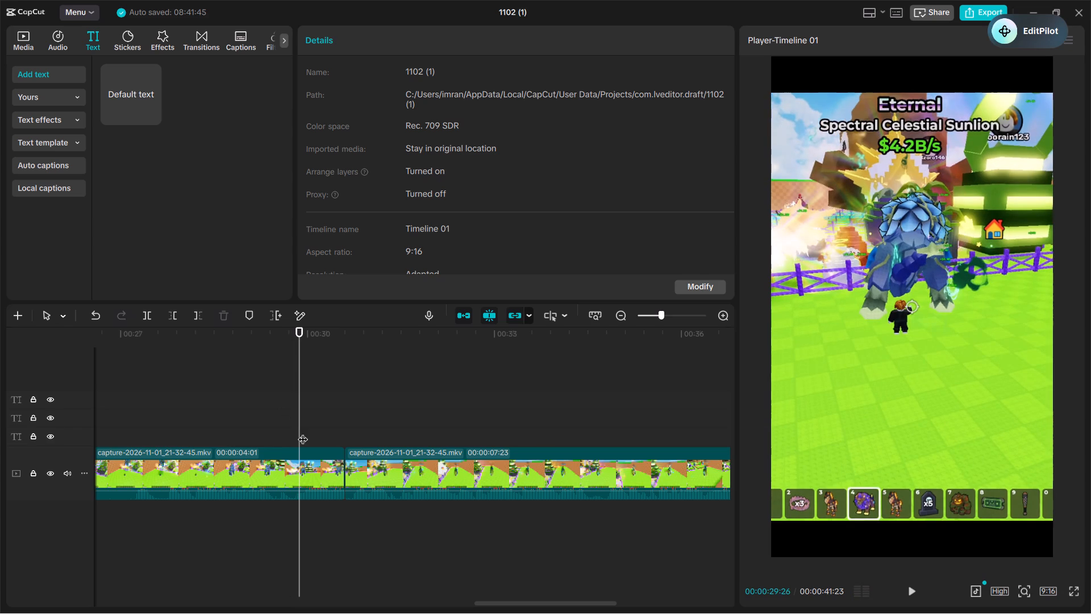
scroll(295, 434, down, 1)
scroll(295, 434, up, 1)
click(295, 434)
key(ctrl+v)
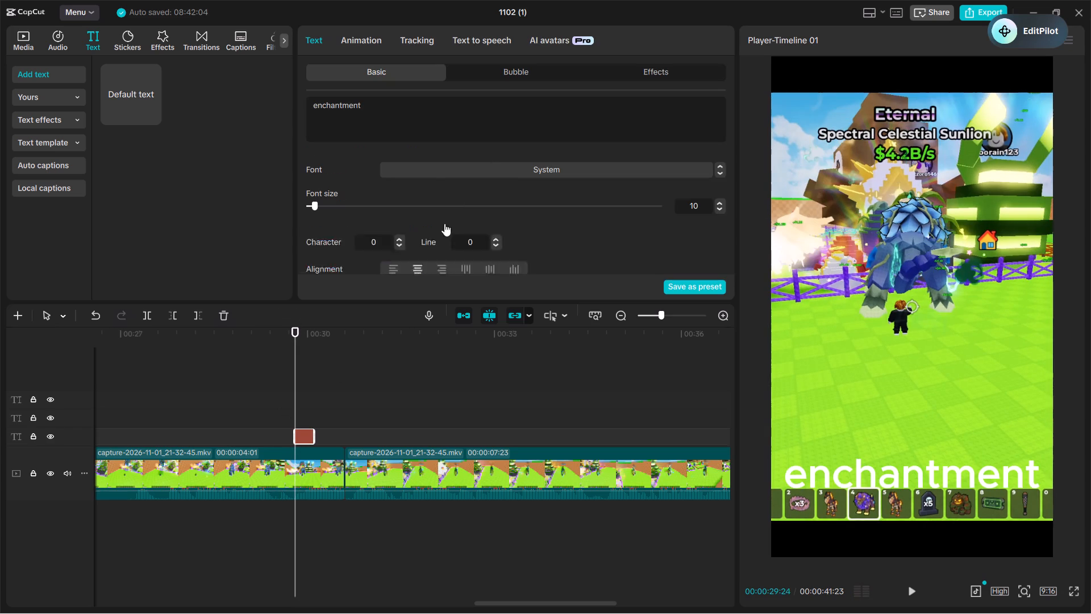
double_click(425, 117)
scroll(425, 117, up, 1)
scroll(425, 117, down, 2)
scroll(425, 117, up, 2)
scroll(425, 117, down, 5)
key(BackSpace)
scroll(425, 117, up, 2)
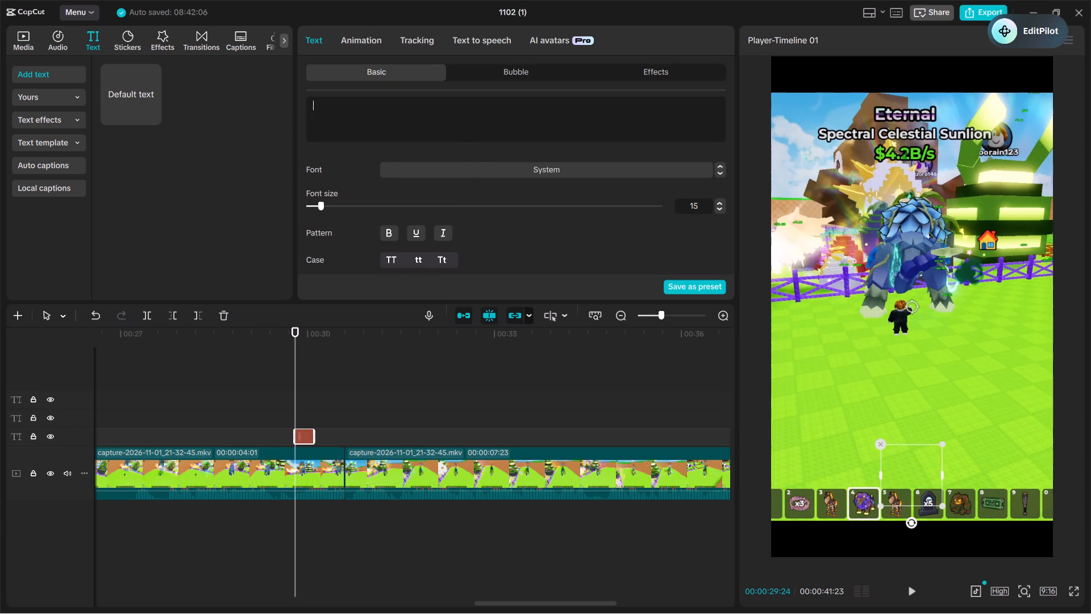
scroll(425, 117, up, 3)
key(s)
key(u)
scroll(425, 117, down, 1)
scroll(425, 117, up, 1)
text(nlion)
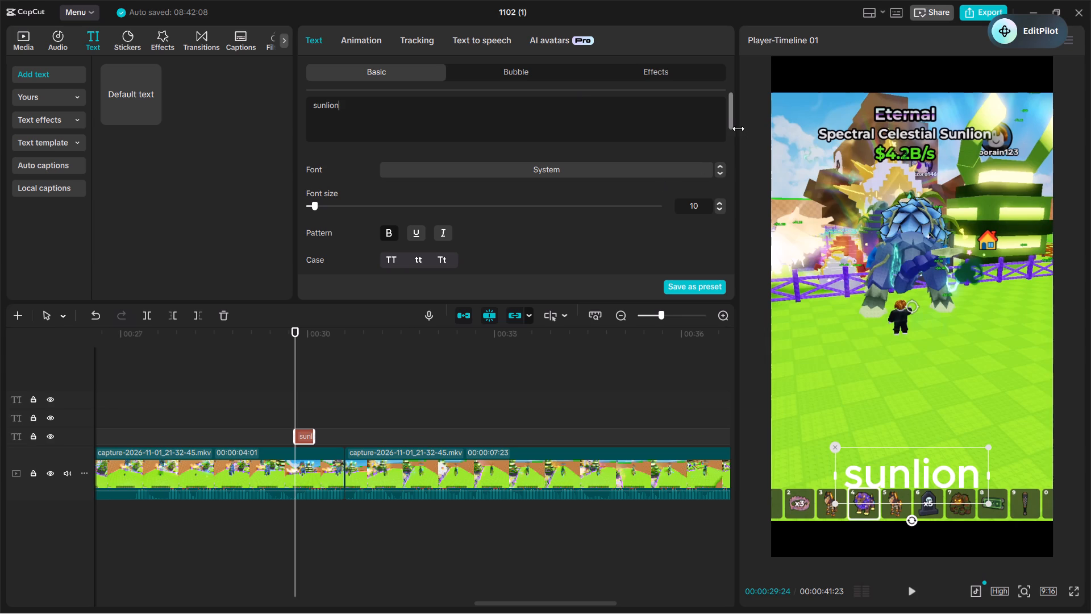
Set the text colour of the "sunlion" caption to light grey, hex B3B3B3, after trying light green.
scroll(731, 128, up, 3)
scroll(731, 128, down, 1)
drag(731, 128, 726, 141)
scroll(731, 128, up, 1)
scroll(731, 128, down, 2)
scroll(728, 164, up, 3)
scroll(728, 164, down, 6)
scroll(728, 164, up, 2)
scroll(728, 164, down, 1)
scroll(728, 164, up, 1)
scroll(728, 164, down, 1)
scroll(728, 159, up, 2)
scroll(728, 134, down, 1)
scroll(728, 134, up, 3)
drag(726, 141, 723, 168)
scroll(723, 168, down, 4)
scroll(723, 168, up, 2)
scroll(723, 168, down, 4)
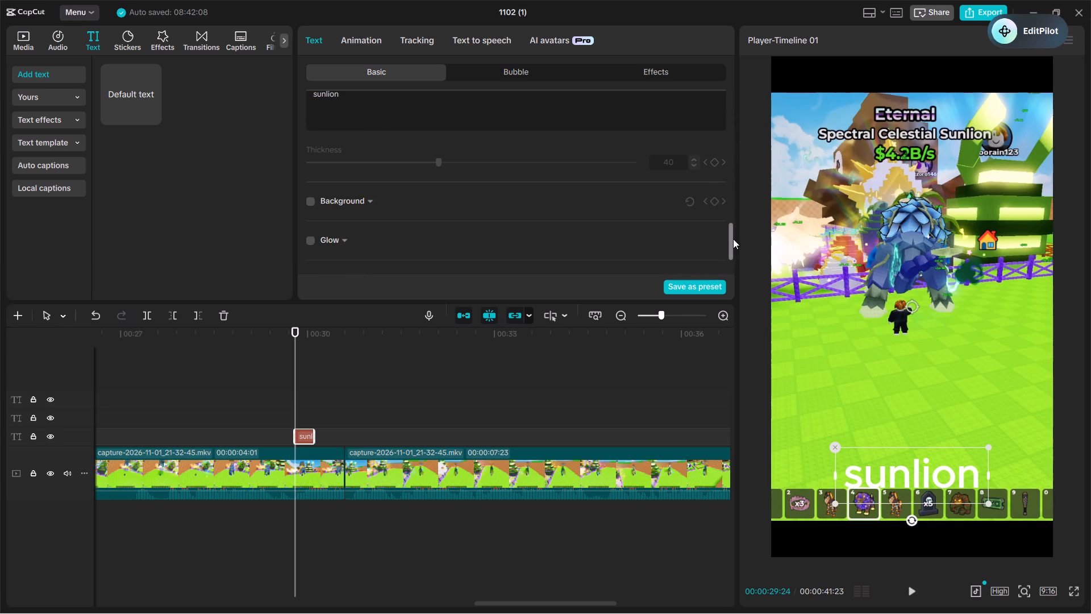
drag(733, 239, 748, 142)
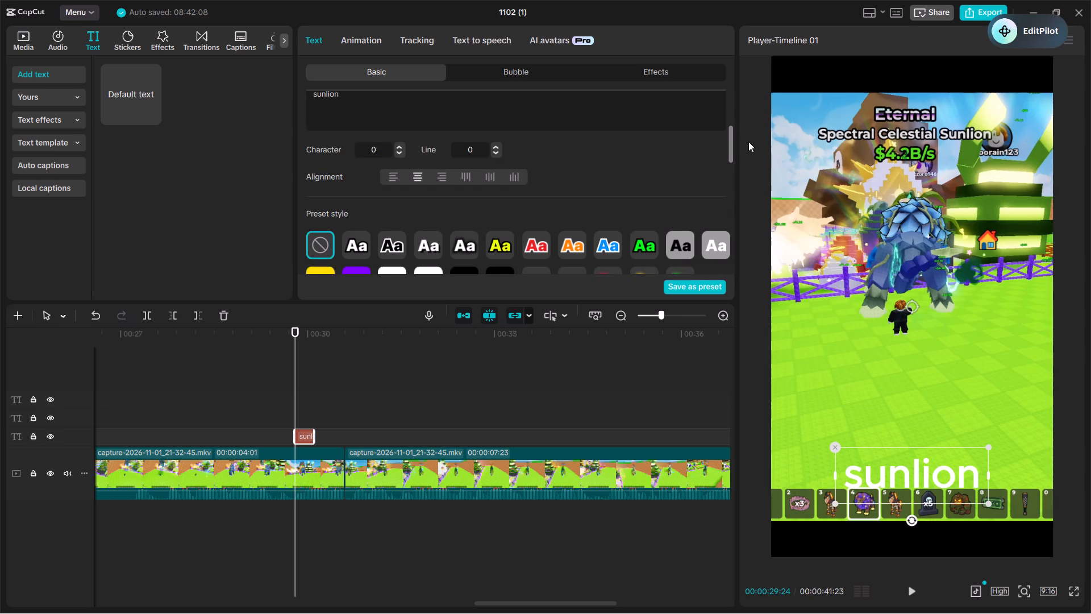
drag(748, 142, 748, 134)
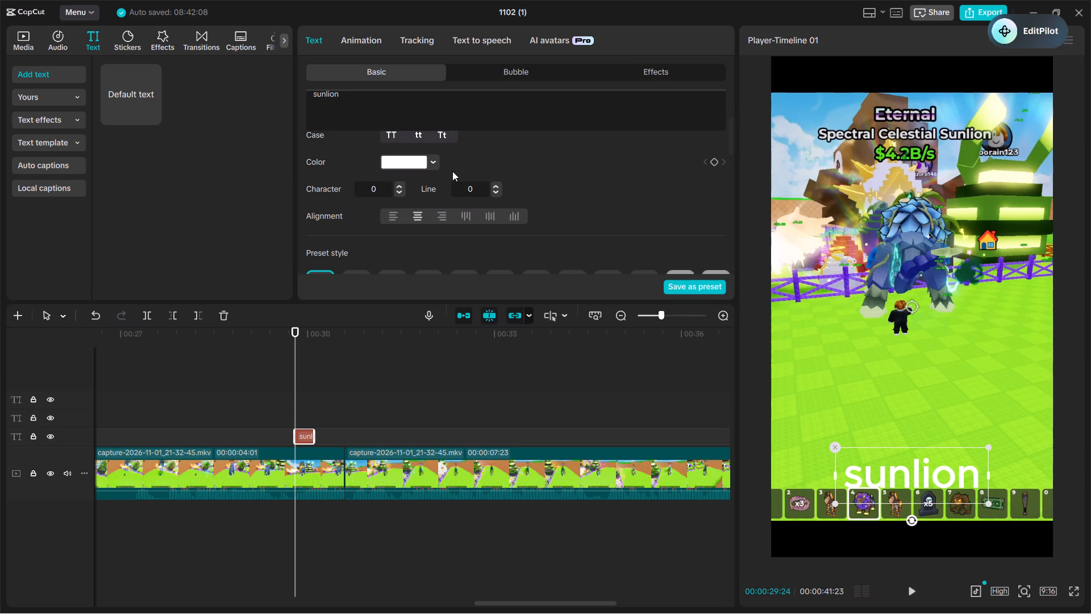
click(427, 169)
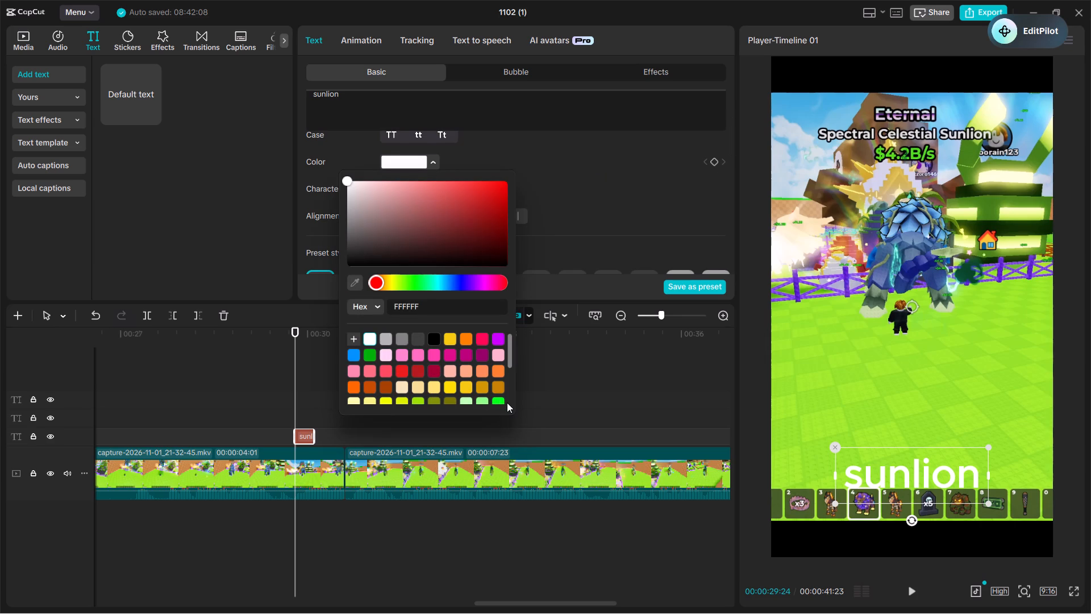
click(485, 398)
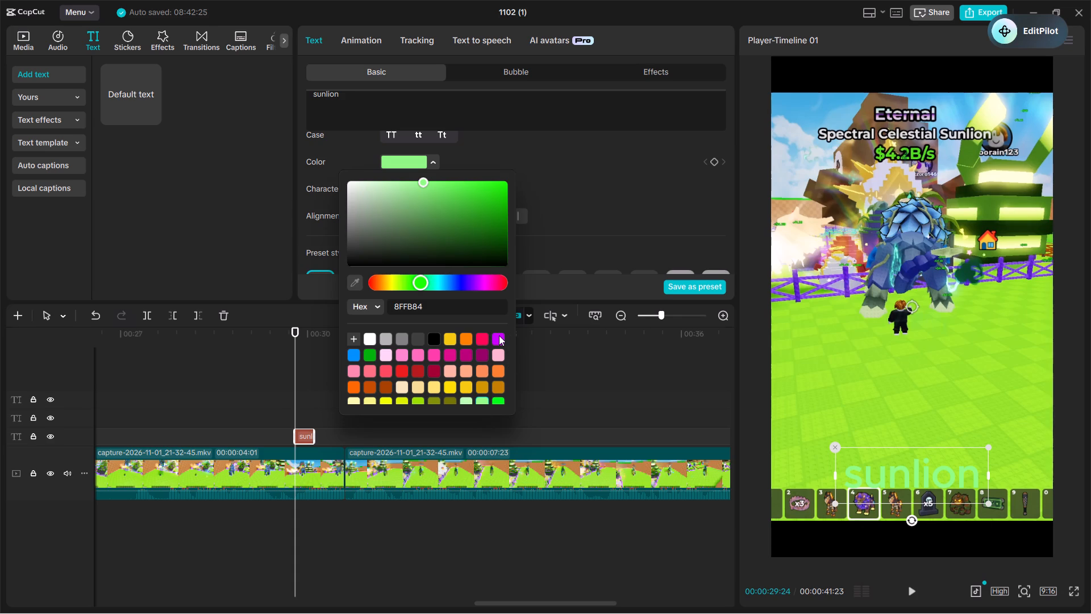
click(390, 338)
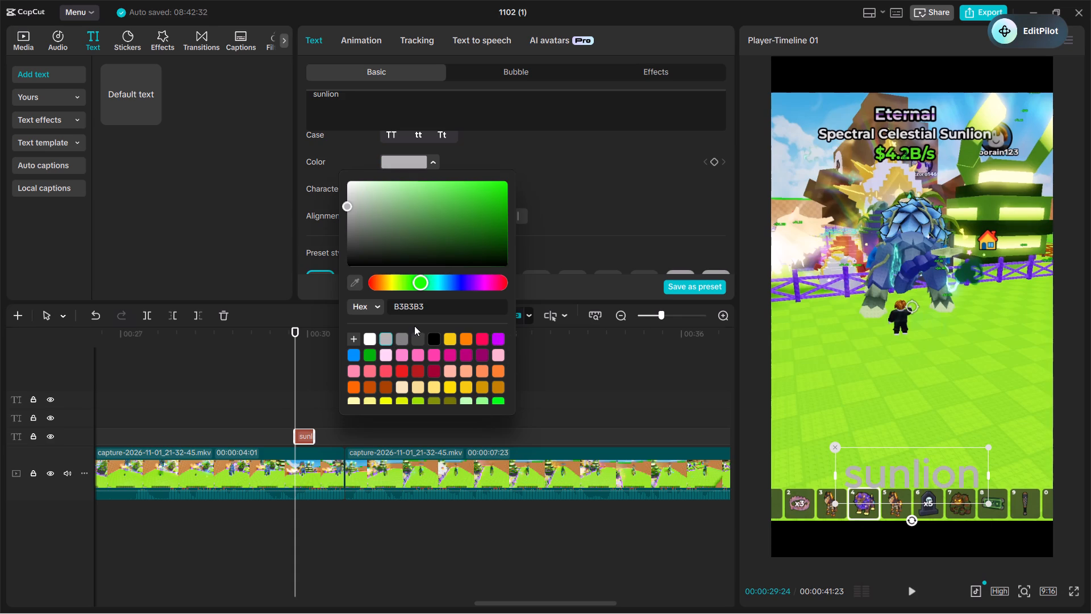
click(894, 489)
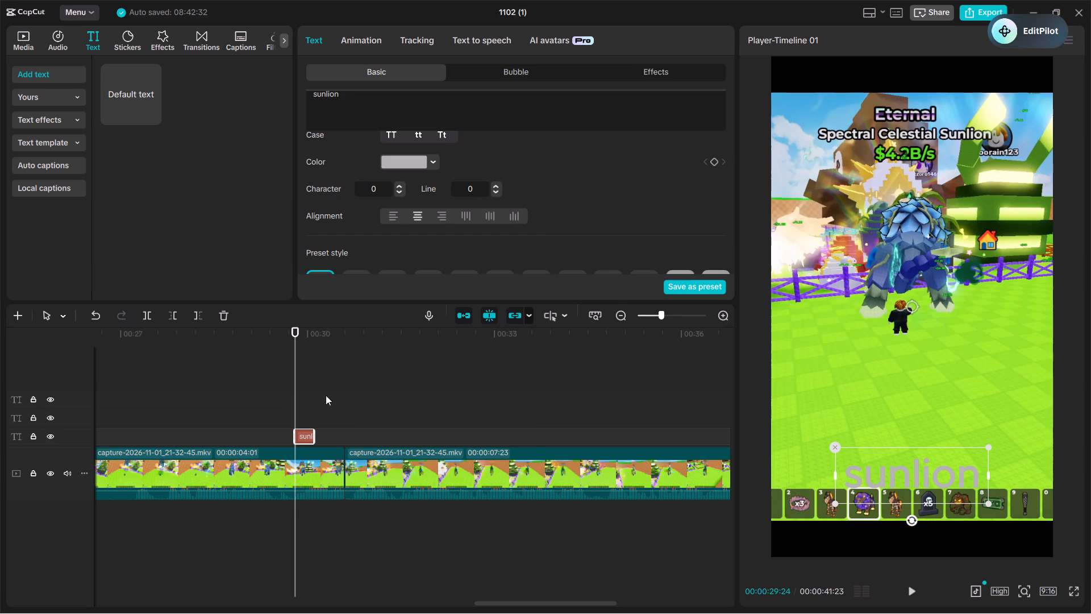
Duplicate the grey "sunlion" caption, place the copy directly after it on a track below and play the section through.
click(293, 403)
click(295, 405)
key(ctrl+c)
key(ctrl+v)
drag(303, 420, 323, 445)
key(space)
key(space)
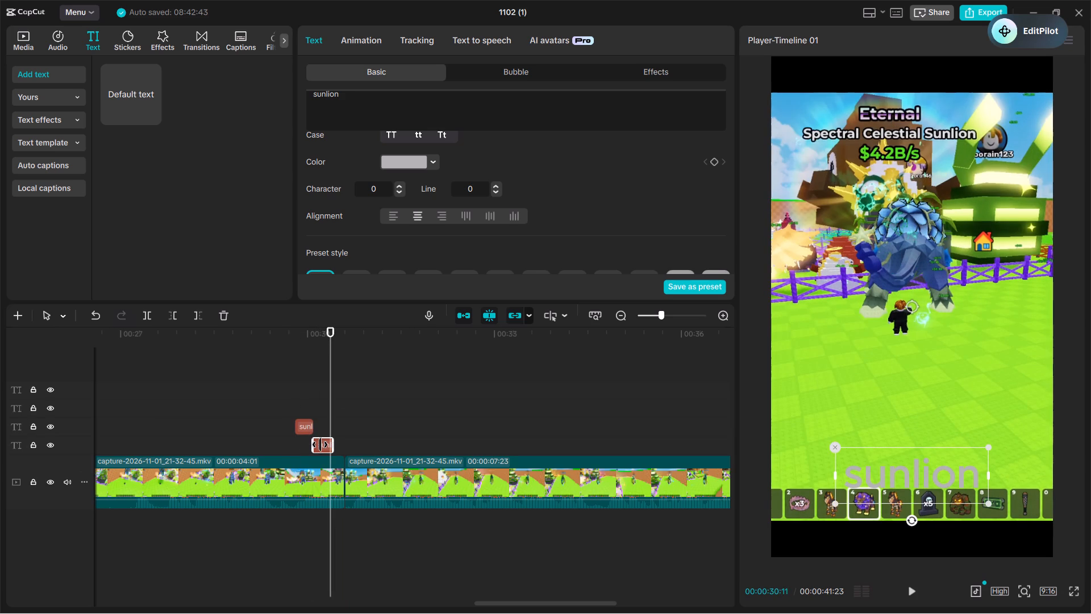
drag(320, 445, 320, 423)
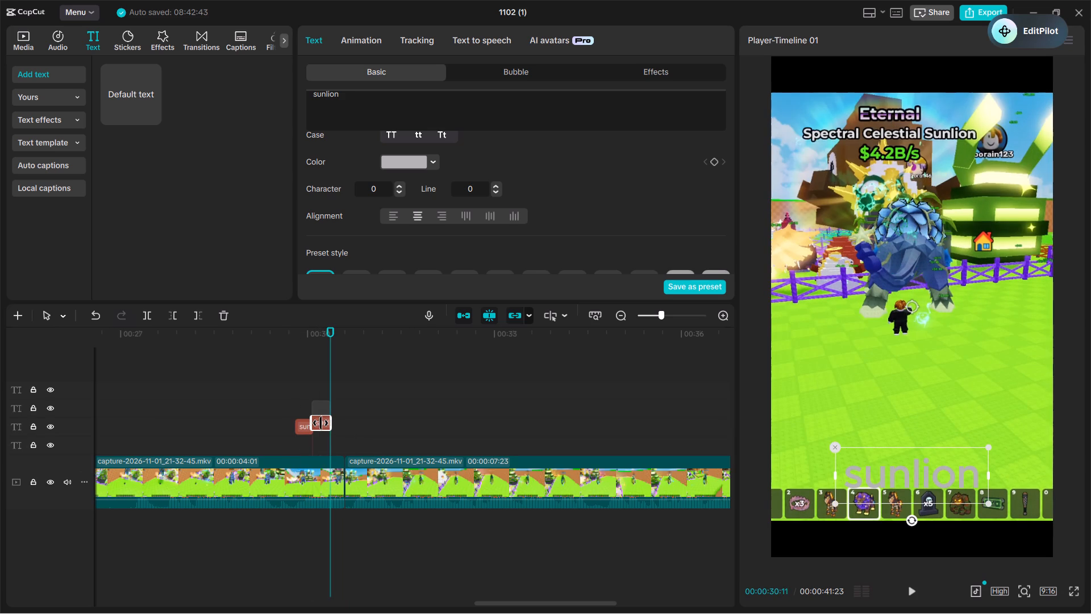
drag(320, 423, 320, 437)
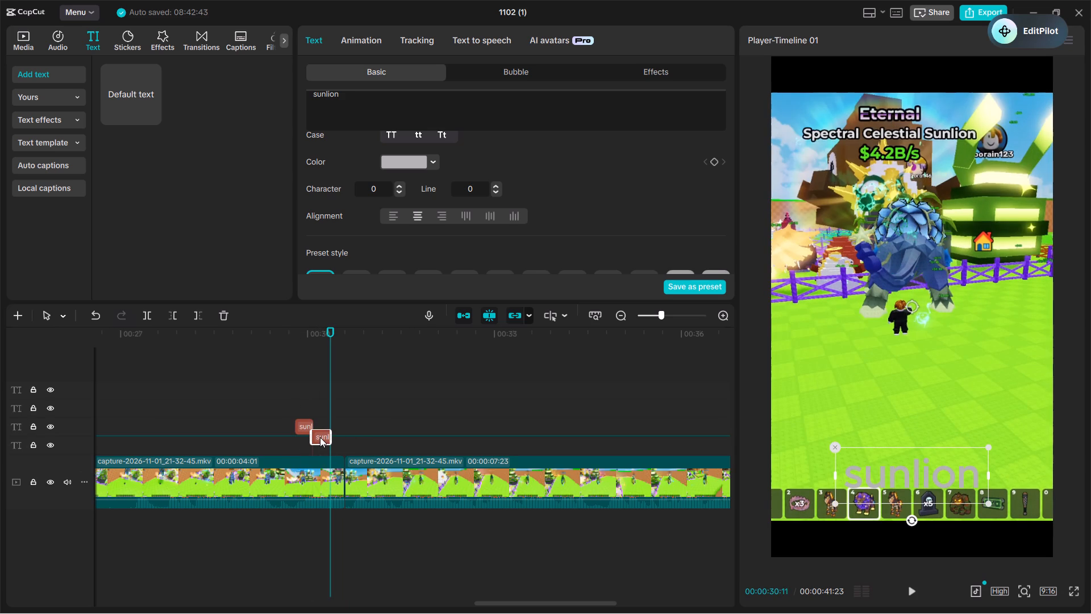
drag(320, 437, 328, 435)
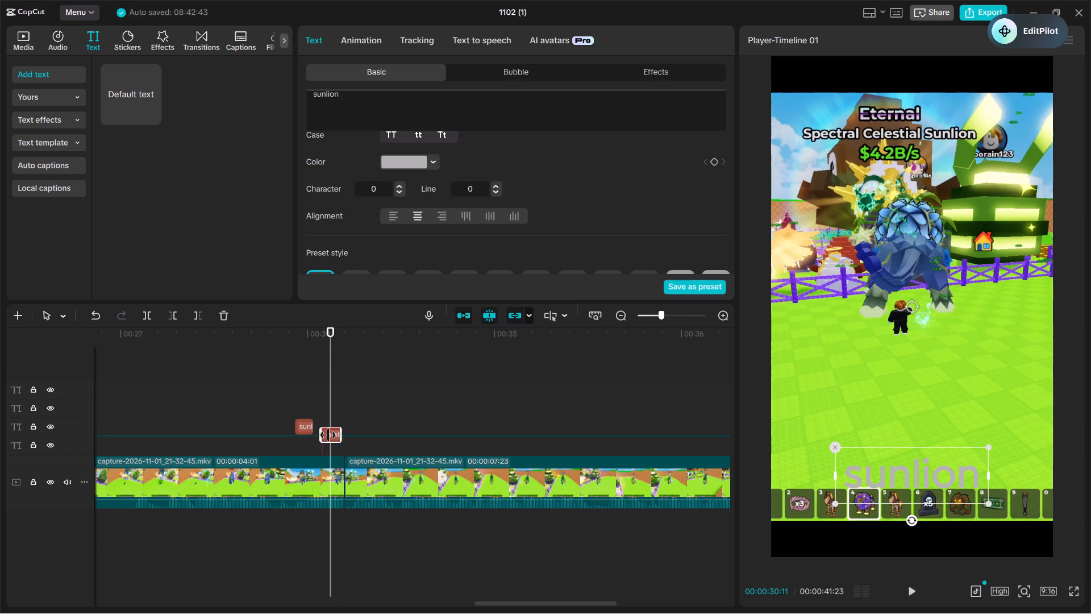
drag(328, 435, 323, 435)
click(293, 392)
key(space)
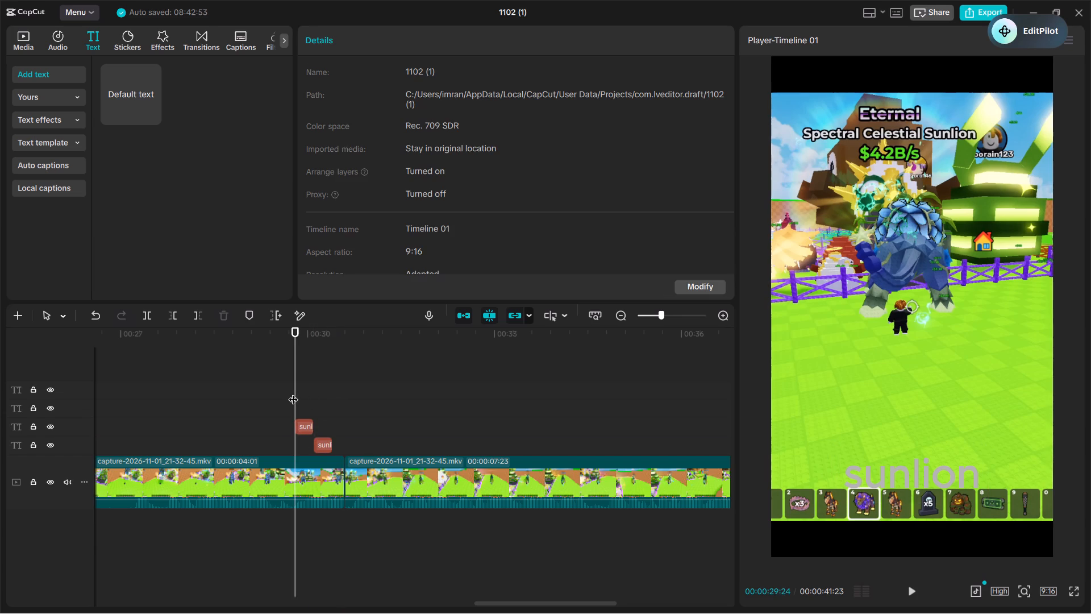
key(space)
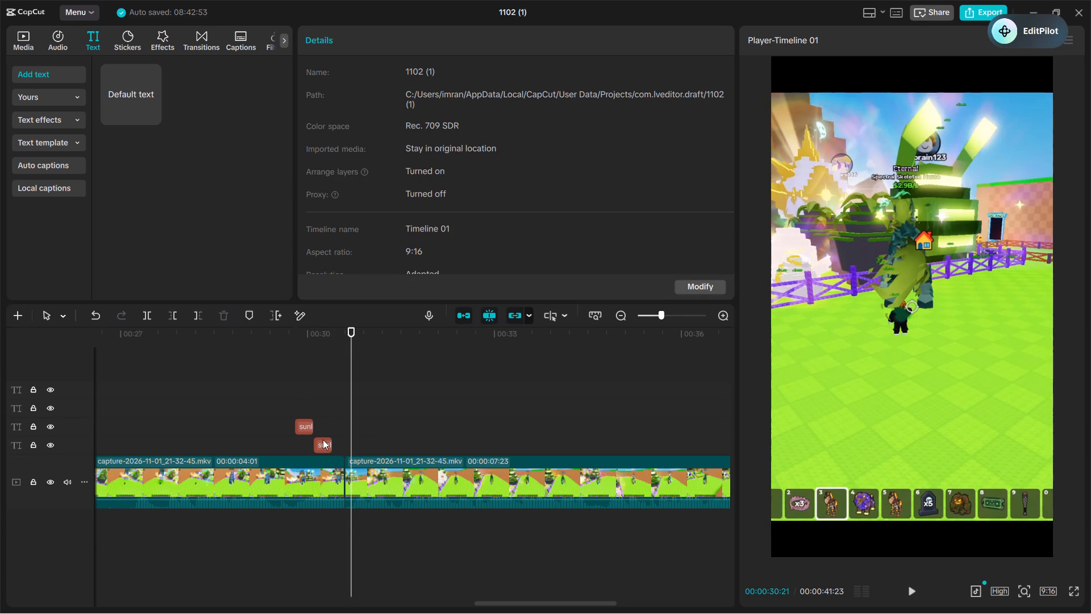
Change the text of the second "sunlion" caption, on the lower track, to "mila".
click(323, 439)
click(400, 114)
drag(400, 114, 395, 112)
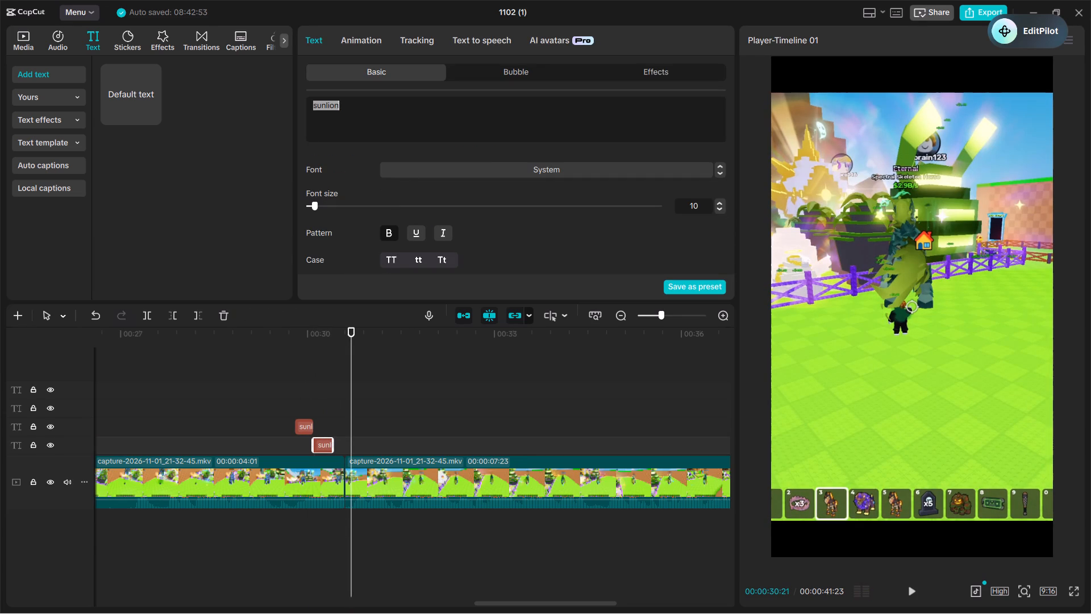
key(BackSpace)
text(mila)
key(space)
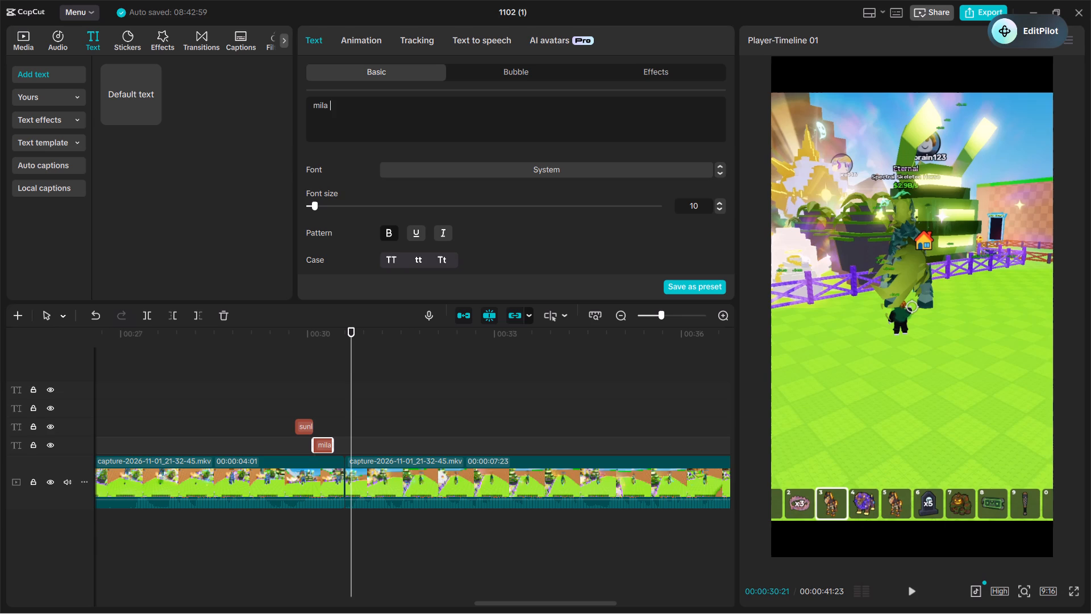
key(h)
key(BackSpace)
key(BackSpace)
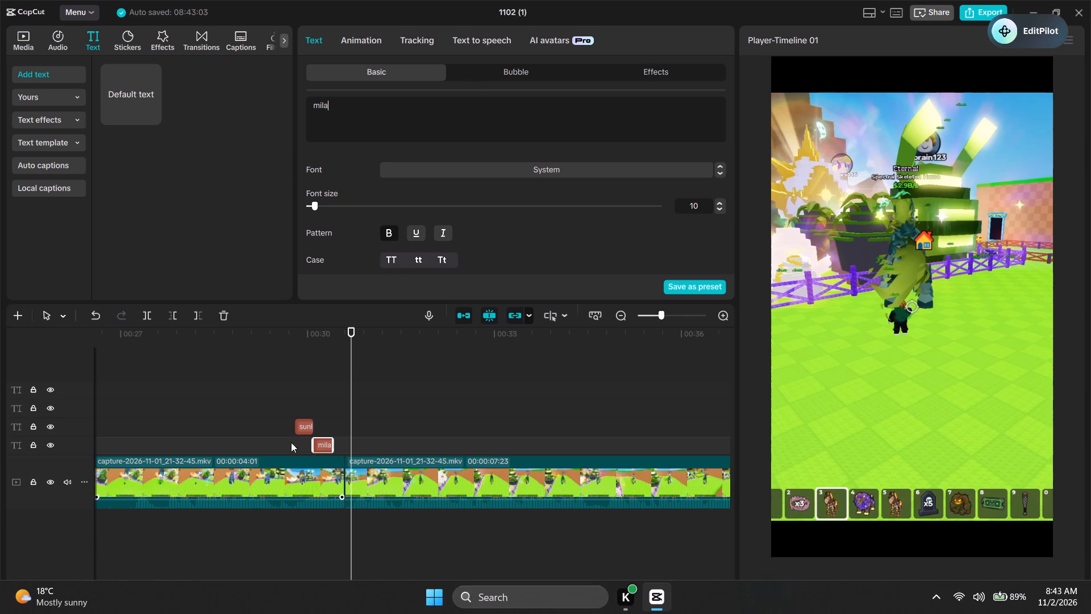
Replay the speech around the "mila" caption, paste the copied caption at 00:00:30:12 and change its text to "hai".
click(283, 375)
key(space)
key(space)
key(space)
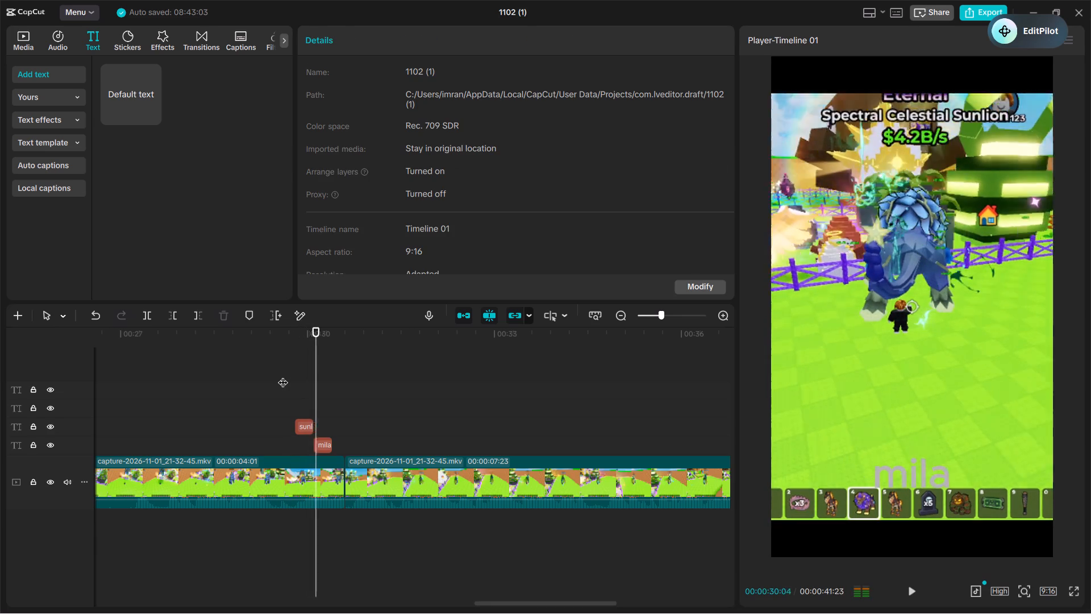
key(space)
key(space)
key(space)
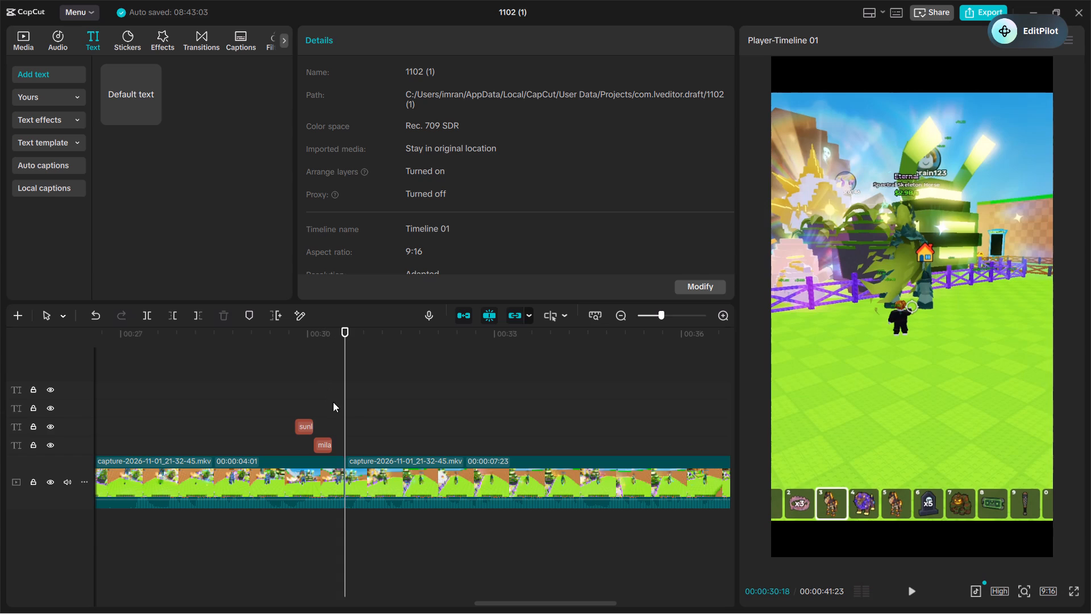
double_click(333, 405)
key(ctrl+v)
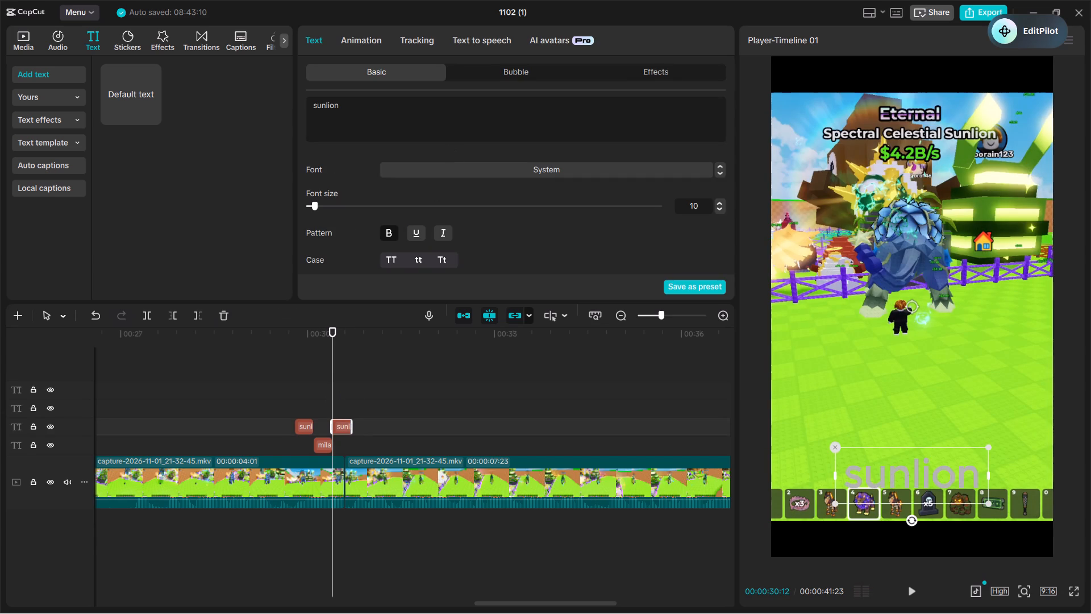
double_click(388, 99)
key(BackSpace)
text(hai)
Play on from the "hai" caption, paste the copied caption at 00:00:30:21 and change its text to "and ak".
click(348, 380)
key(space)
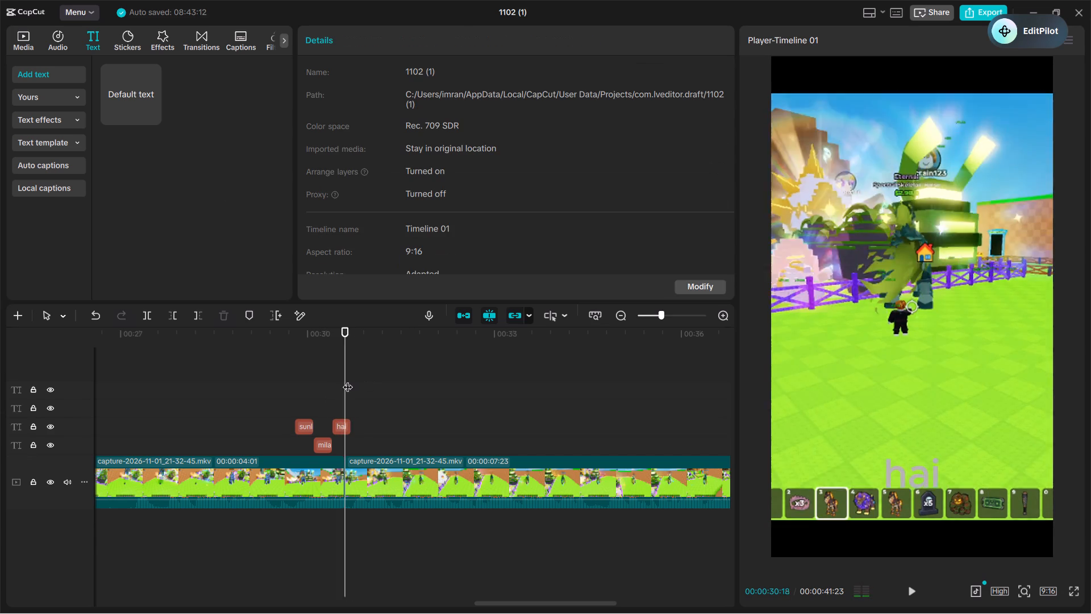
key(space)
click(352, 385)
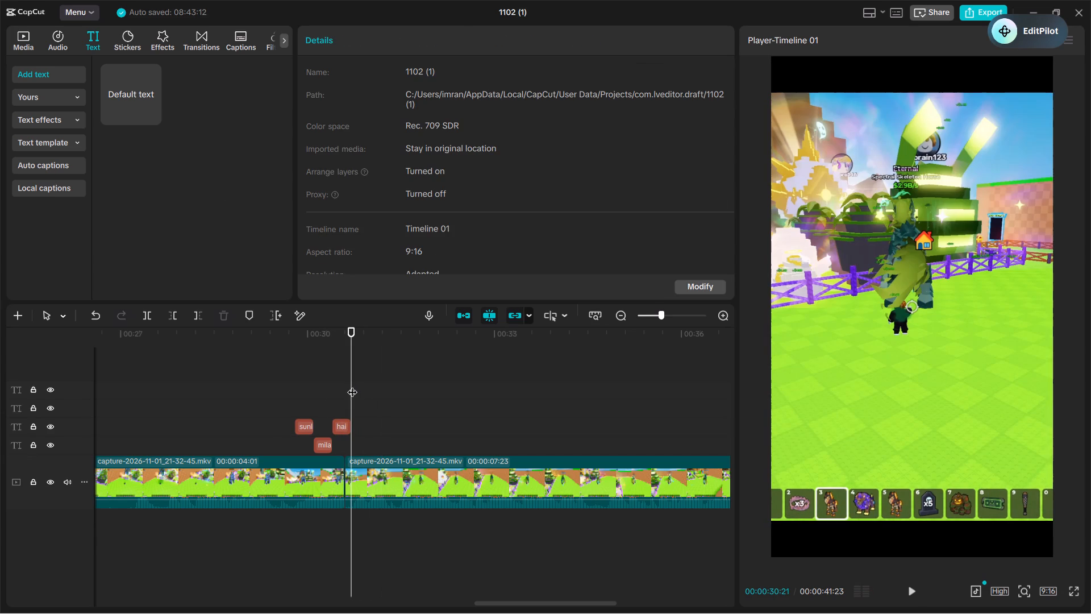
key(ctrl+v)
double_click(405, 126)
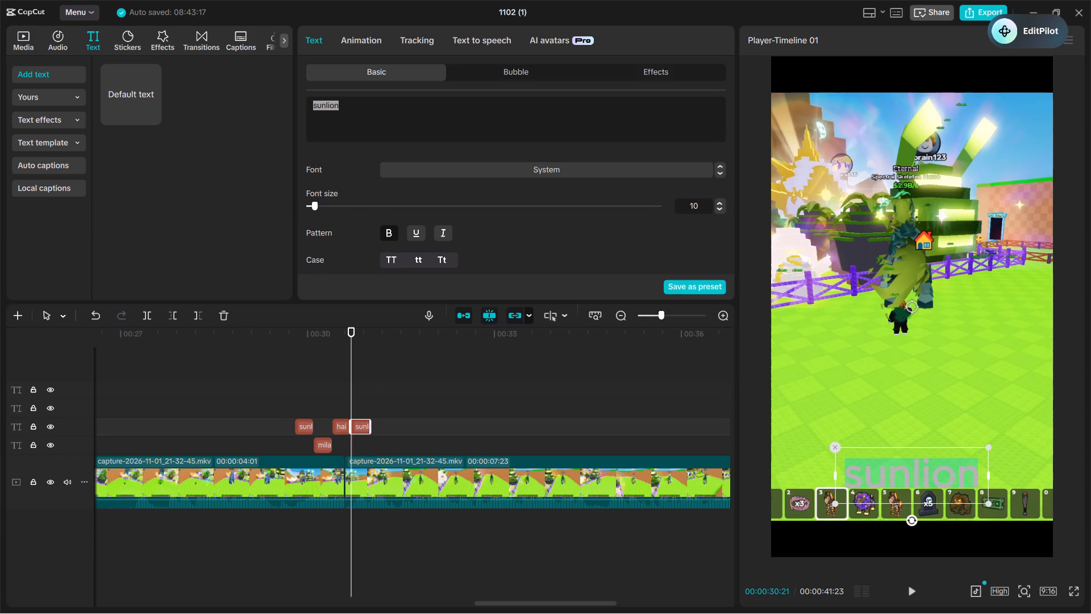
key(BackSpace)
text(and)
key(space)
text(ak)
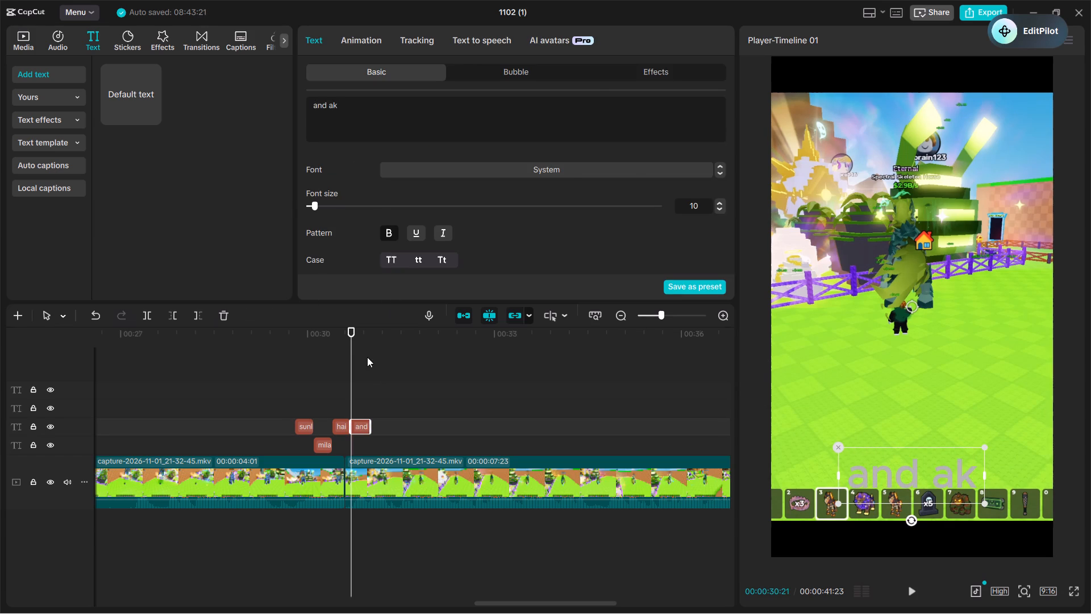
Paste the copied caption at 00:00:31:00, directly after "and ak", and change its text to "skeleton".
click(367, 357)
key(ctrl+v)
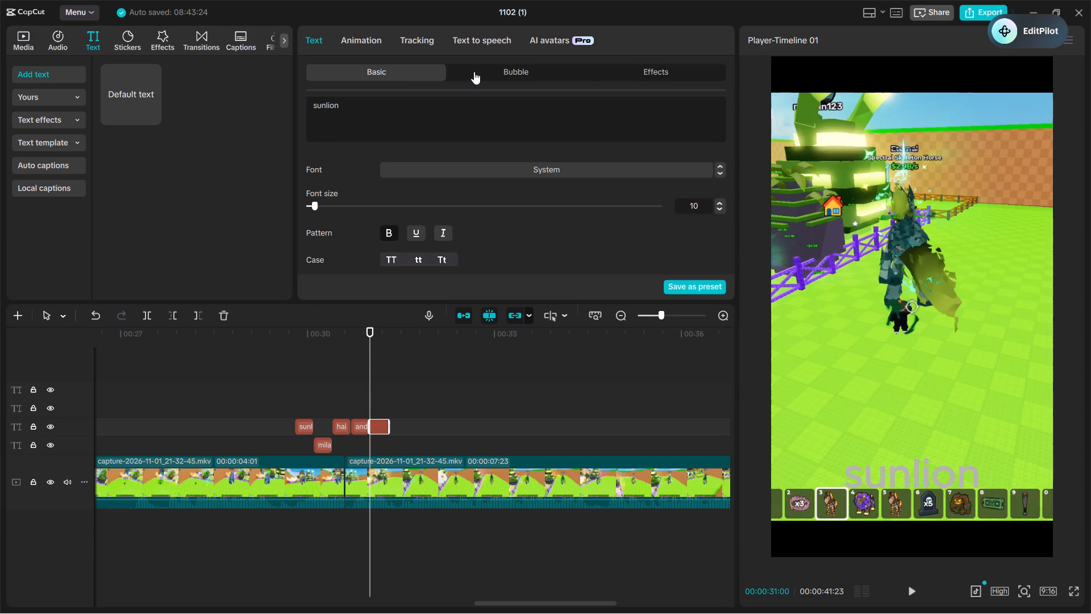
double_click(351, 101)
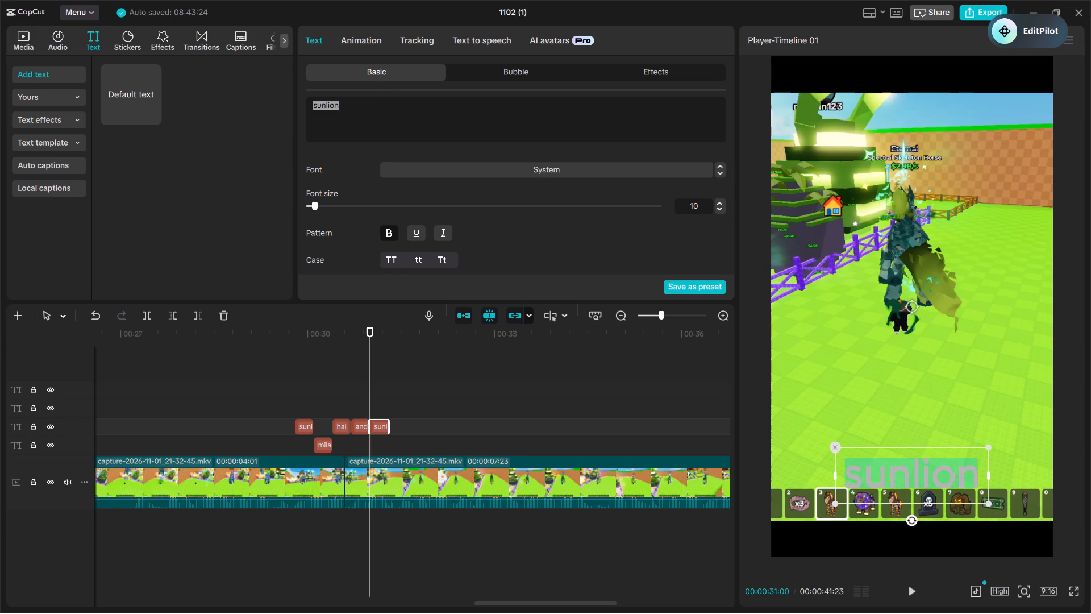
key(BackSpace)
text(ske)
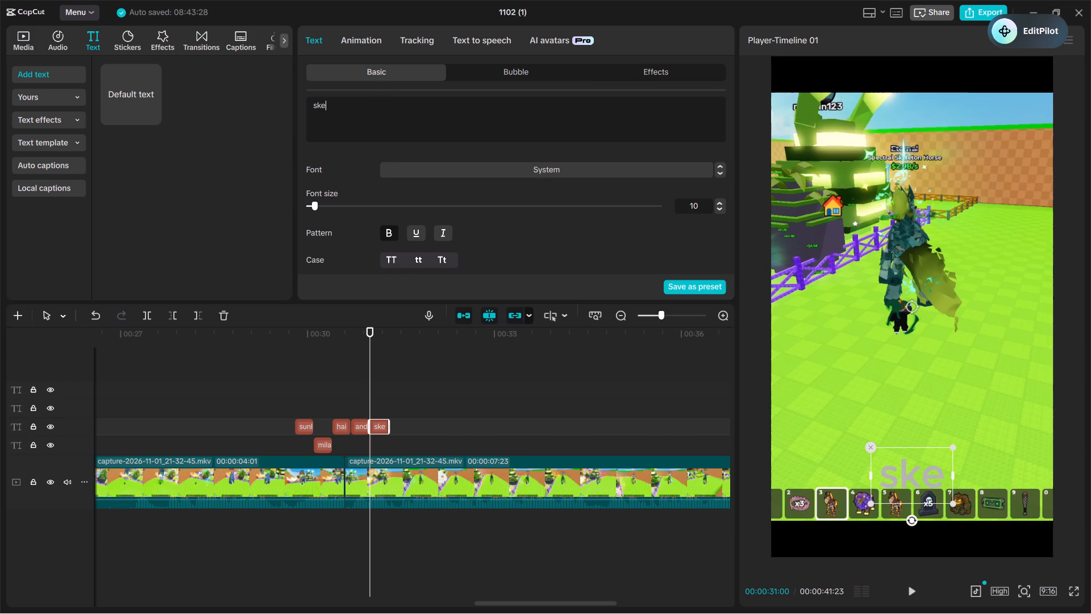
text(le)
text(ton)
key(space)
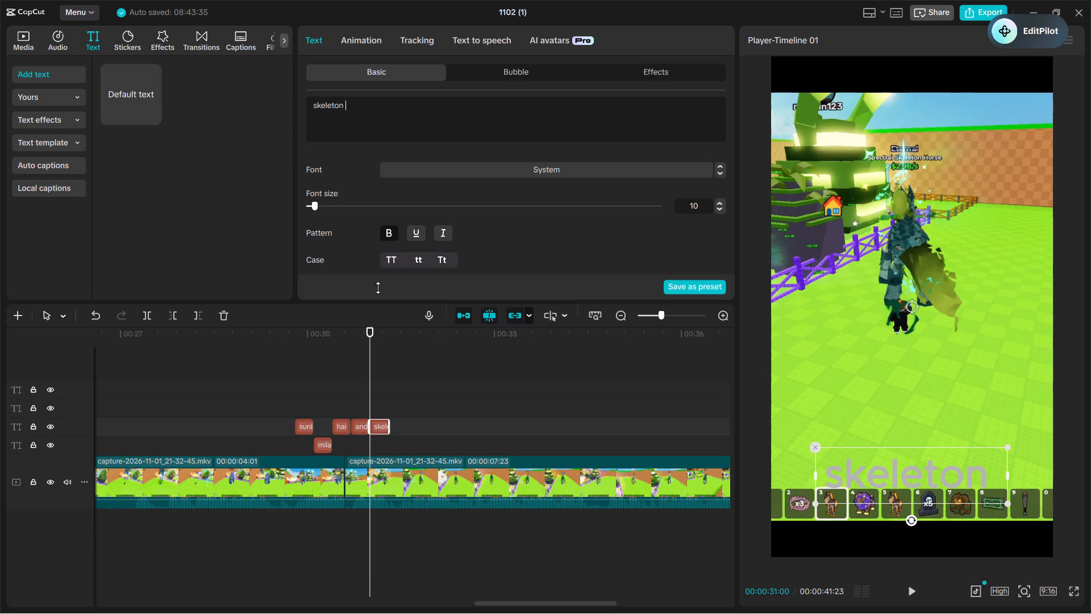
Play the speech through "skeleton", lengthen that caption slightly and shift it so it ends at 00:00:31:22.
click(343, 385)
key(space)
key(space)
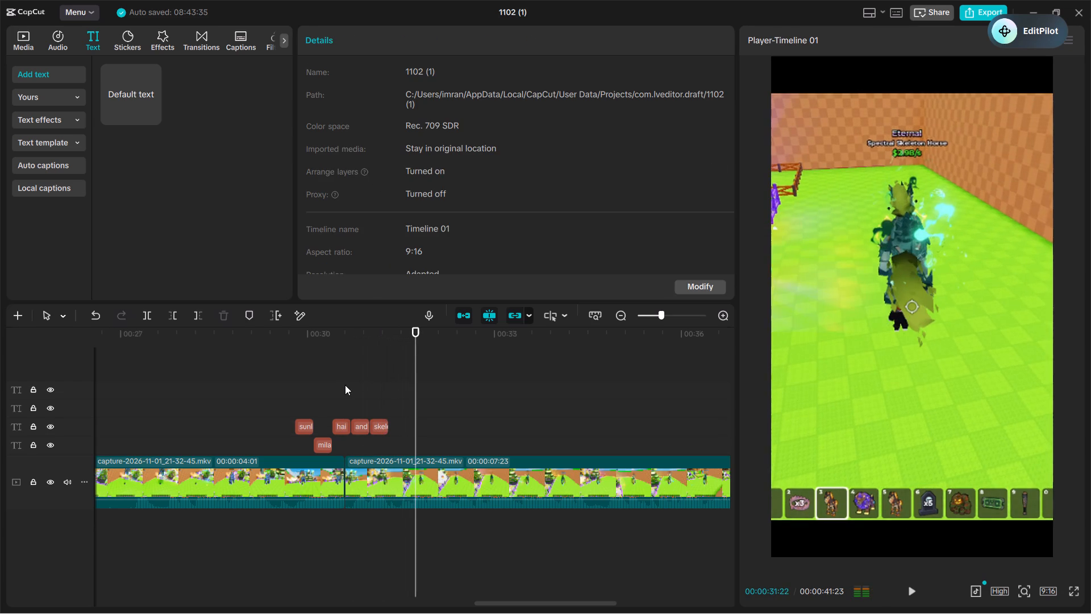
click(382, 427)
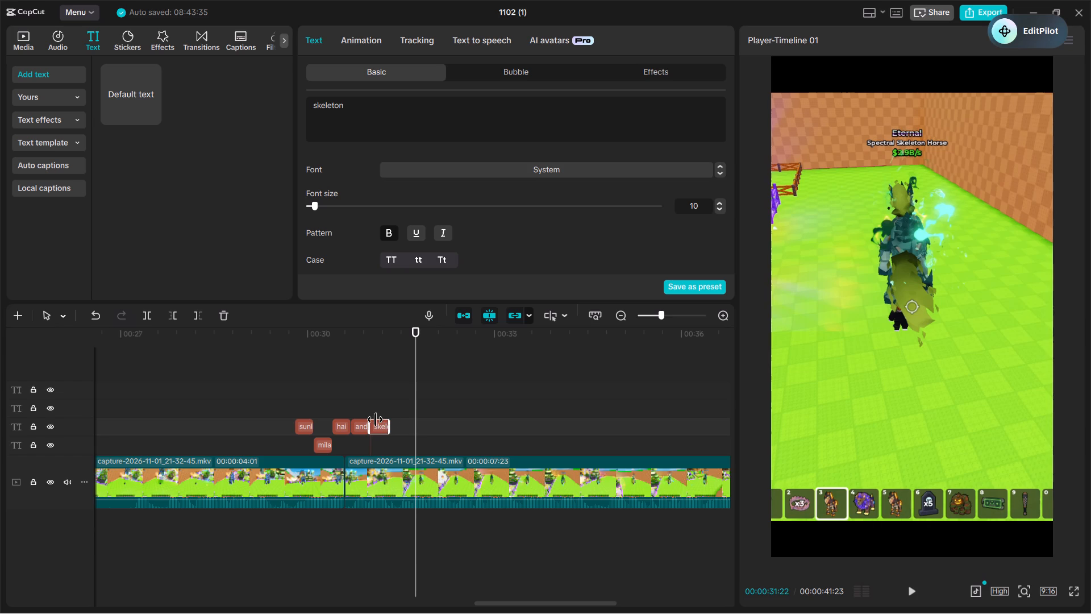
drag(390, 429, 397, 428)
drag(382, 425, 402, 429)
Paste the copied caption at 00:00:31:22, directly after "skeleton", and change its text to "horse".
key(ctrl+v)
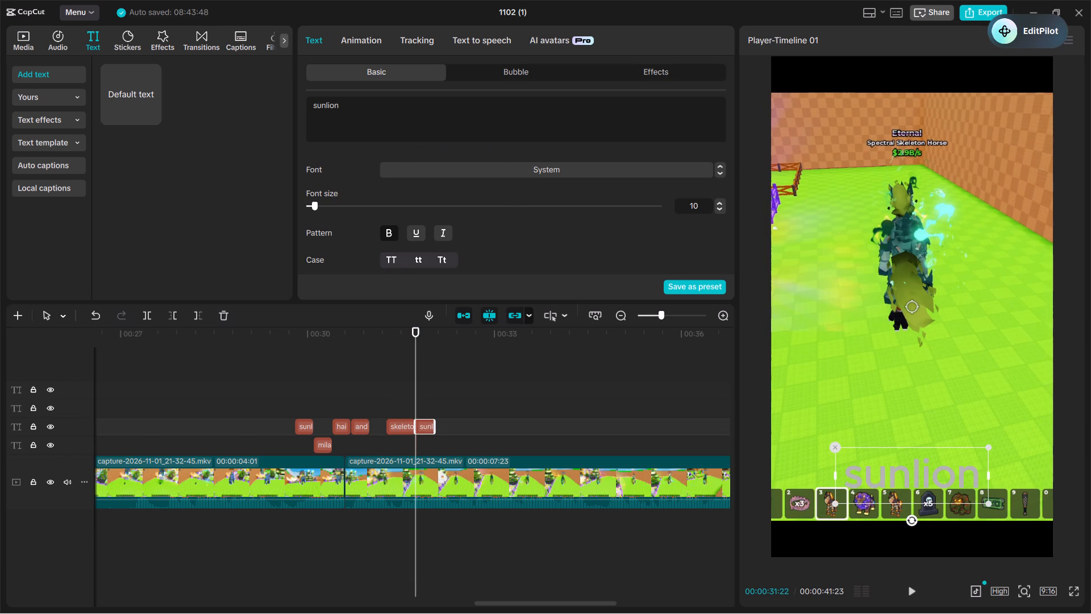
double_click(413, 111)
key(BackSpace)
text(horse)
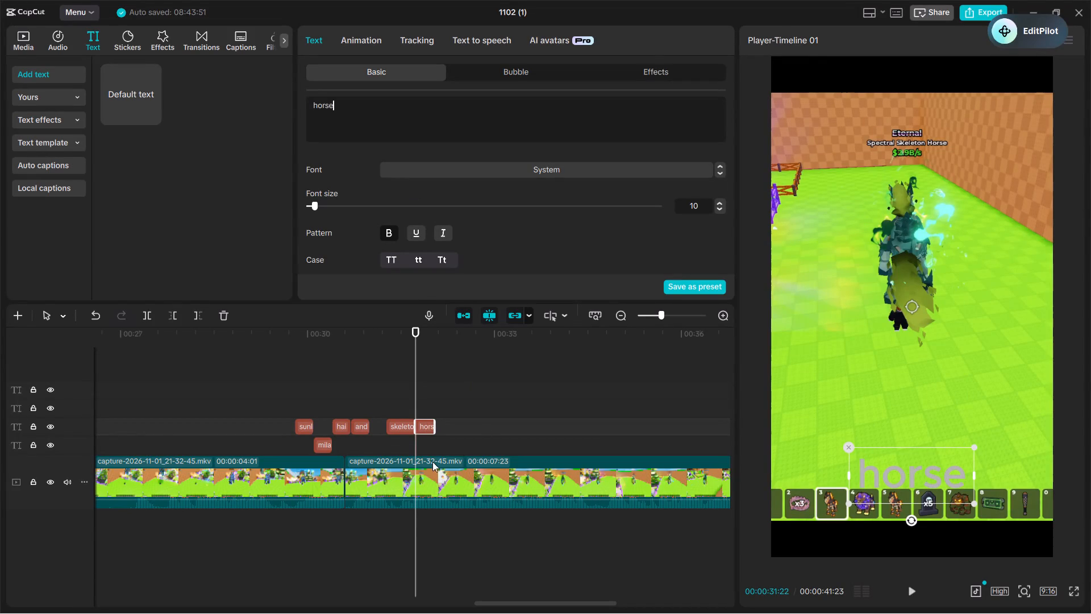
Play on past the "horse" caption, paste the copied caption at 00:00:32:19 and change its text to "and ak".
click(387, 405)
key(space)
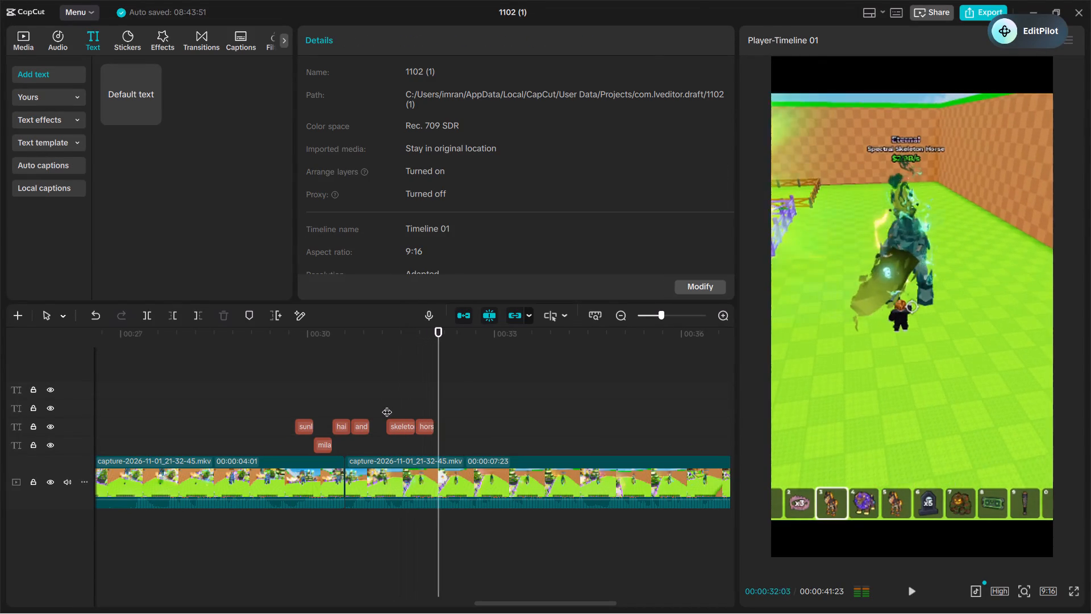
key(space)
key(ctrl+v)
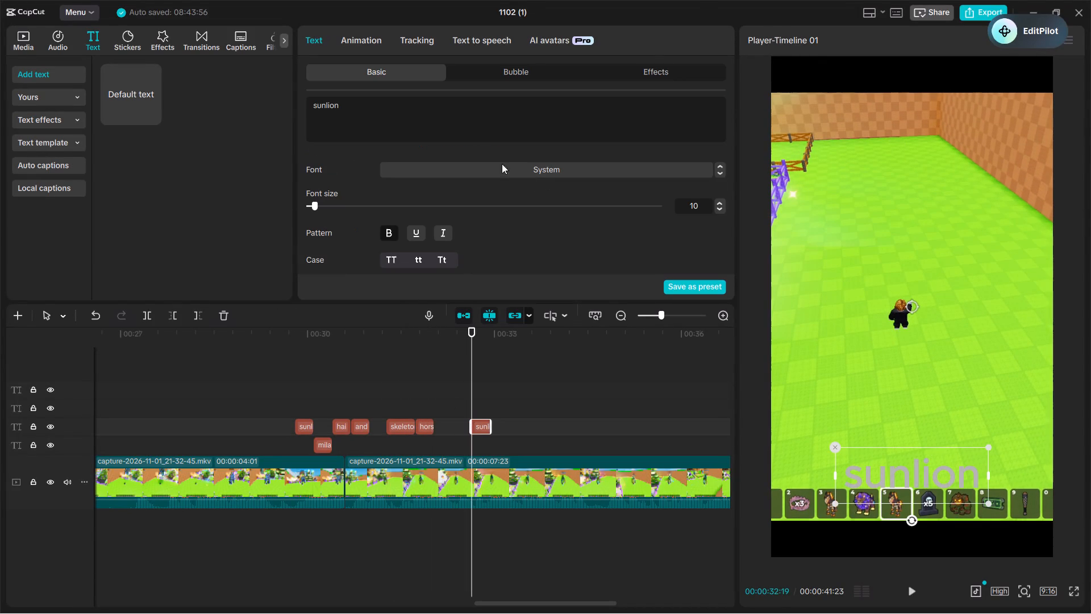
double_click(370, 123)
key(BackSpace)
text(and)
key(space)
text(ak)
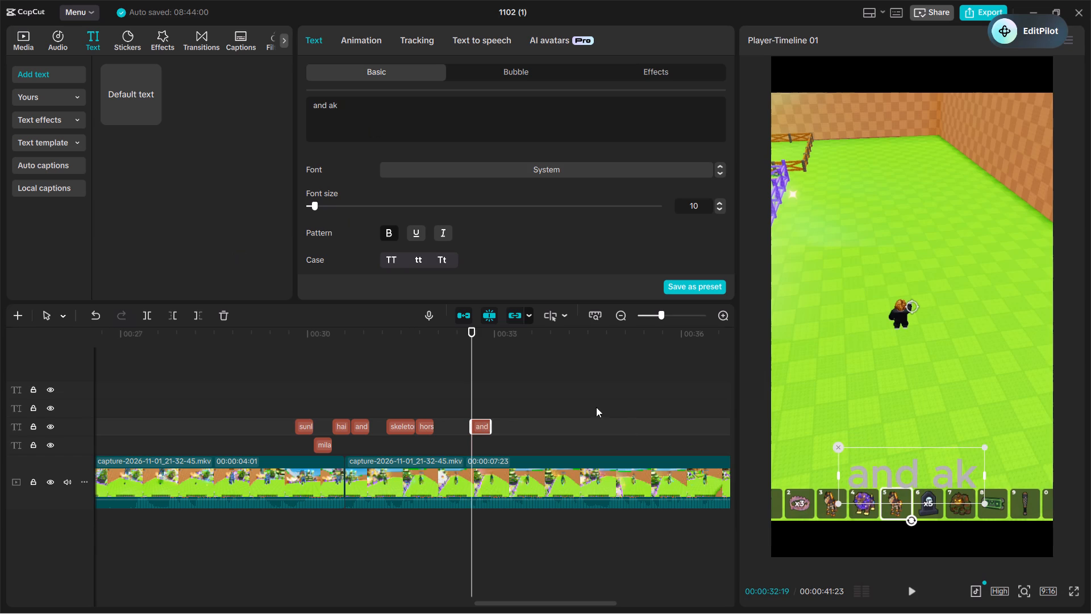
Paste the copied caption at 00:00:32:28, directly after the second "and ak", and change its text to "or skeleton".
click(492, 373)
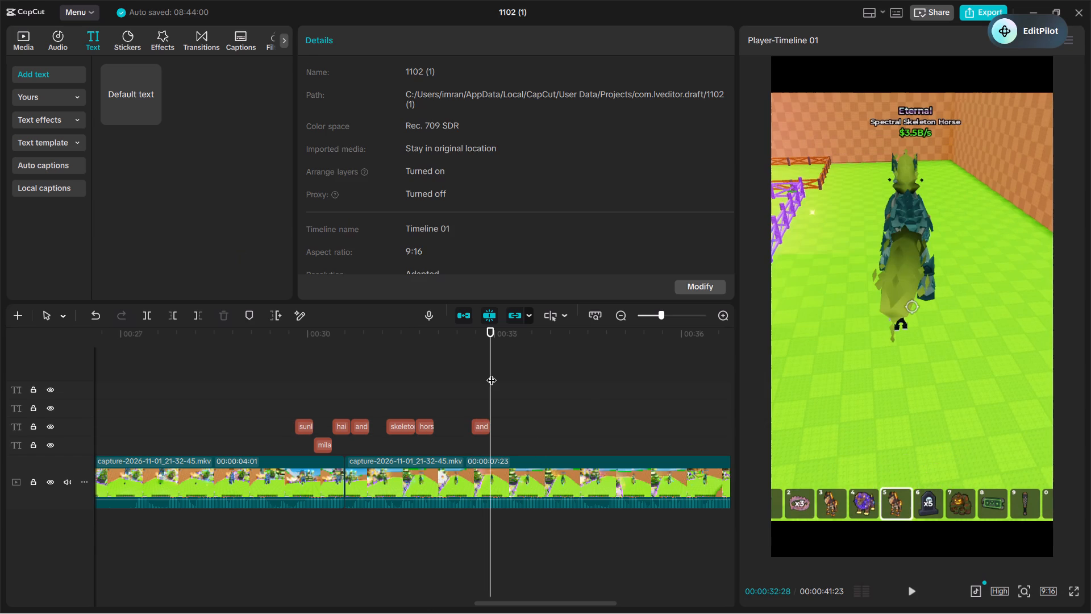
key(ctrl+v)
double_click(450, 124)
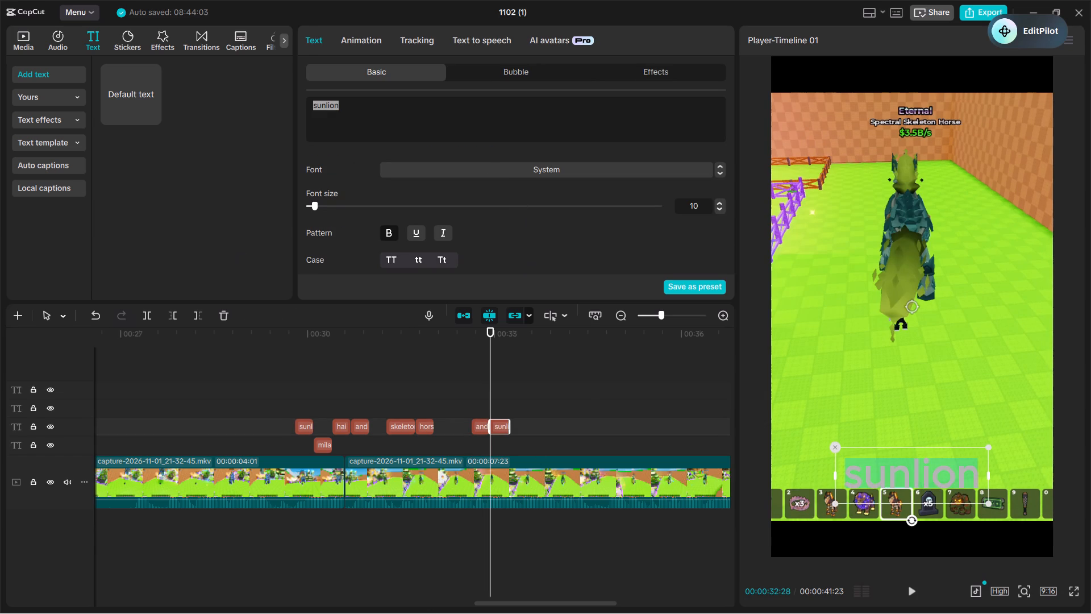
key(BackSpace)
text(oe)
key(BackSpace)
text(r)
key(space)
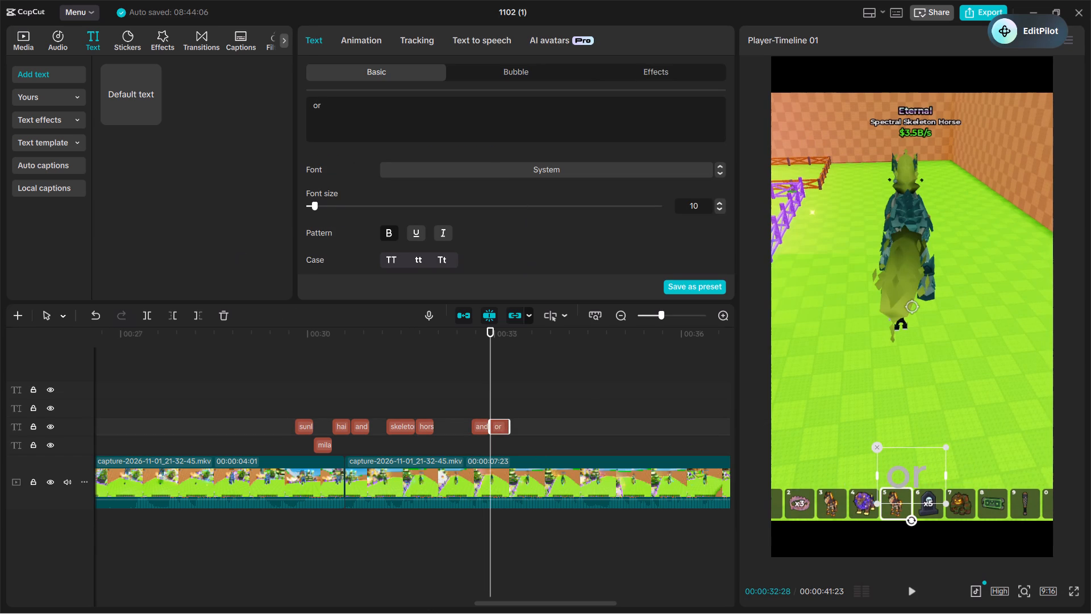
key(s)
text(keleto)
key(n)
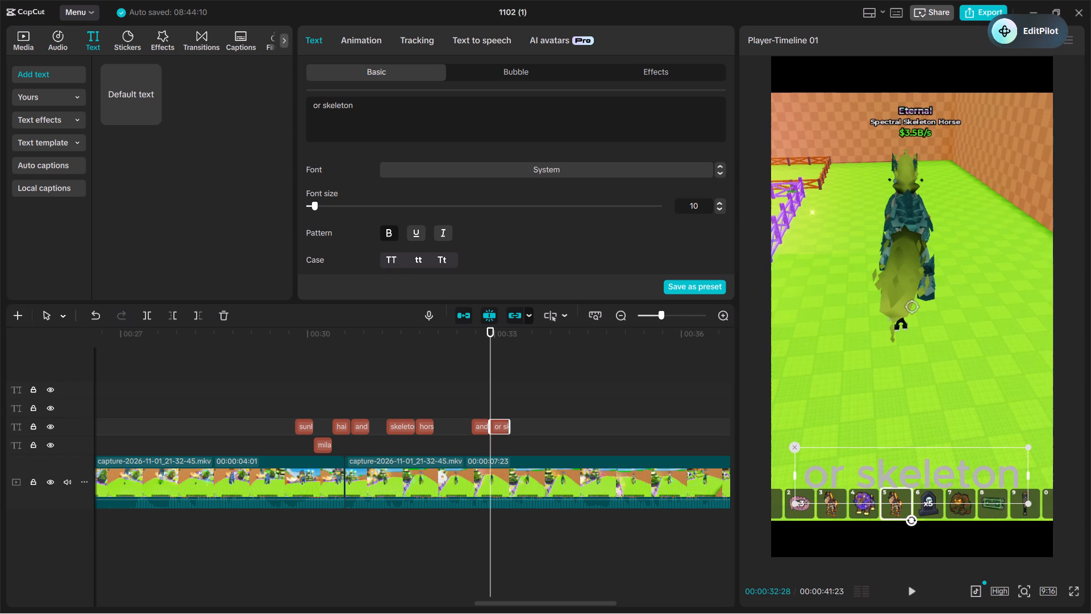
Paste the copied caption at 00:00:33:07, directly after "or skeleton", and change its text to "horse".
double_click(509, 382)
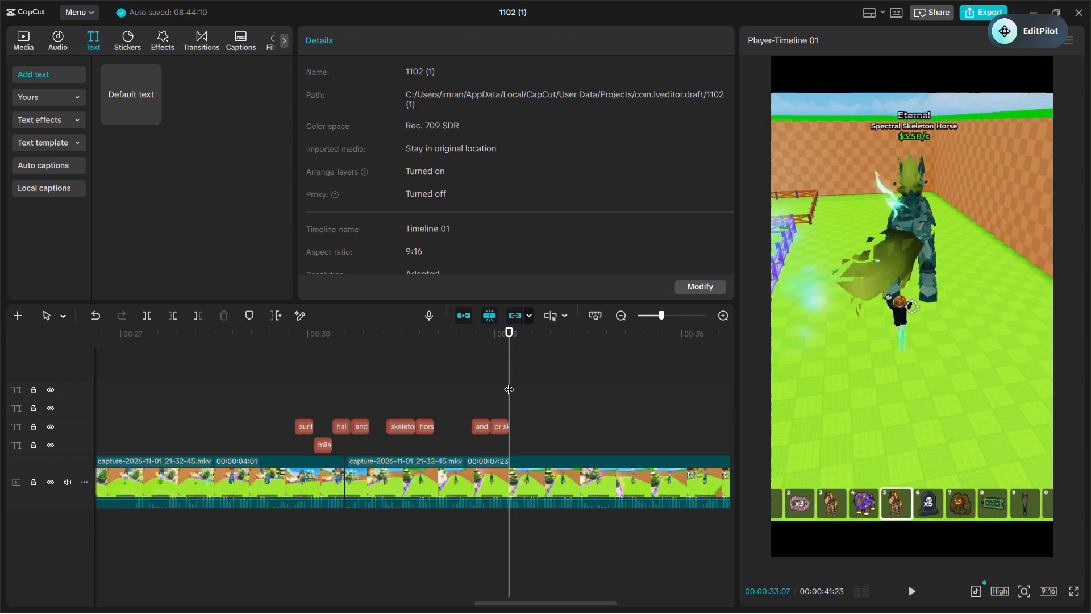
key(ctrl+v)
double_click(418, 103)
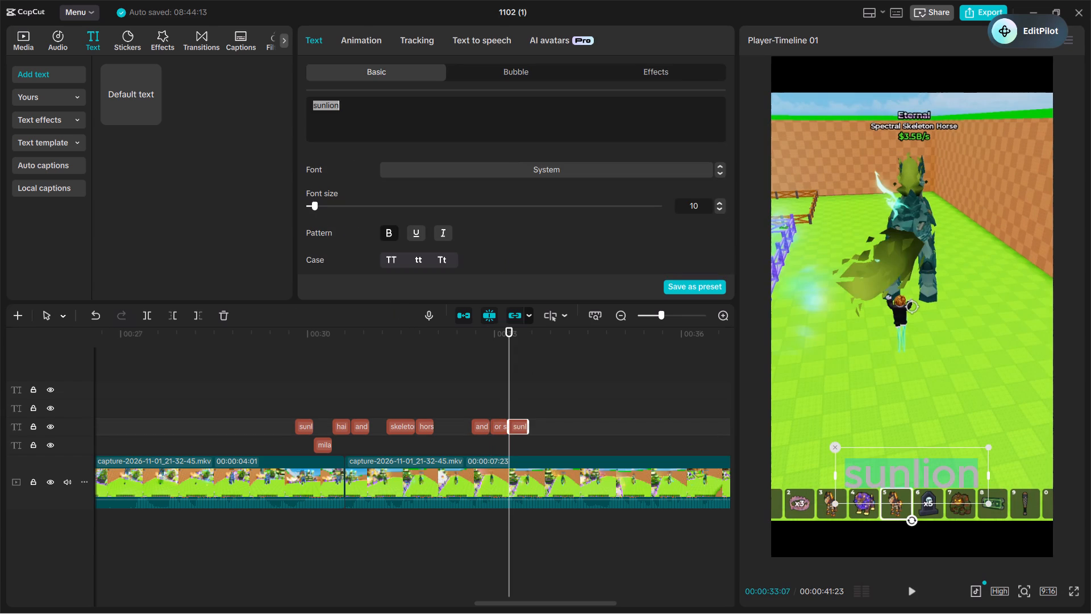
key(BackSpace)
text(horm)
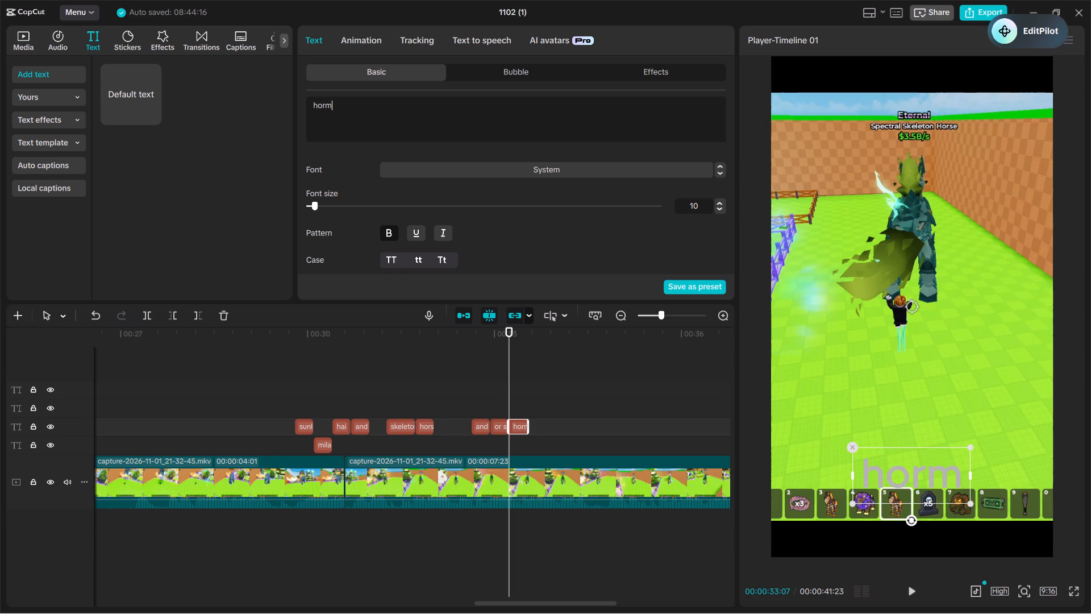
key(BackSpace)
text(se)
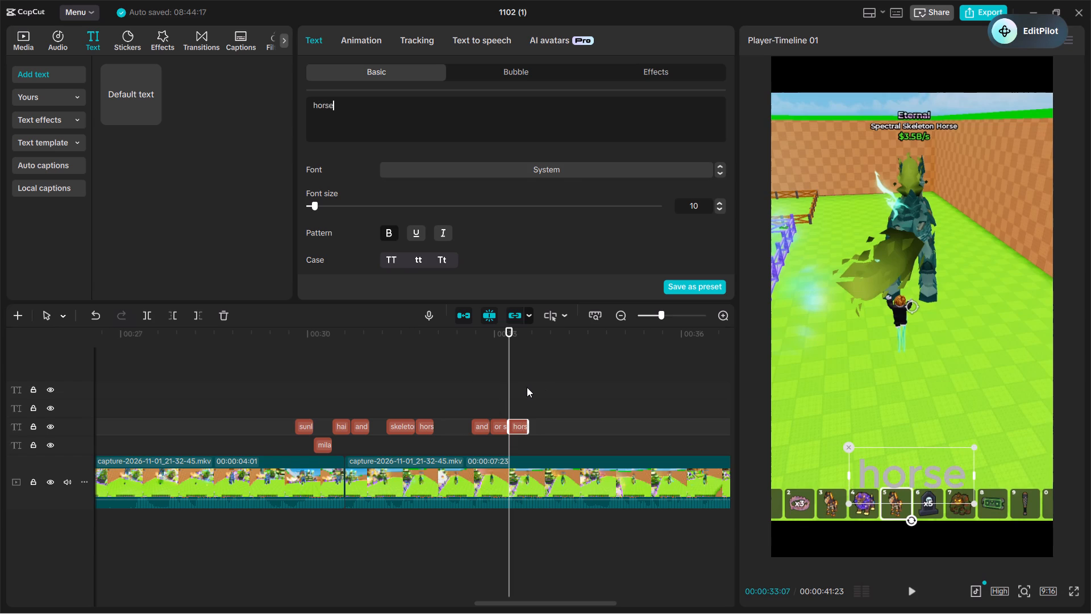
Paste the copied caption at 00:00:33:16, directly after the second "horse", and change its text to "mila".
drag(534, 385, 522, 392)
click(522, 392)
drag(522, 392, 531, 397)
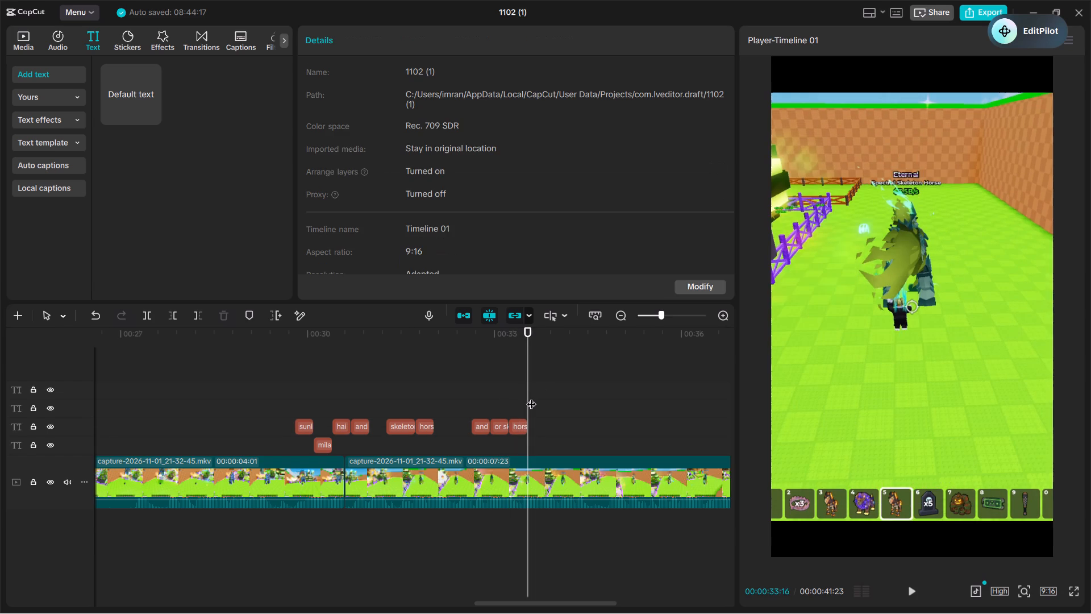
key(ctrl+v)
double_click(395, 124)
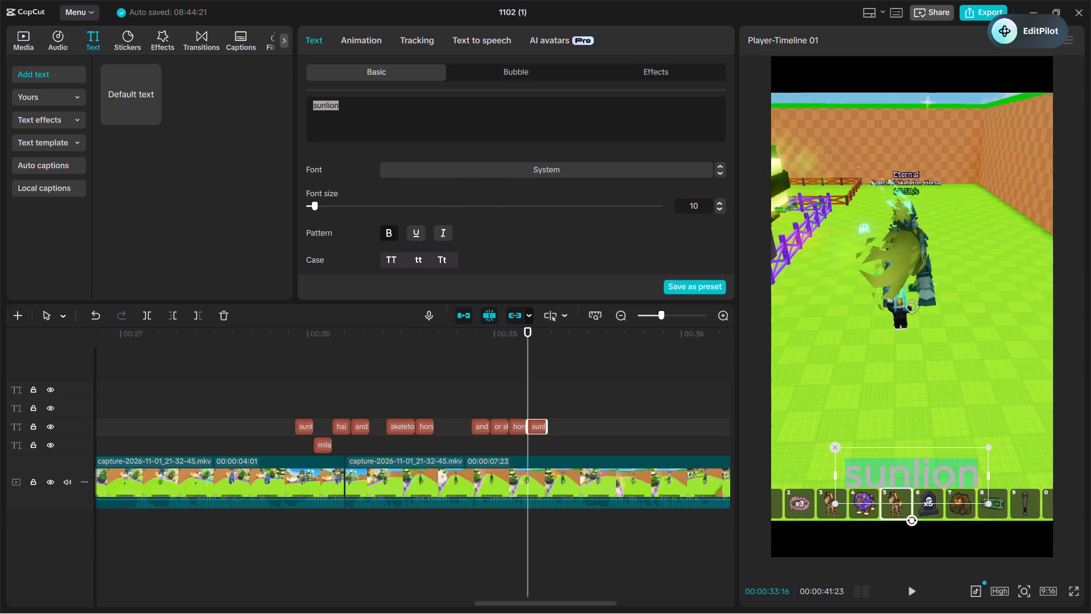
key(BackSpace)
text(mila)
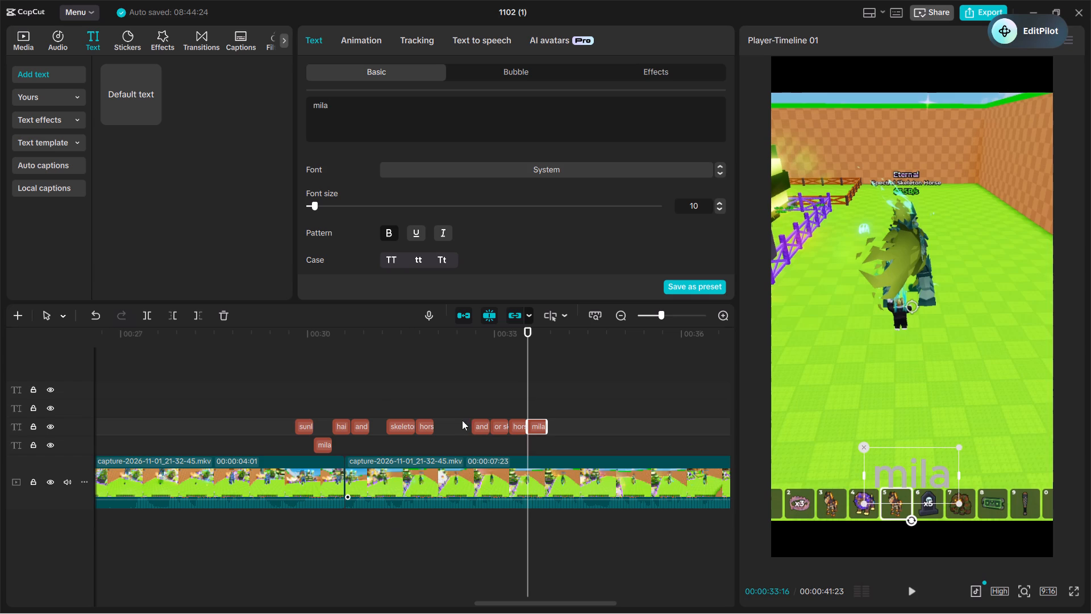
Paste the copied caption at 00:00:33:25, directly after the second "mila", and change its text to "hai".
click(546, 405)
key(ctrl+v)
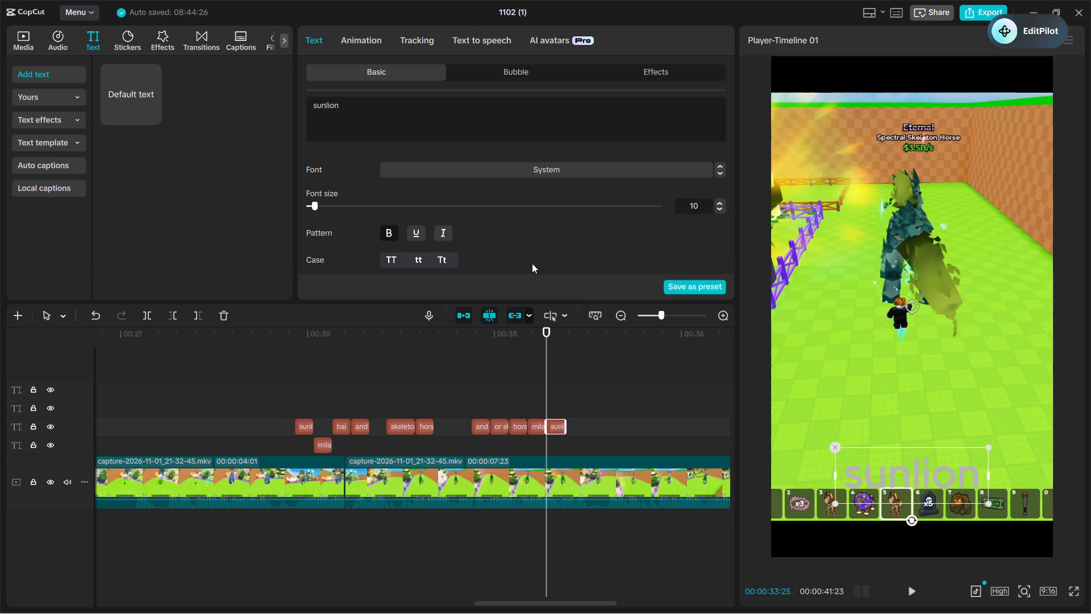
double_click(410, 103)
key(BackSpace)
text(hai)
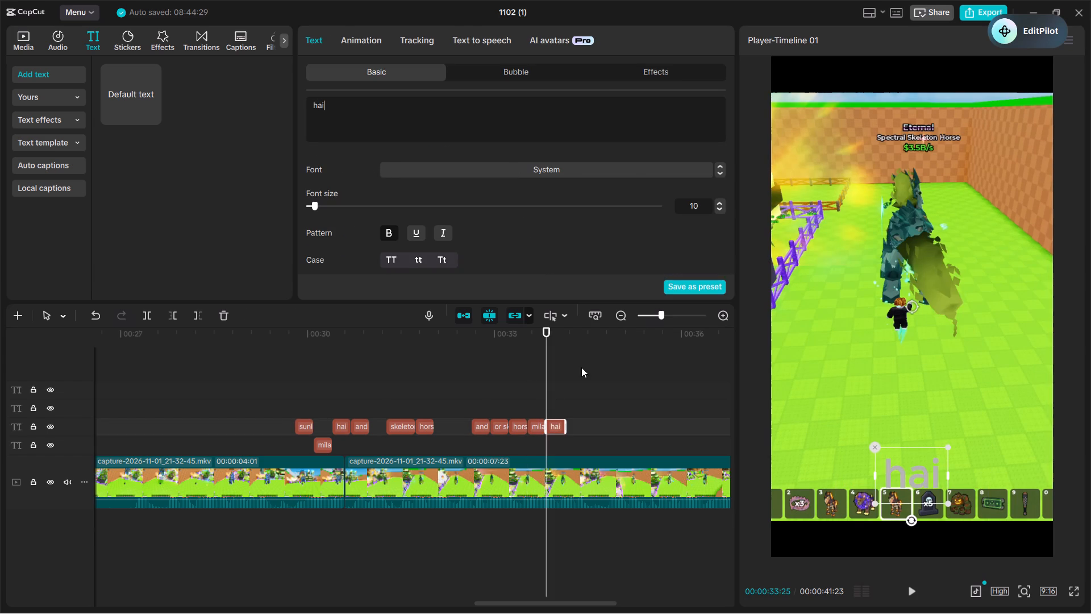
Play on into the next clip, paste the copied caption at that clip's start, 00:00:38:11, and change its text to "agar".
click(581, 367)
key(space)
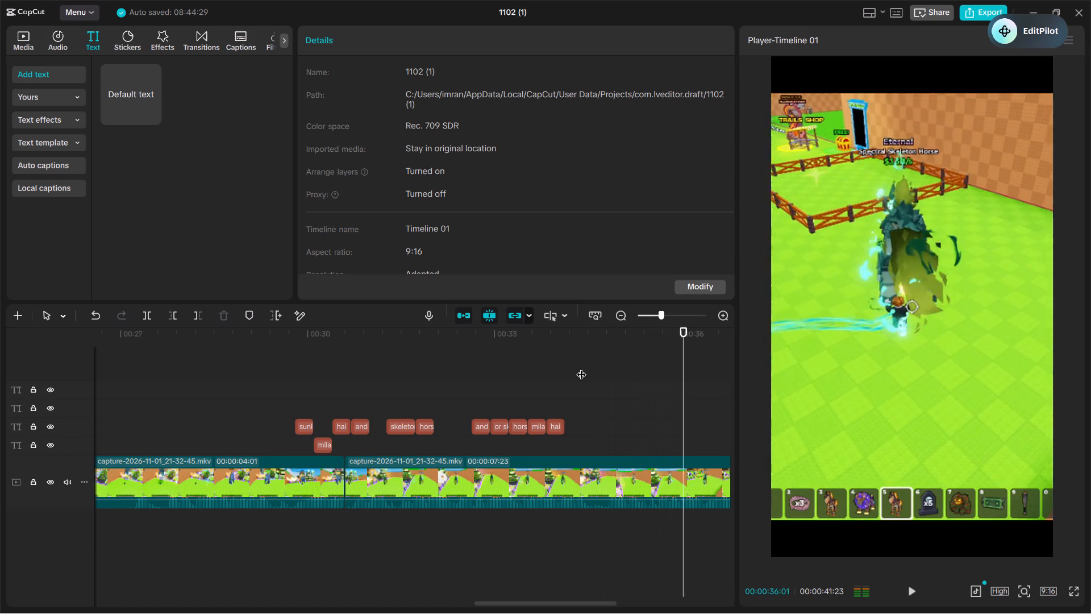
key(ctrl+minus)
key(ctrl+minus)
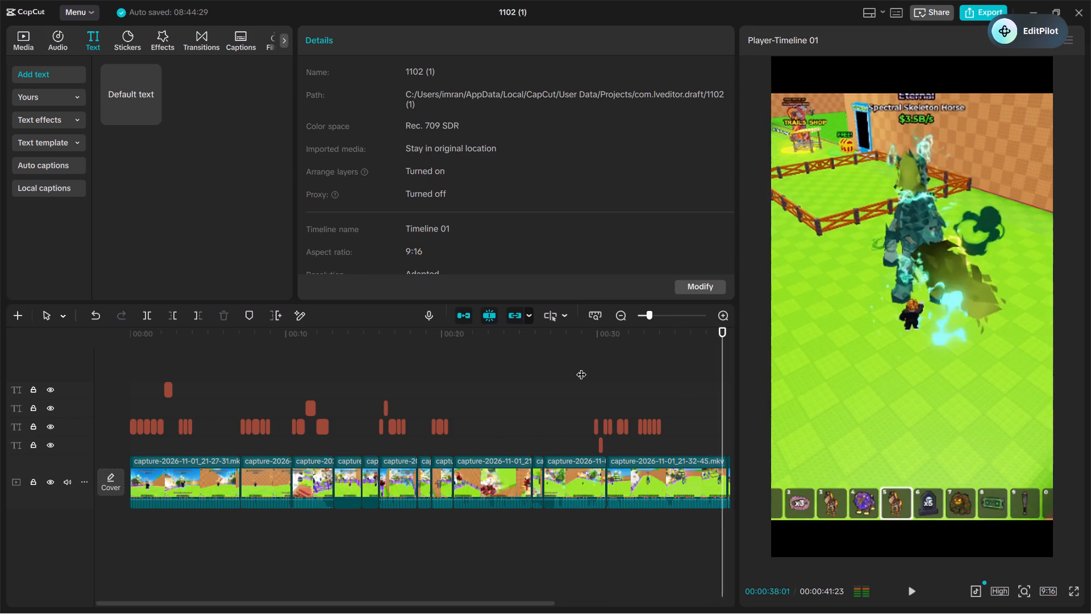
key(space)
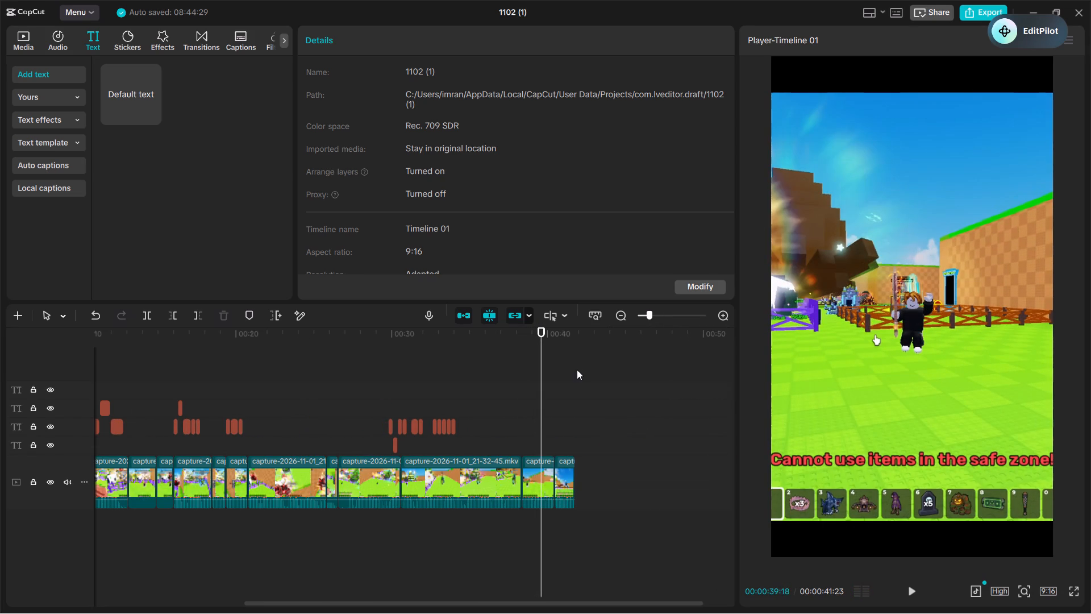
click(519, 425)
scroll(519, 425, up, 1)
key(ctrl+v)
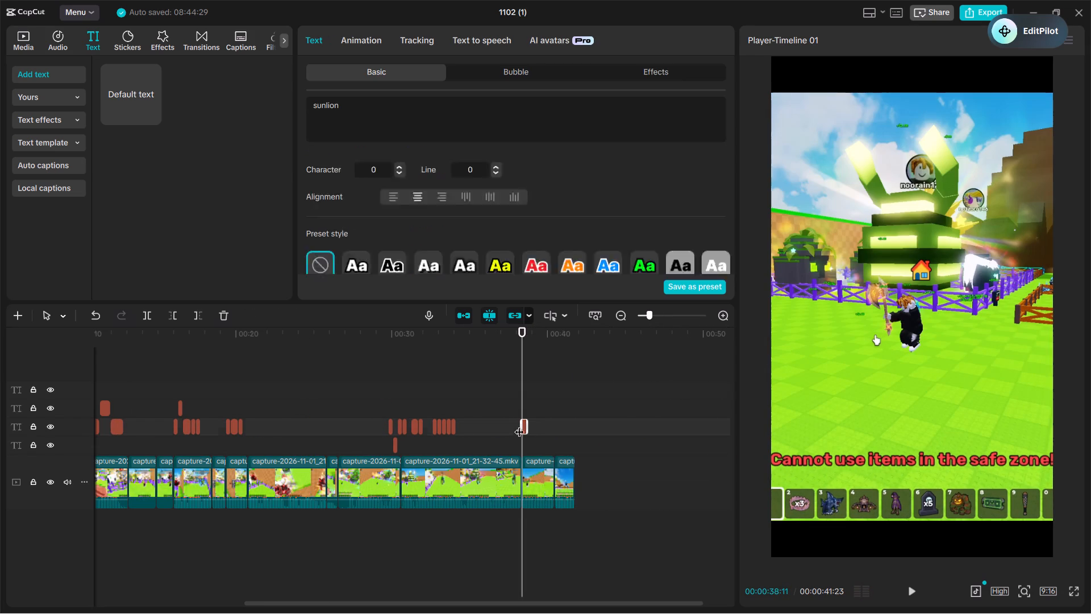
ctrl+scroll(519, 288, down, 1)
scroll(405, 144, up, 3)
double_click(395, 126)
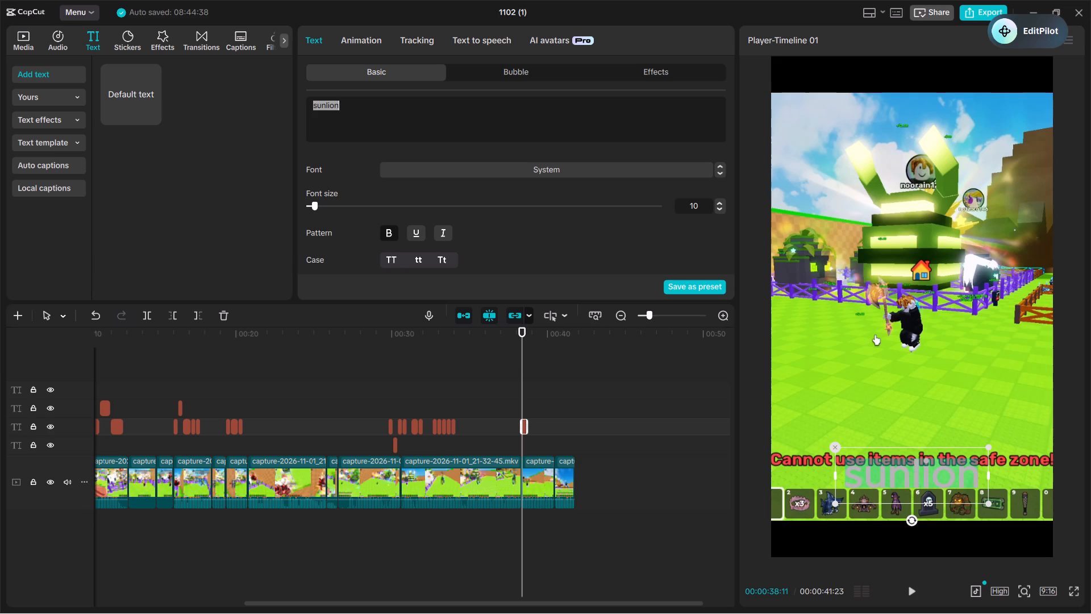
key(BackSpace)
scroll(395, 126, up, 1)
text(aga)
scroll(395, 126, up, 3)
key(r)
scroll(395, 126, up, 1)
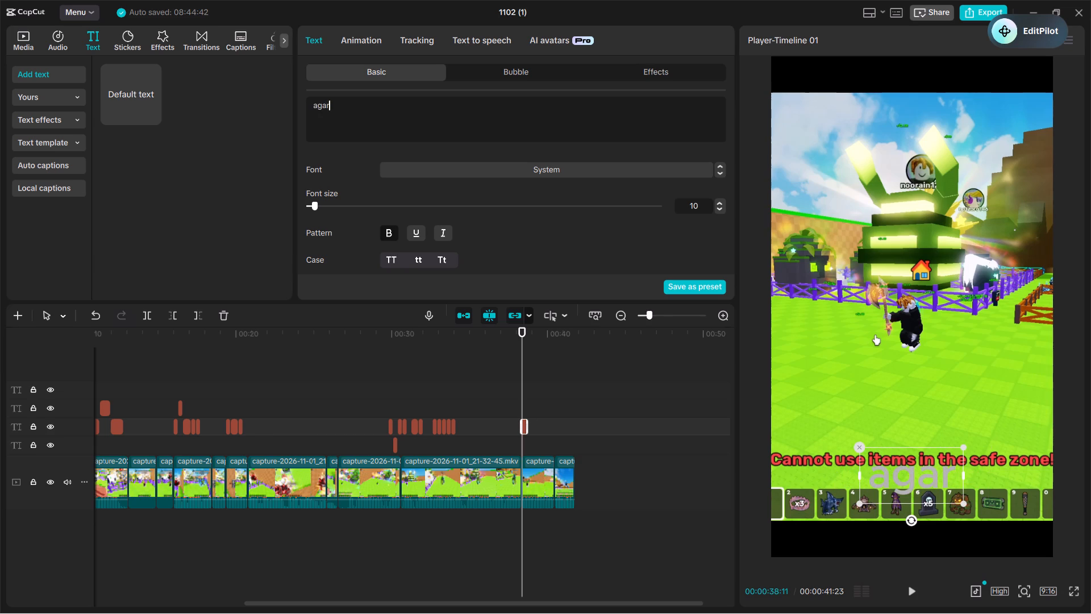
Paste the copied caption at 00:00:38:20, directly after "agar", and change its text to "apko".
key(ctrl+plus)
key(ctrl+plus)
ctrl+scroll(395, 126, up, 3)
click(534, 372)
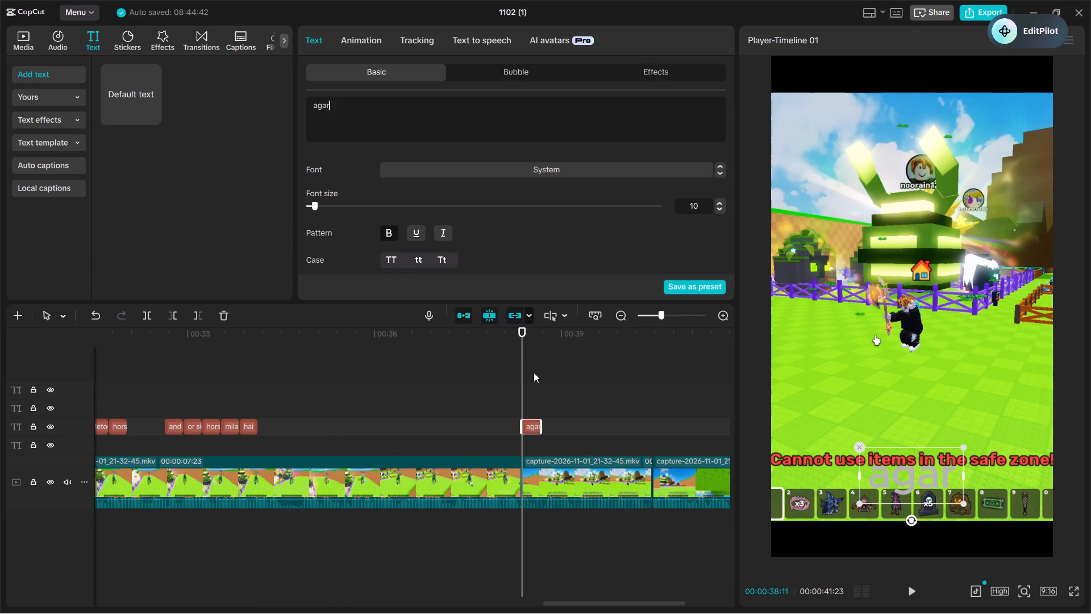
drag(534, 372, 544, 402)
key(ctrl+v)
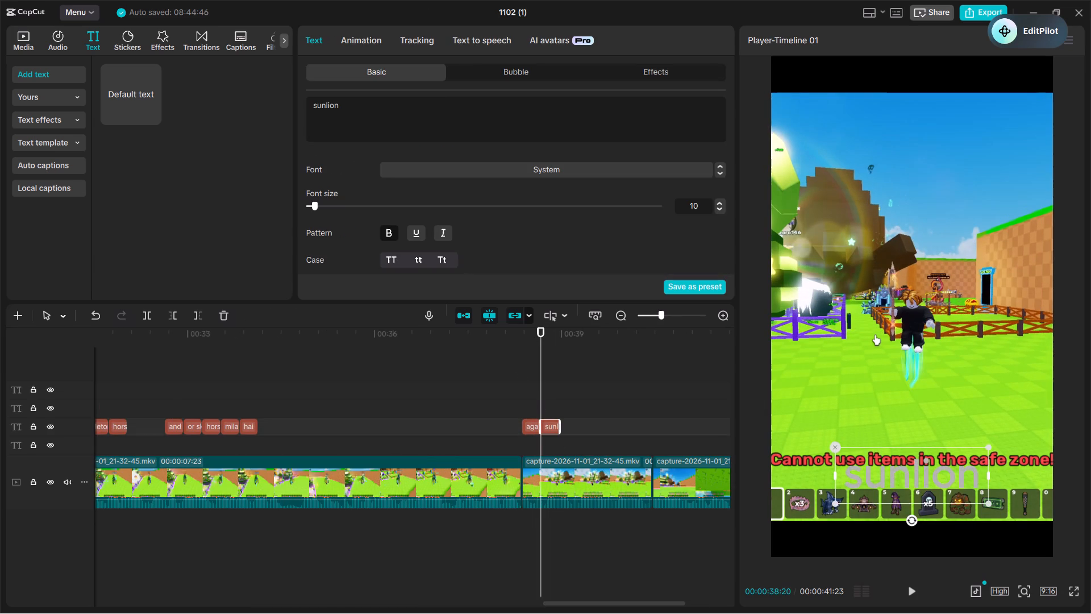
double_click(410, 103)
key(BackSpace)
text(apko)
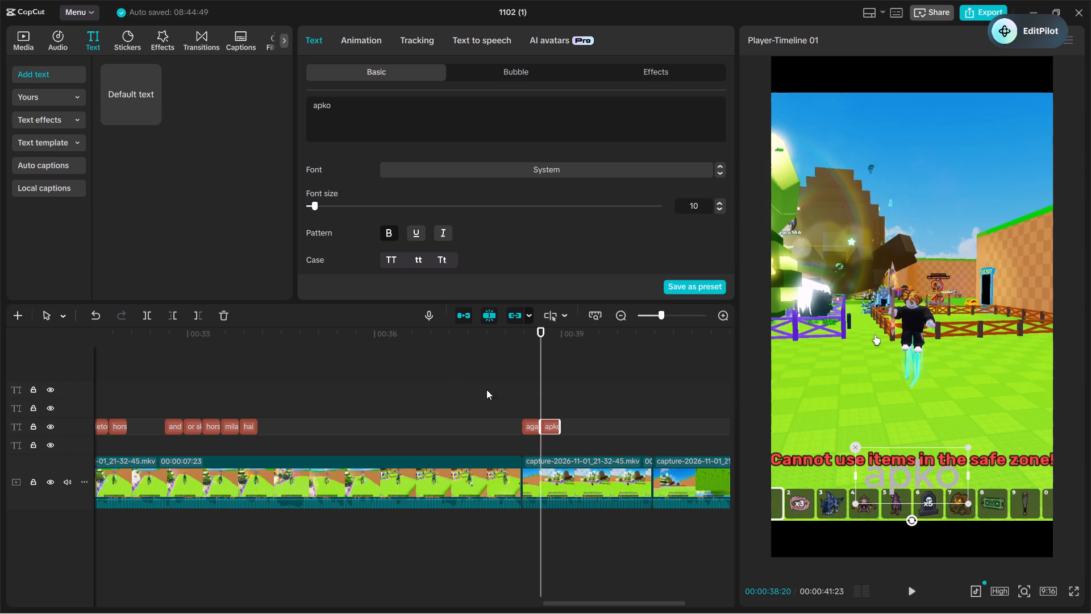
Set the text colour of the "agar" and "apko" captions together to white, FFFFFF.
click(517, 417)
drag(517, 417, 534, 434)
drag(490, 400, 571, 432)
click(417, 228)
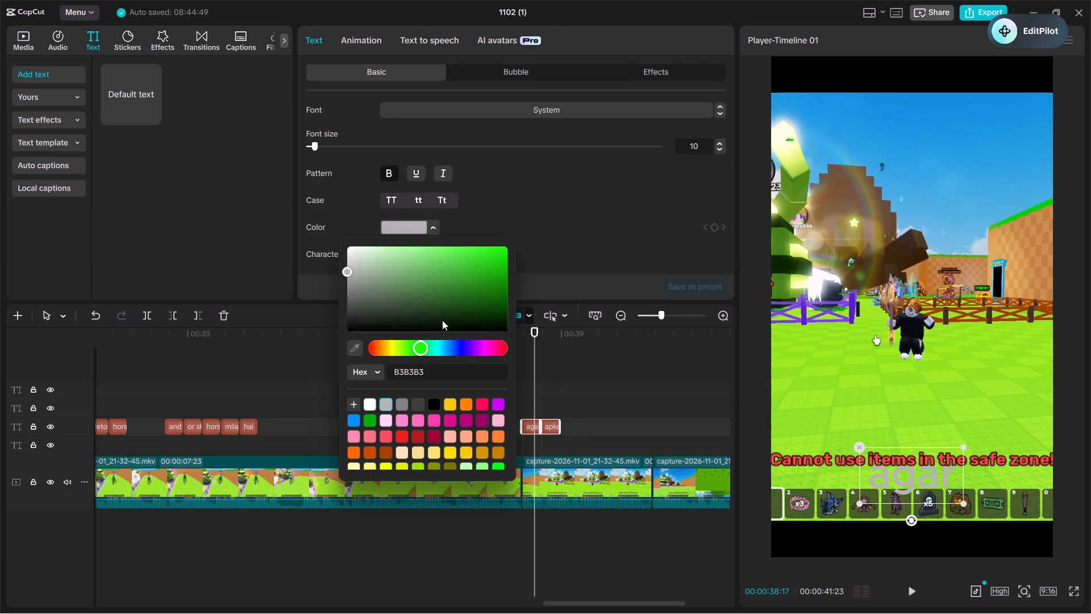
click(373, 407)
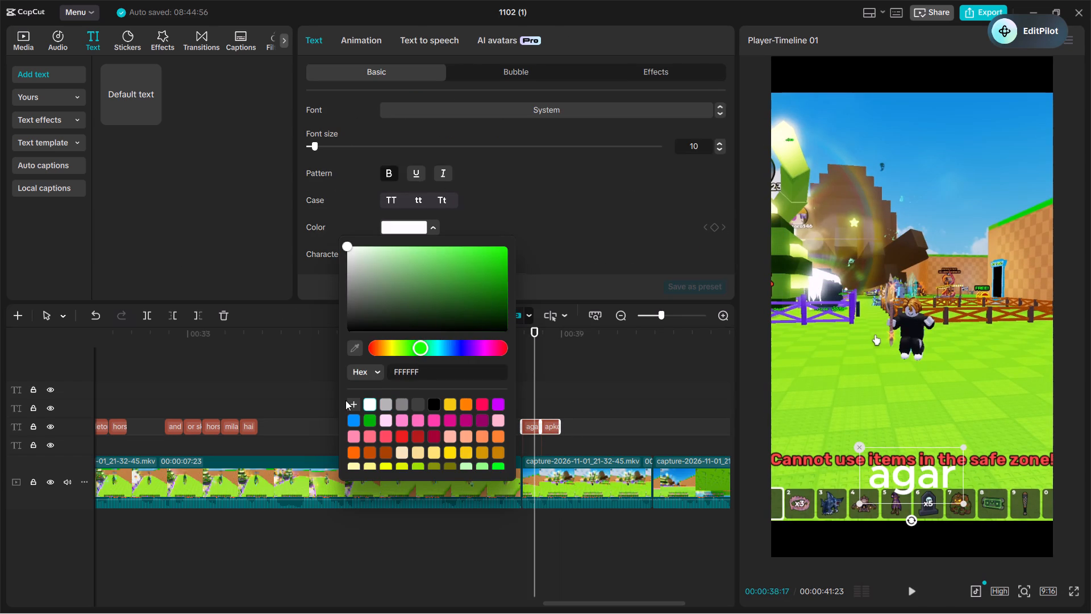
click(338, 397)
Paste the copied caption at 00:00:38:29, directly after "apko", and change its text to "bhai".
click(559, 390)
drag(559, 390, 552, 395)
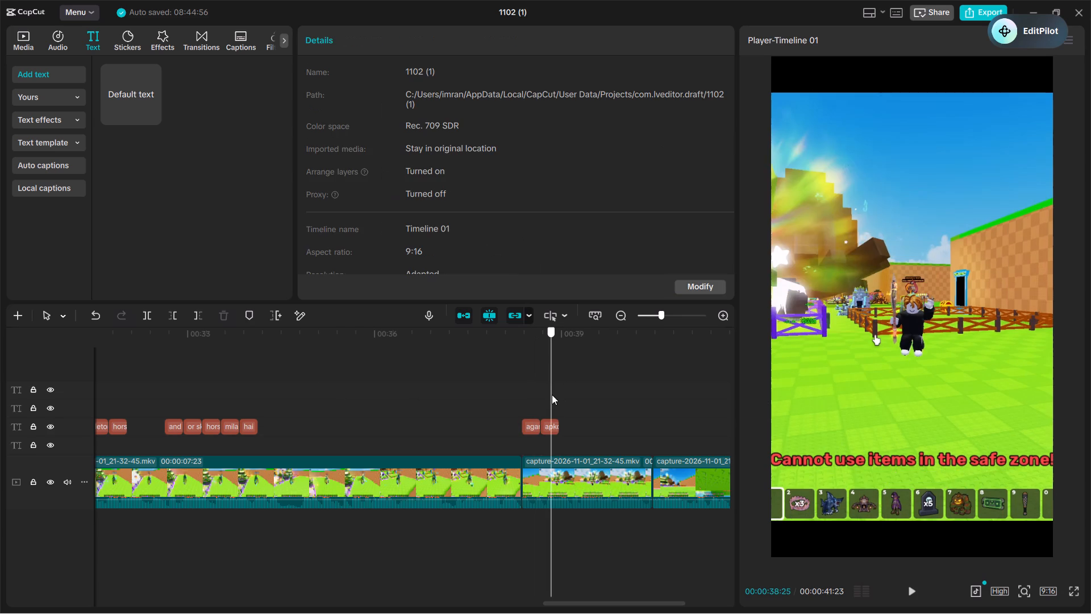
drag(552, 395, 556, 397)
key(ctrl+v)
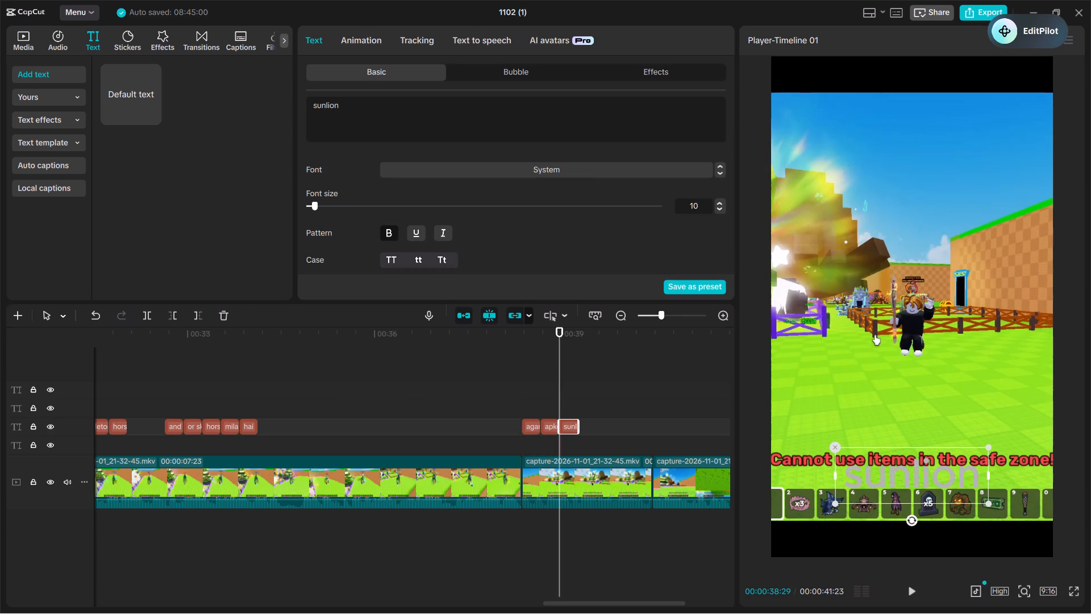
double_click(378, 116)
key(BackSpace)
text(bh)
text(ai)
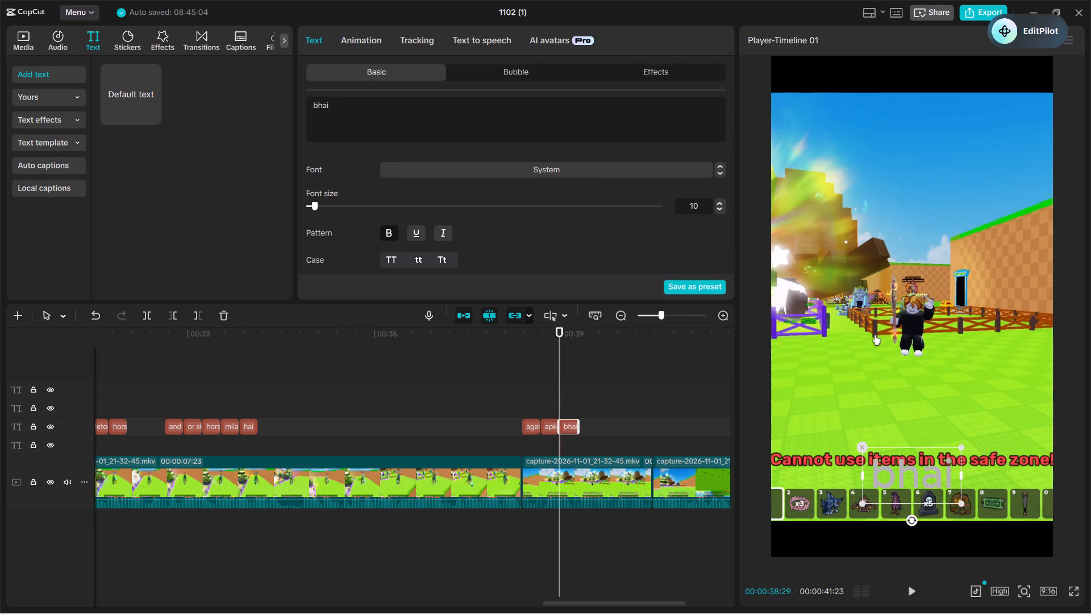
Paste the copied caption at 00:00:39:08, directly after "bhai", and change its text to "mere".
click(574, 370)
key(ctrl+v)
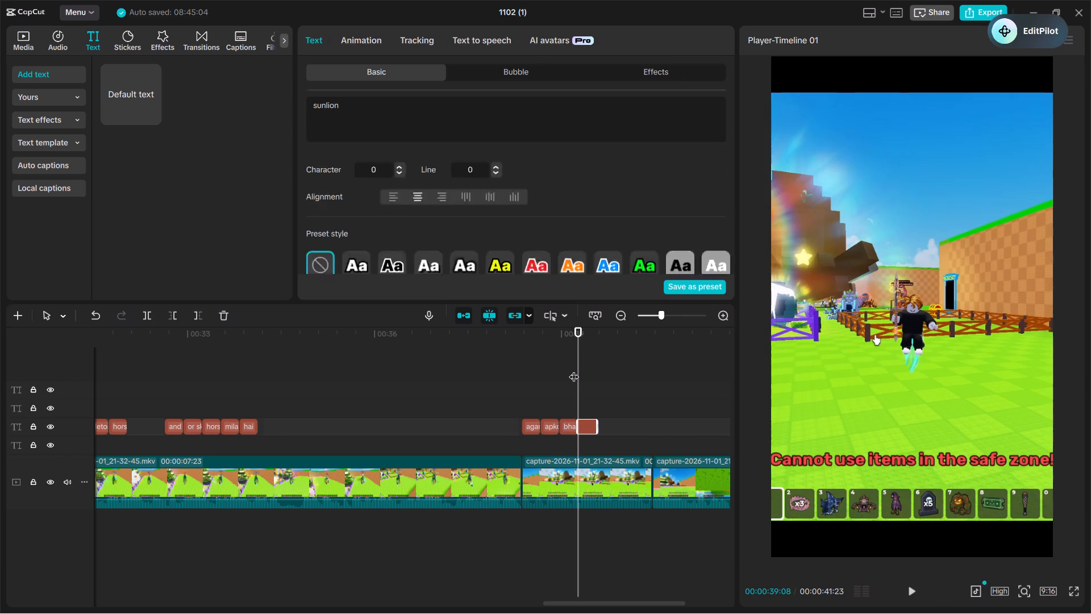
double_click(419, 129)
key(BackSpace)
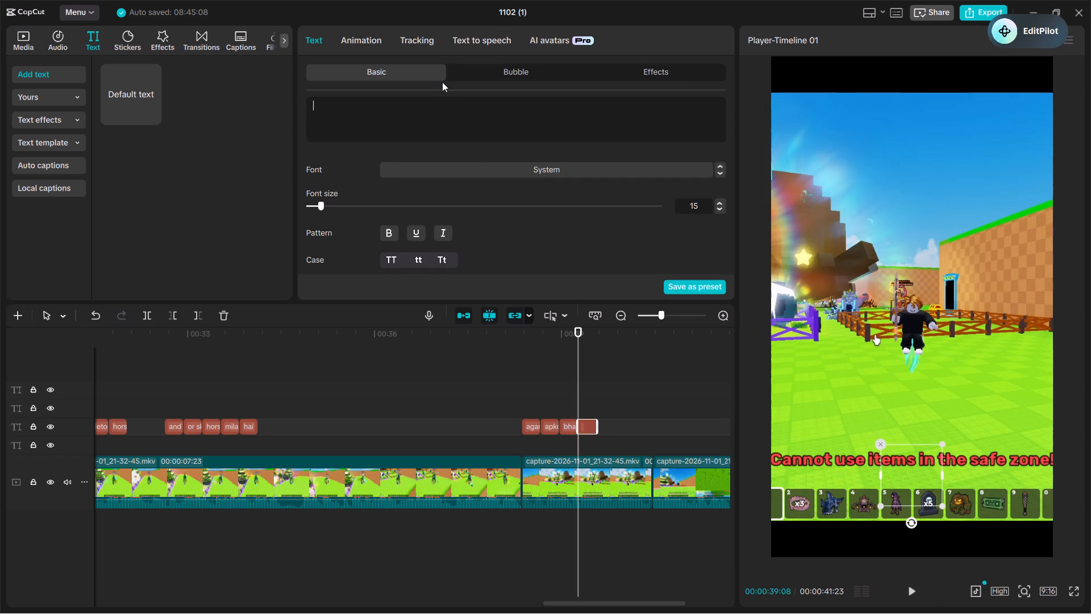
text(mere)
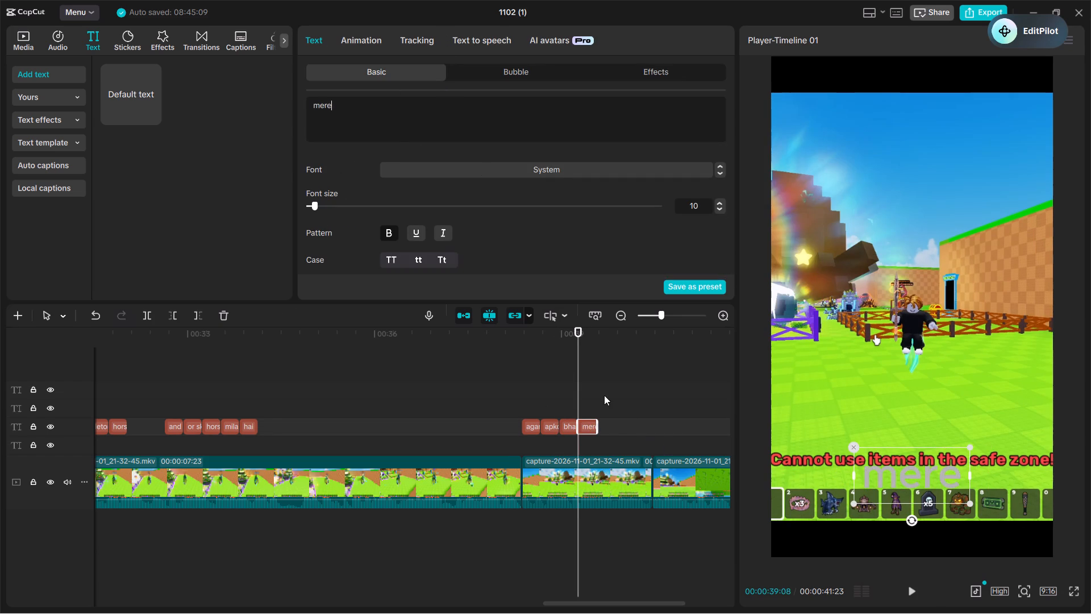
Paste the copied caption at 00:00:39:17, directly after "mere", and change its text to "sath".
double_click(601, 393)
click(597, 395)
key(ctrl+v)
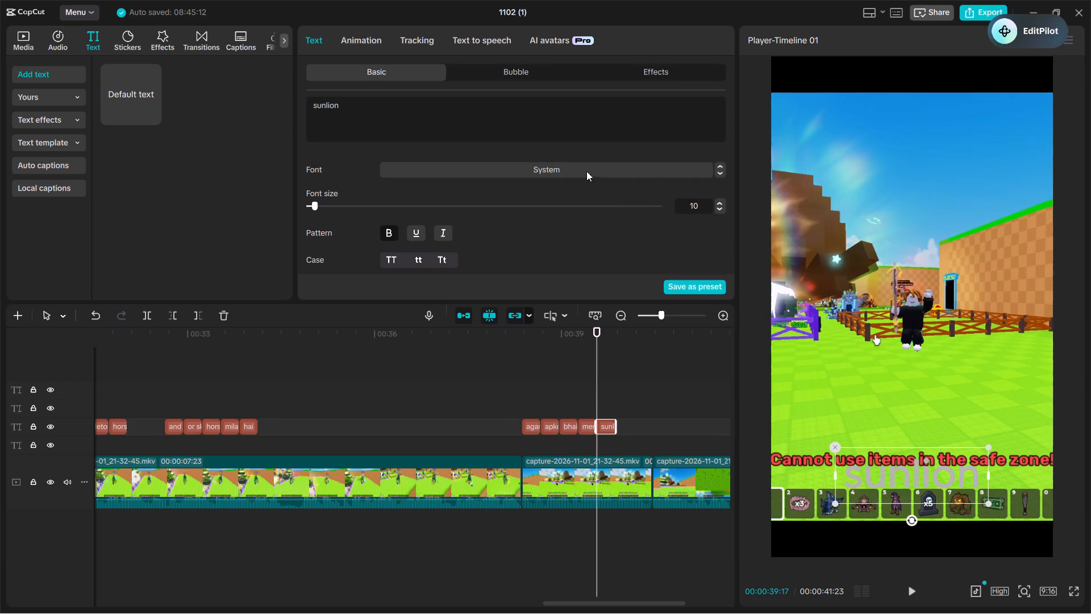
double_click(494, 126)
key(BackSpace)
text(sath)
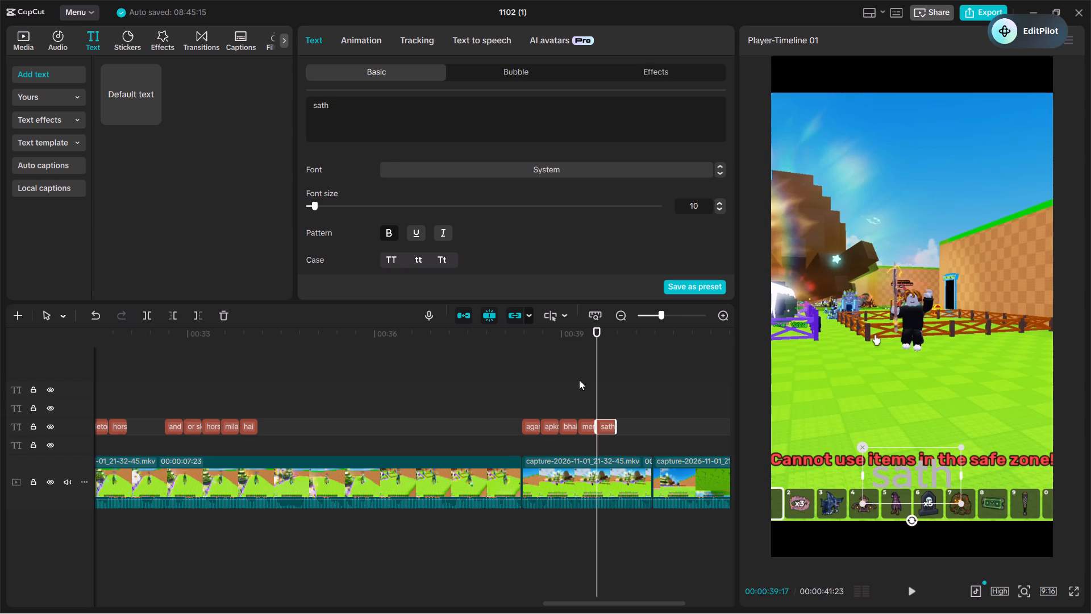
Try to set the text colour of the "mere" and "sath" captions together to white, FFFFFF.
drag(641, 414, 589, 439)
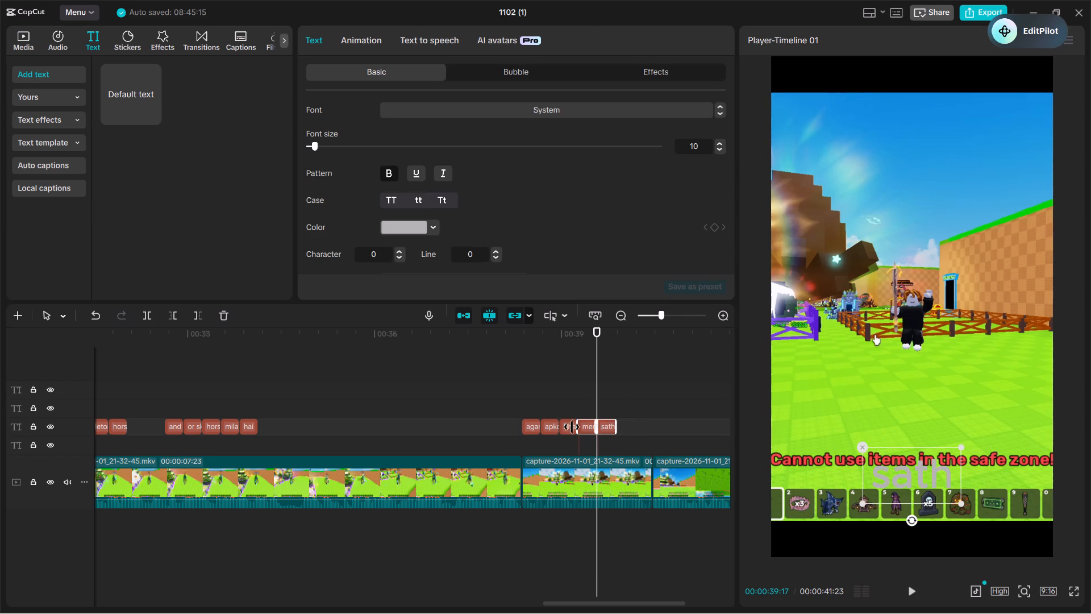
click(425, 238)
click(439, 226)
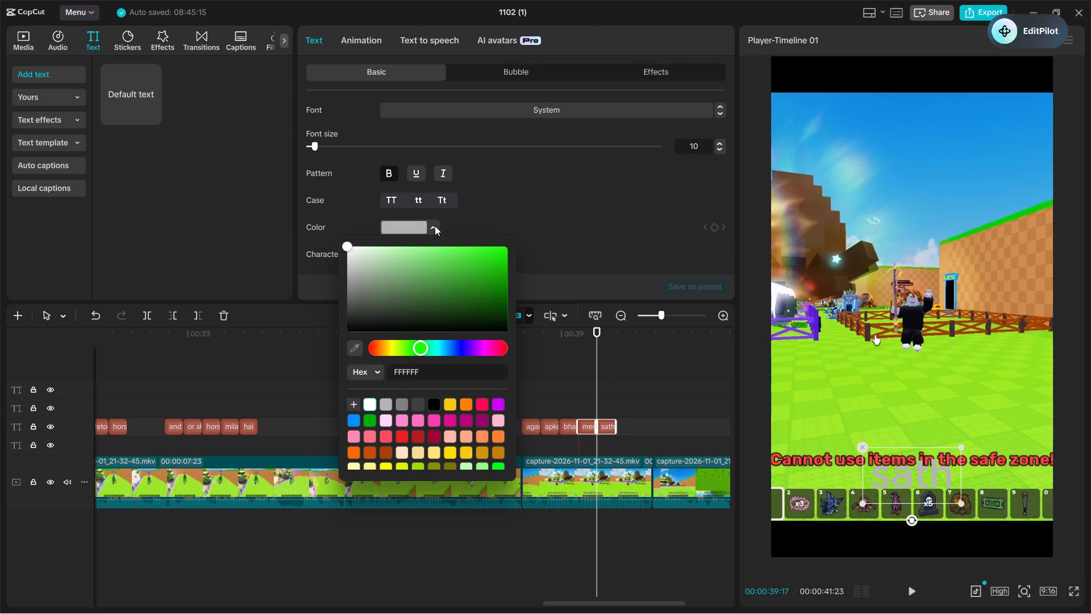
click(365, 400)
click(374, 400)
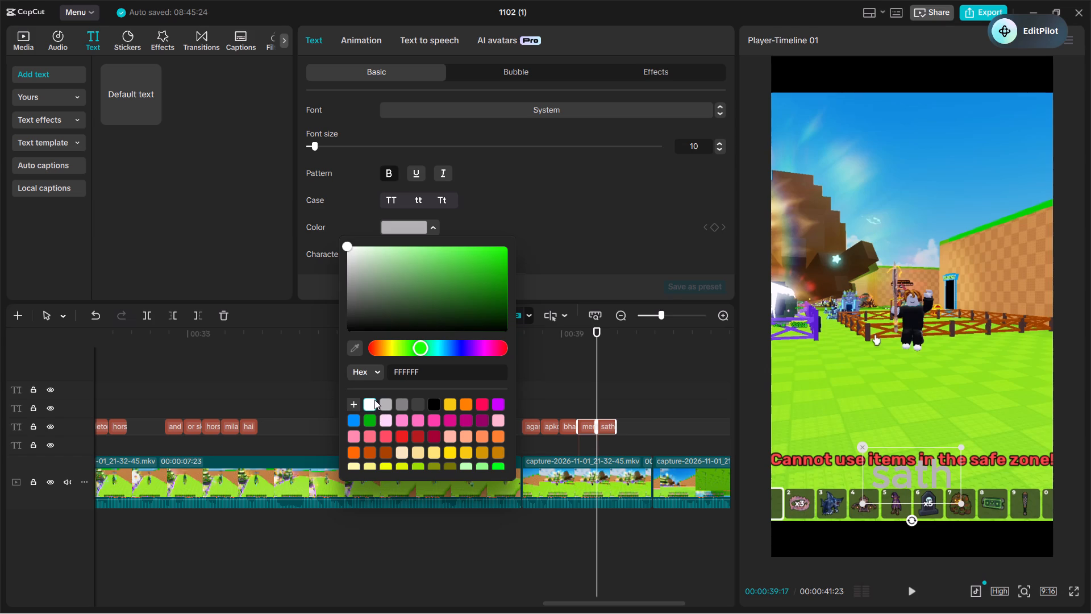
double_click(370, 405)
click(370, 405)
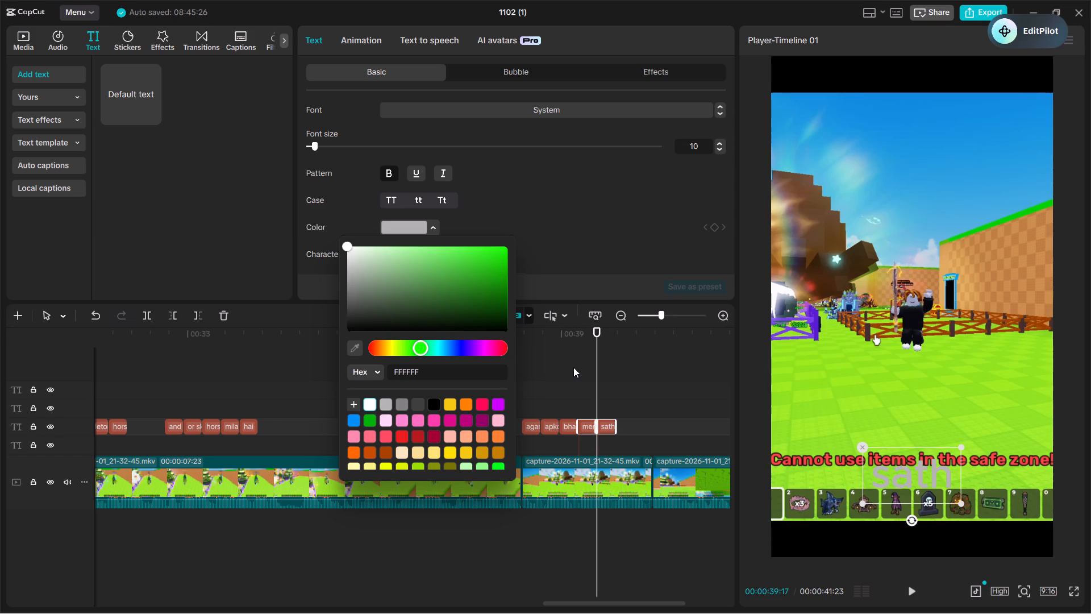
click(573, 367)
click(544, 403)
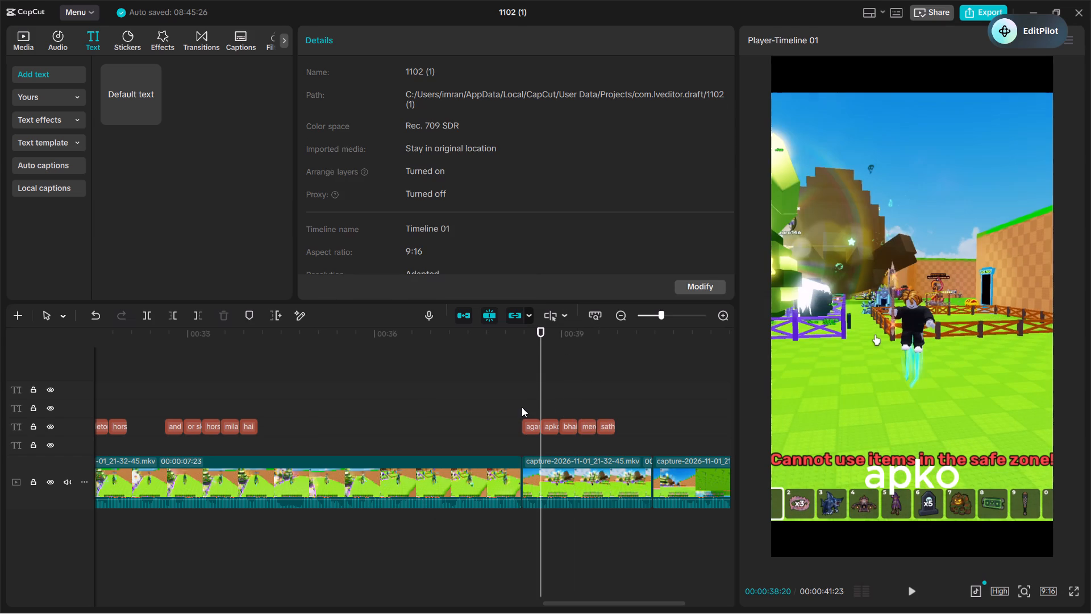
Set the text colour of the five captions from "agar" to "sath" together to white.
drag(522, 407, 646, 442)
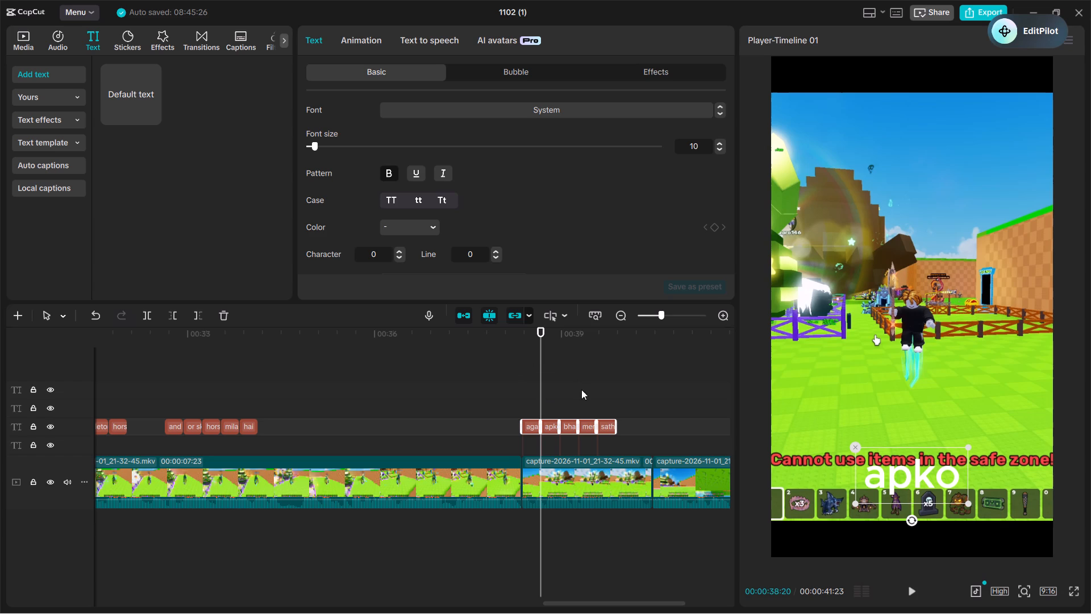
click(415, 230)
scroll(415, 230, up, 1)
drag(385, 260, 405, 308)
scroll(581, 291, up, 2)
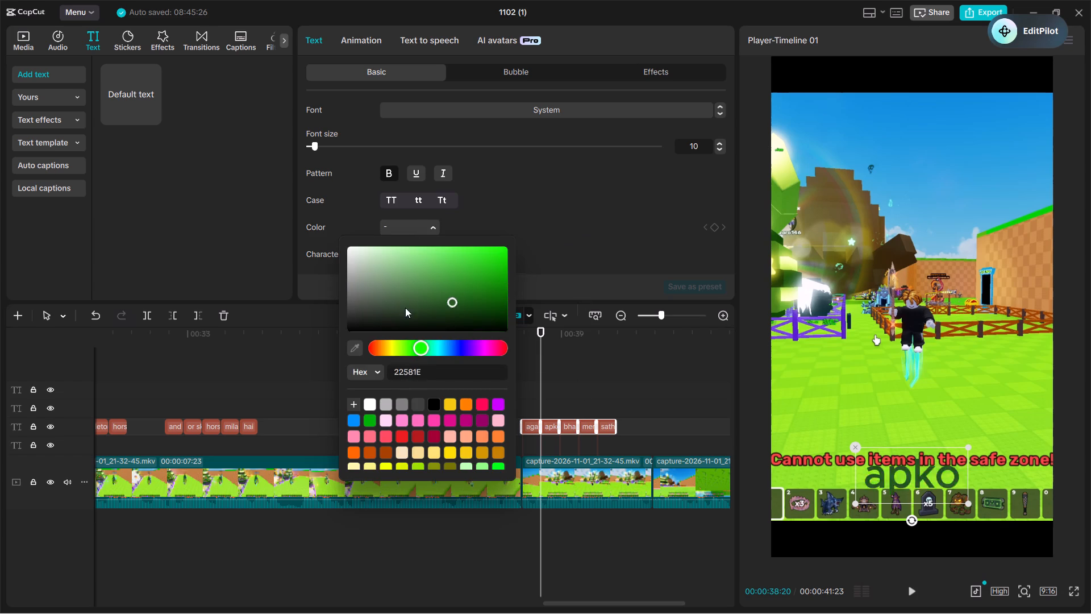
drag(405, 308, 184, 174)
scroll(327, 226, up, 12)
click(576, 397)
Play back the captions from "agar" to "sath" to check their timing against the speech.
drag(576, 397, 497, 427)
key(space)
scroll(609, 400, up, 3)
scroll(606, 402, down, 1)
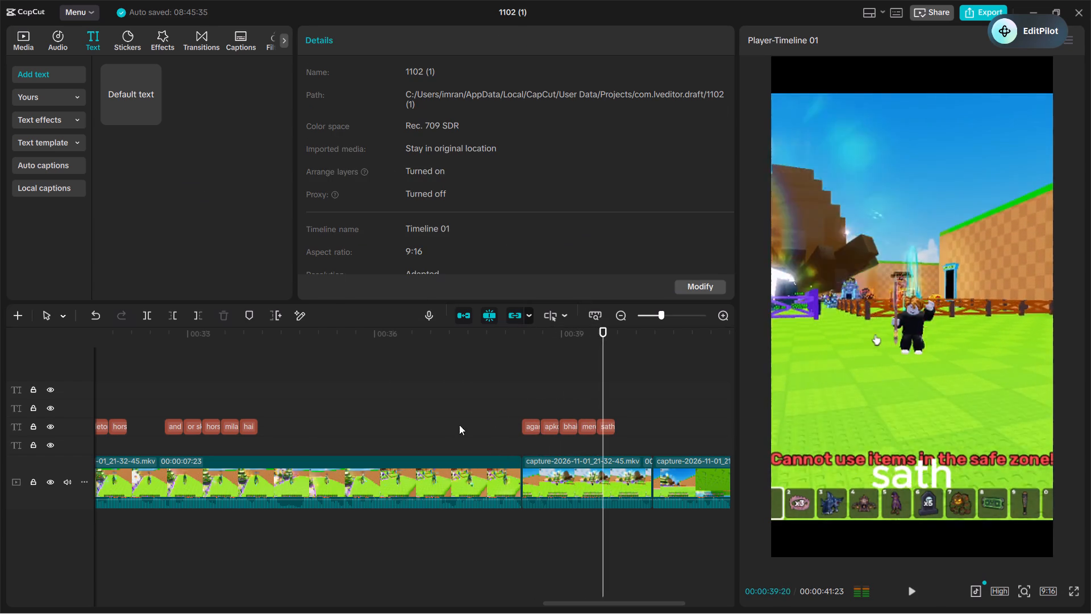
key(space)
scroll(604, 425, down, 4)
scroll(604, 425, up, 2)
scroll(604, 425, down, 5)
Copy the white "sath" caption, paste it at 00:00:39:26 directly after the original, and change the copy's text to "khelna".
click(604, 425)
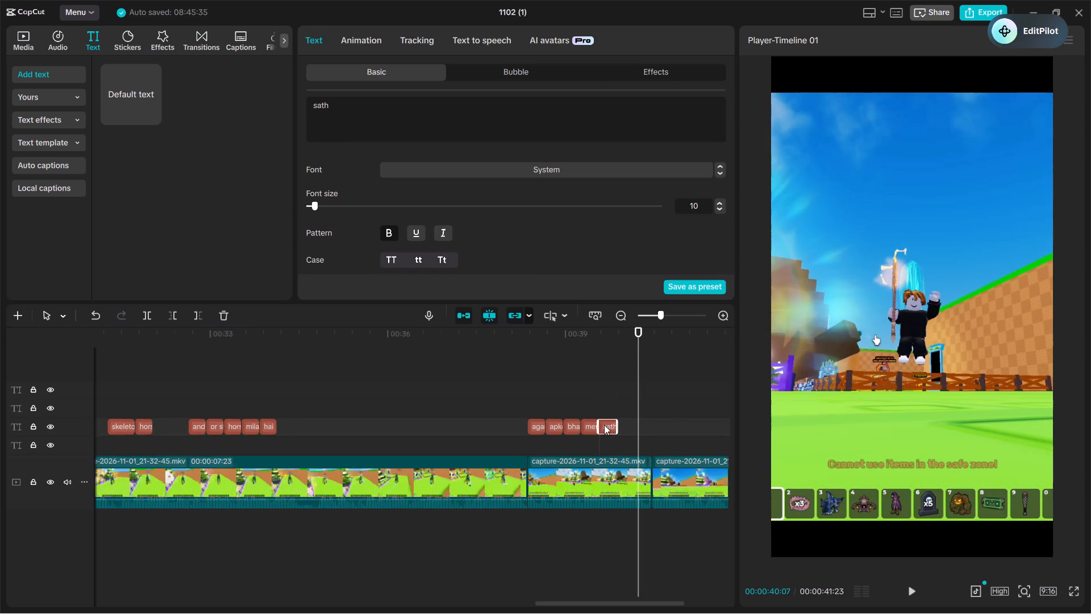
scroll(604, 425, down, 3)
ctrl+scroll(604, 425, up, 2)
ctrl+scroll(601, 422, down, 8)
ctrl+scroll(601, 422, up, 3)
key(ctrl+c)
ctrl+scroll(616, 422, down, 1)
scroll(631, 429, up, 3)
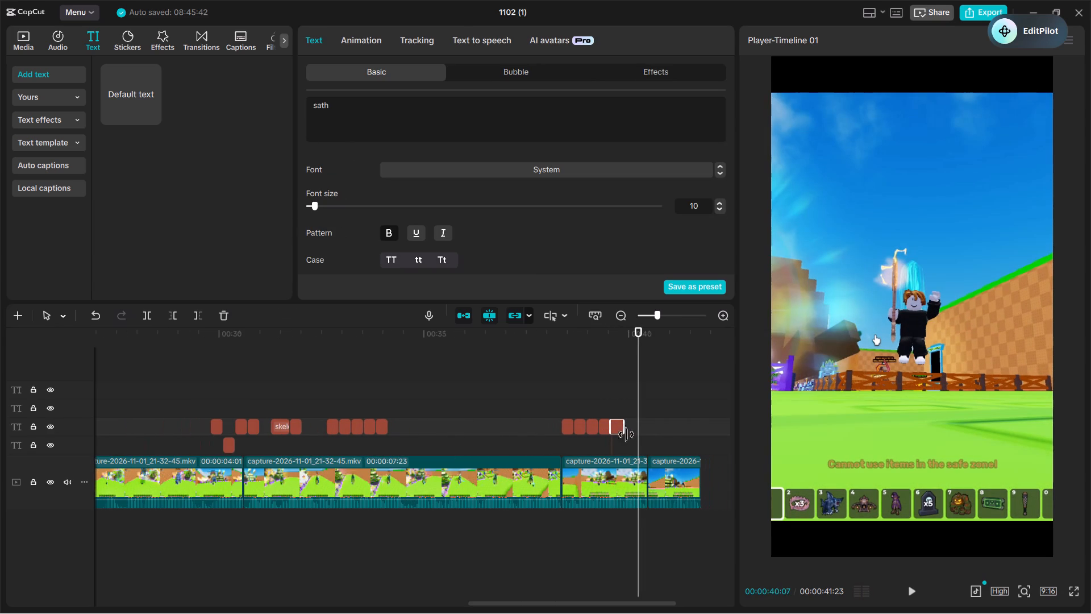
scroll(631, 417, up, 2)
scroll(631, 417, down, 1)
ctrl+scroll(631, 417, up, 3)
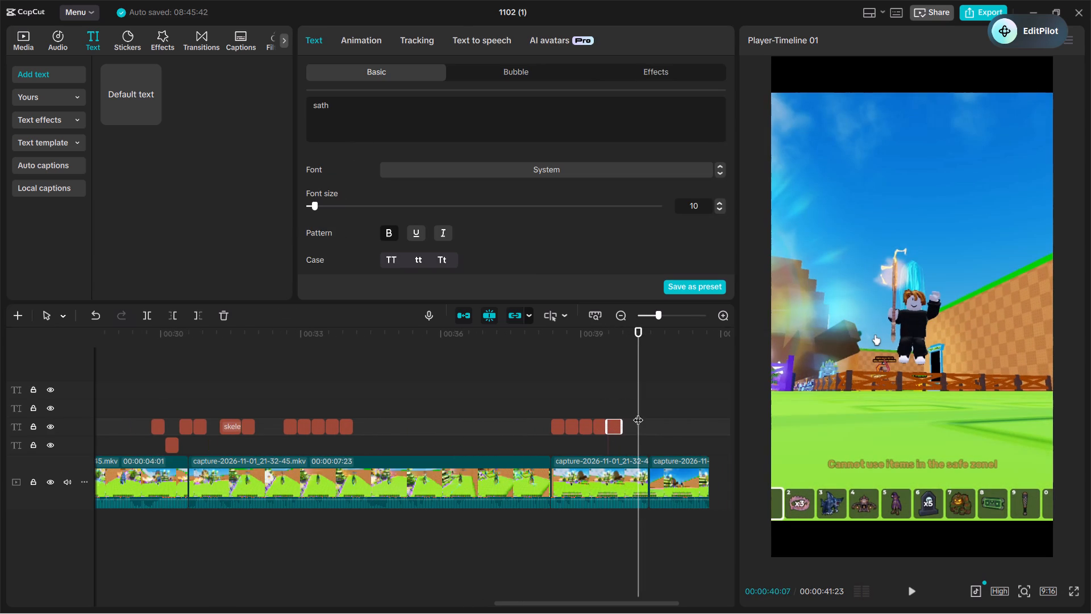
ctrl+scroll(638, 413, up, 1)
click(629, 407)
scroll(629, 407, up, 1)
drag(629, 407, 621, 409)
key(ctrl+v)
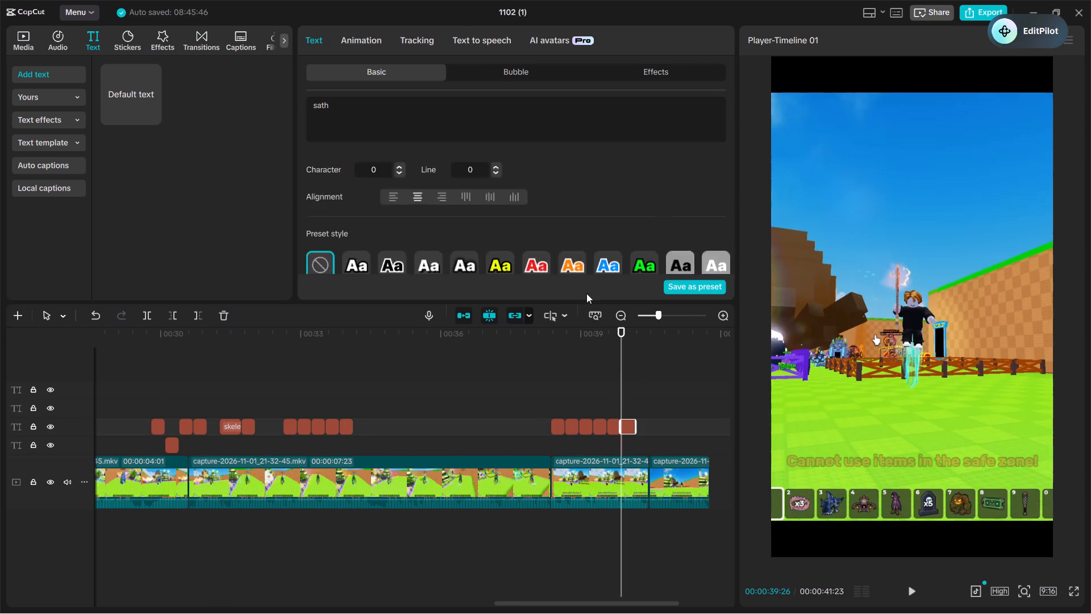
double_click(452, 104)
key(BackSpace)
scroll(452, 104, up, 2)
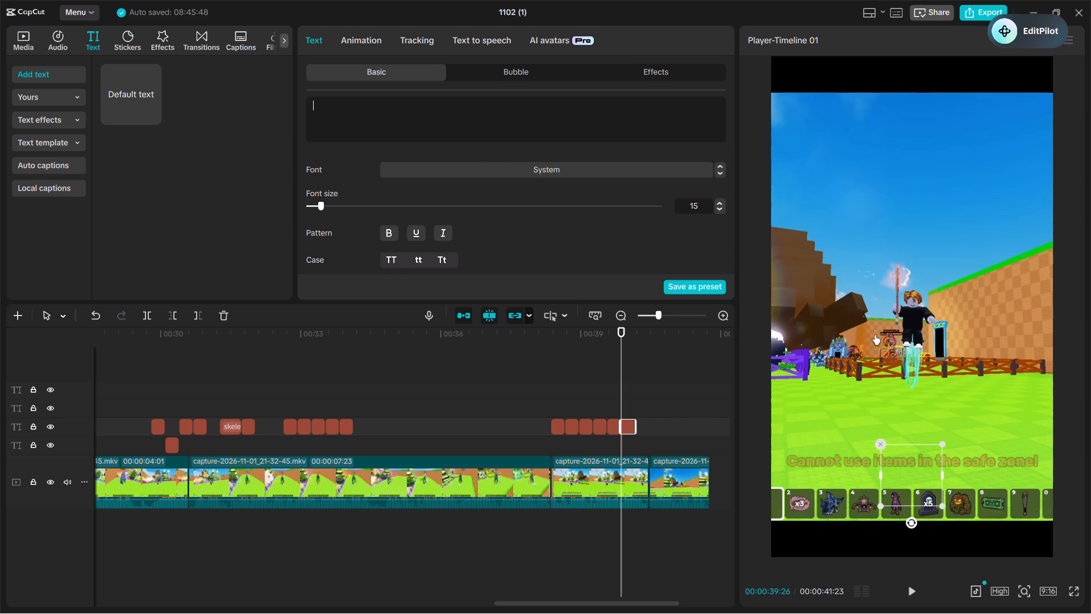
text(khel)
scroll(452, 104, up, 1)
text(na)
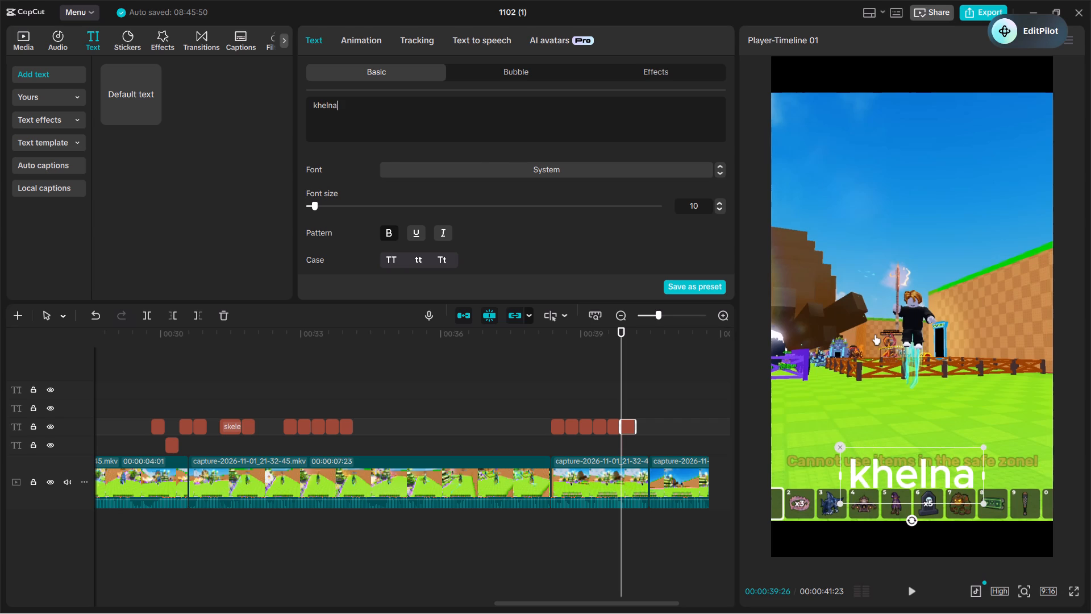
Paste the copied caption at 00:00:40:05, directly after "khelna", and change its text to "hai".
click(633, 375)
key(ctrl+v)
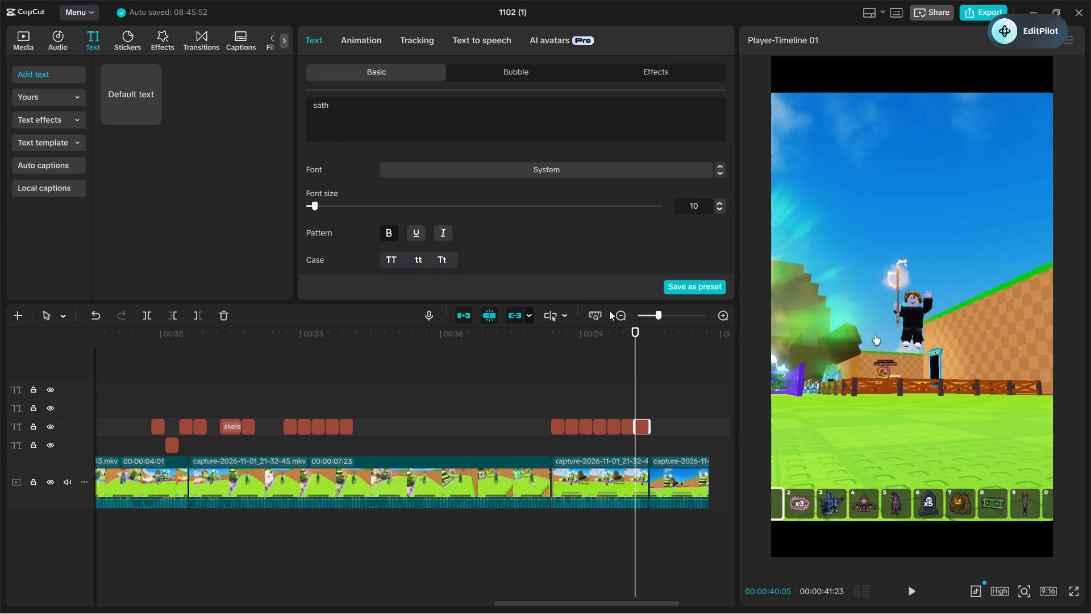
click(415, 136)
drag(415, 136, 388, 141)
key(BackSpace)
text(hai)
scroll(489, 387, down, 1)
Paste the copied caption at 00:00:40:13, on the text track above the end of "hai", and change its text to "to".
click(629, 372)
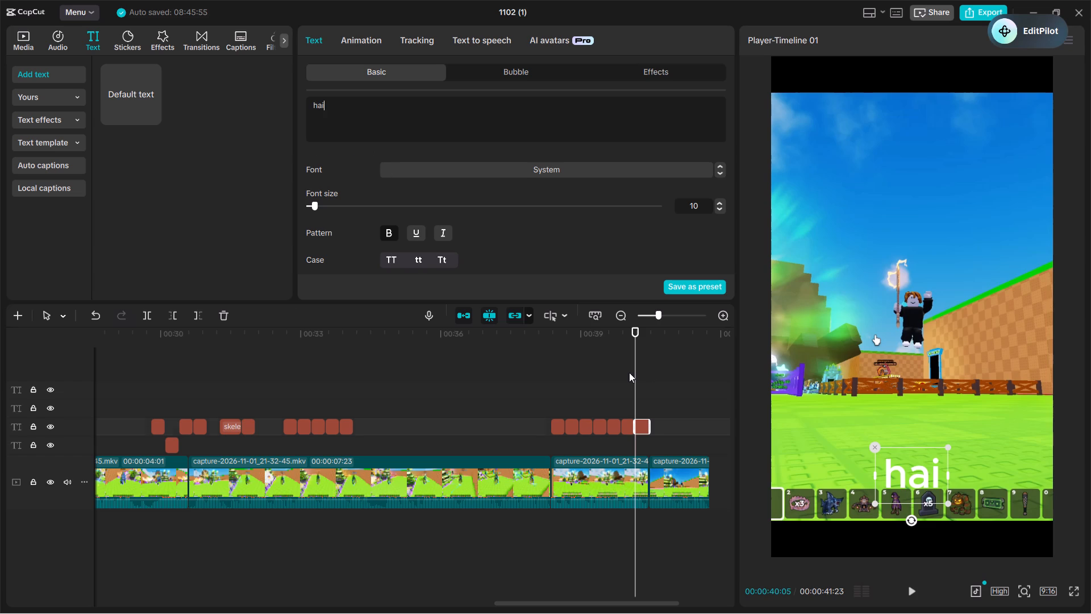
key(space)
key(space)
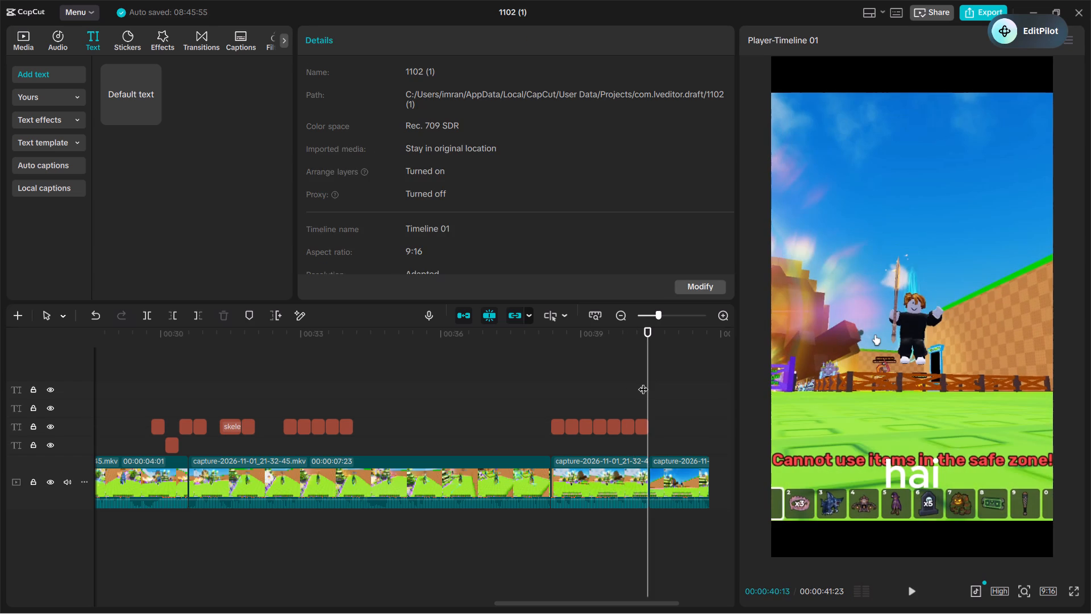
key(ctrl+v)
double_click(405, 117)
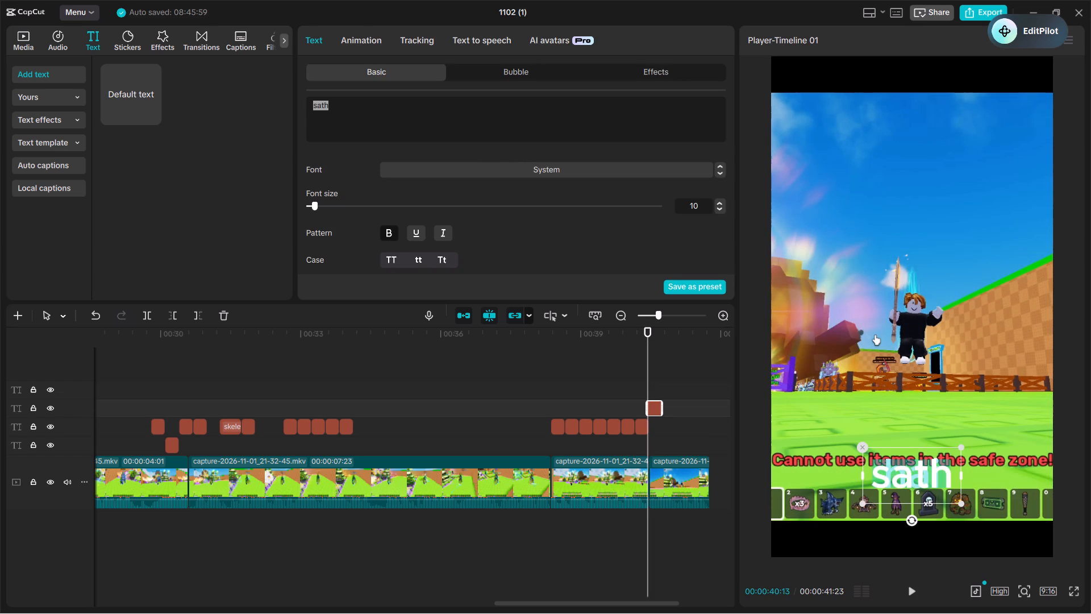
key(BackSpace)
text(to)
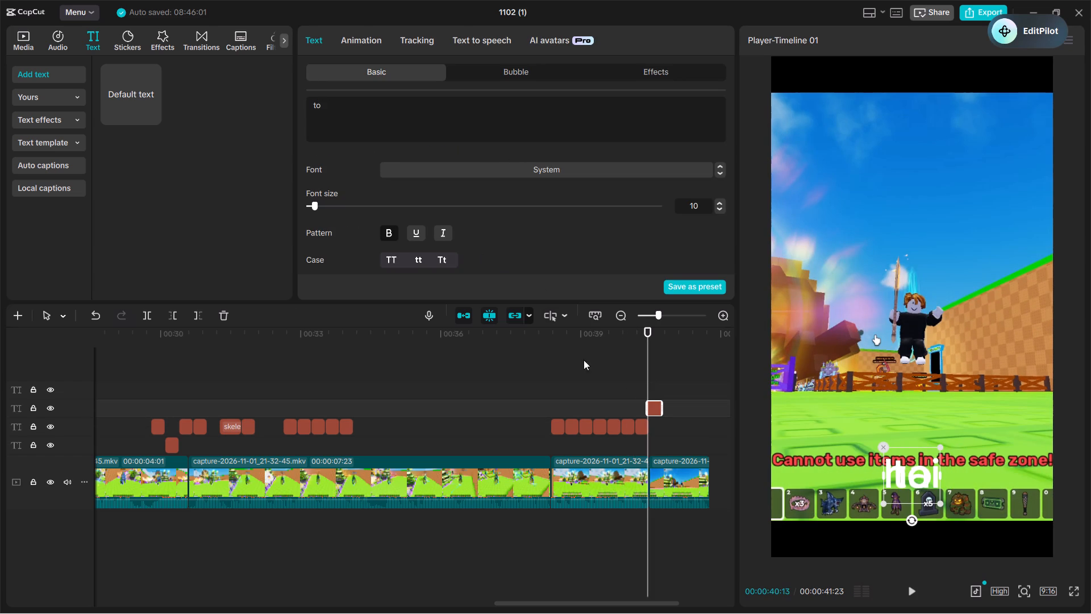
Move the "to" caption slightly later so it starts at the cut where "hai" ends and the last clip begins.
key(ctrl+plus)
key(ctrl+plus)
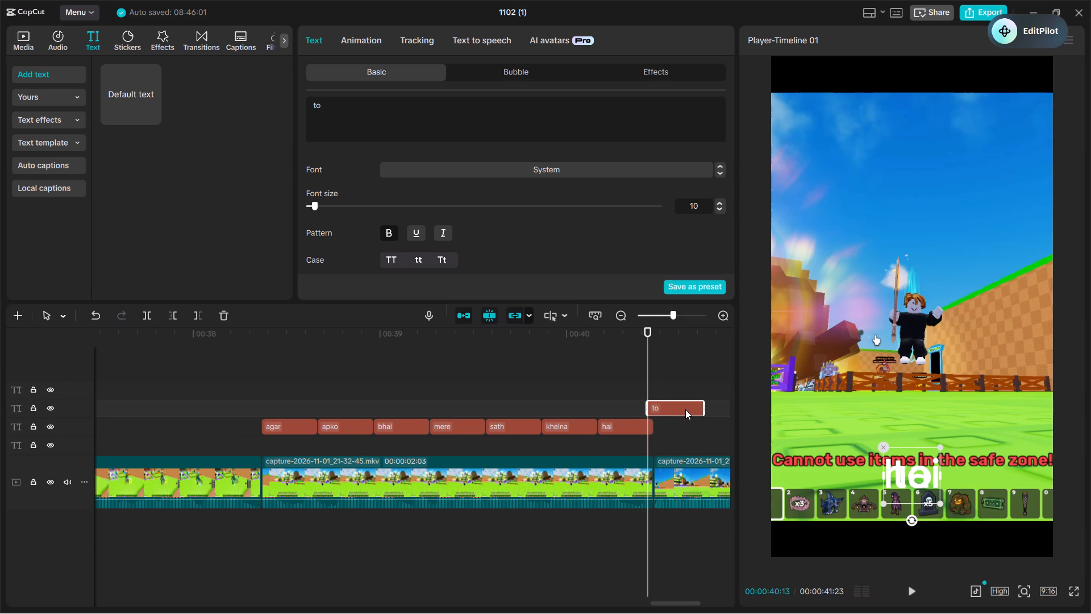
drag(678, 409, 676, 410)
scroll(684, 410, up, 5)
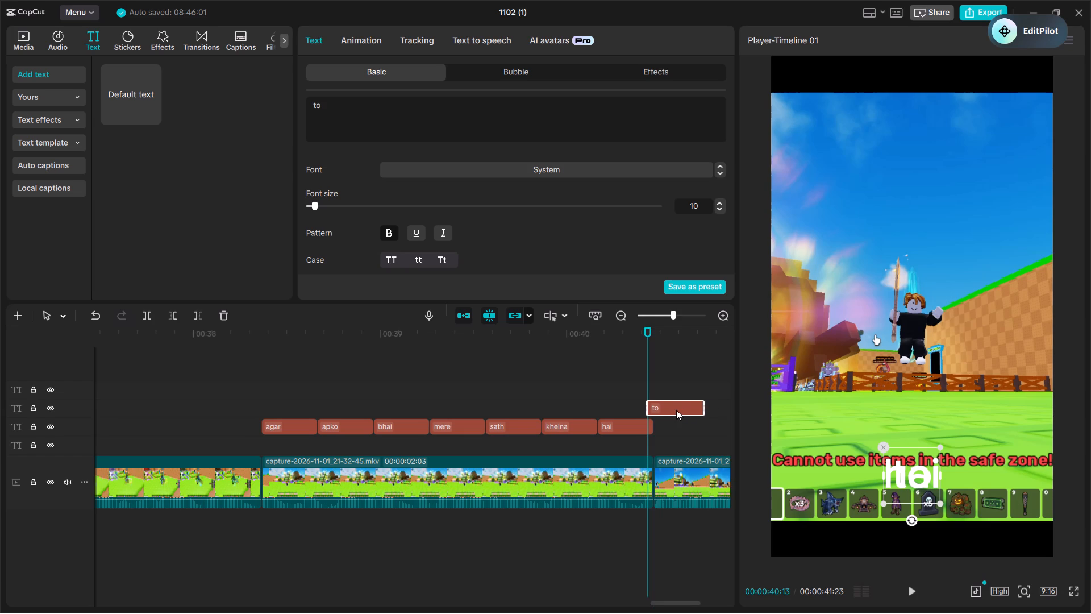
drag(676, 410, 689, 414)
scroll(690, 410, up, 2)
scroll(690, 410, down, 1)
scroll(681, 414, up, 3)
scroll(681, 414, down, 1)
scroll(690, 413, up, 6)
Paste the copied caption at 00:00:40:23, directly after "to", and change its text to "chanell".
key(space)
key(space)
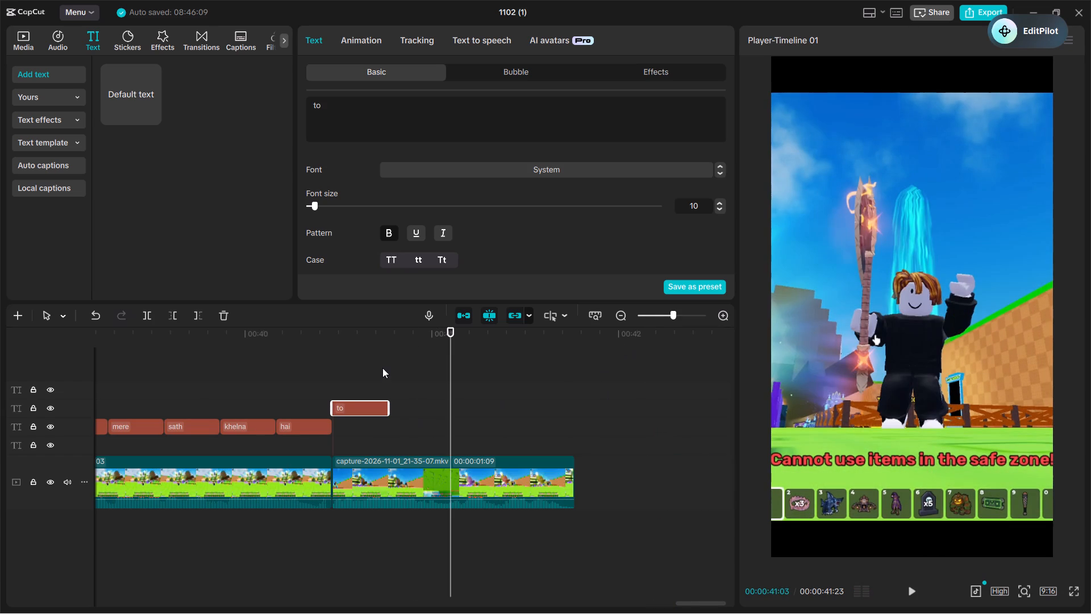
click(382, 368)
click(382, 368)
key(ctrl+v)
scroll(449, 181, up, 1)
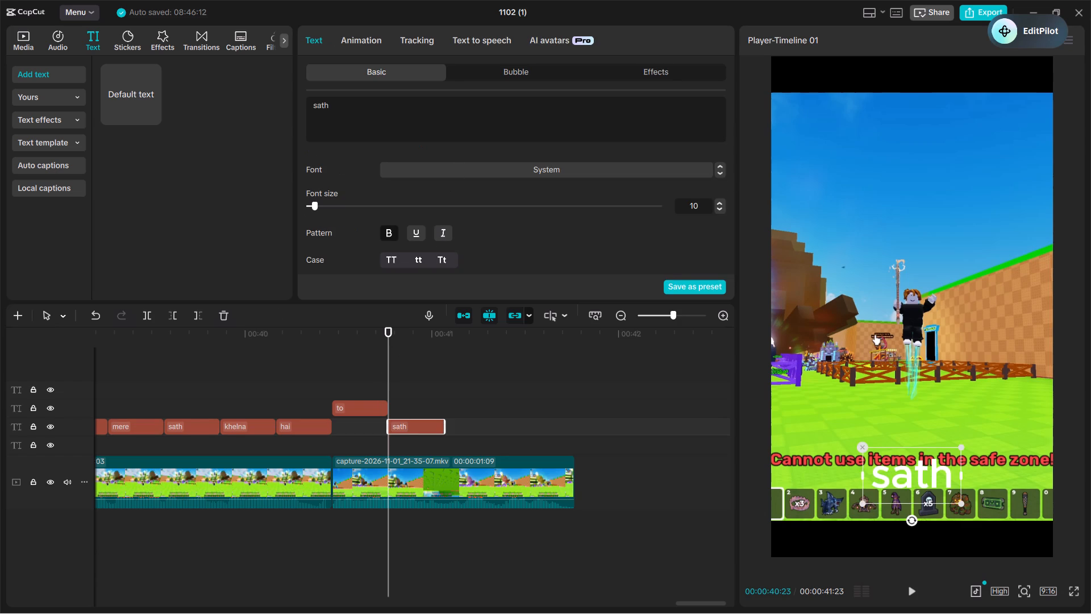
click(427, 131)
scroll(427, 131, up, 2)
click(427, 131)
scroll(427, 131, down, 1)
key(BackSpace)
text(cha)
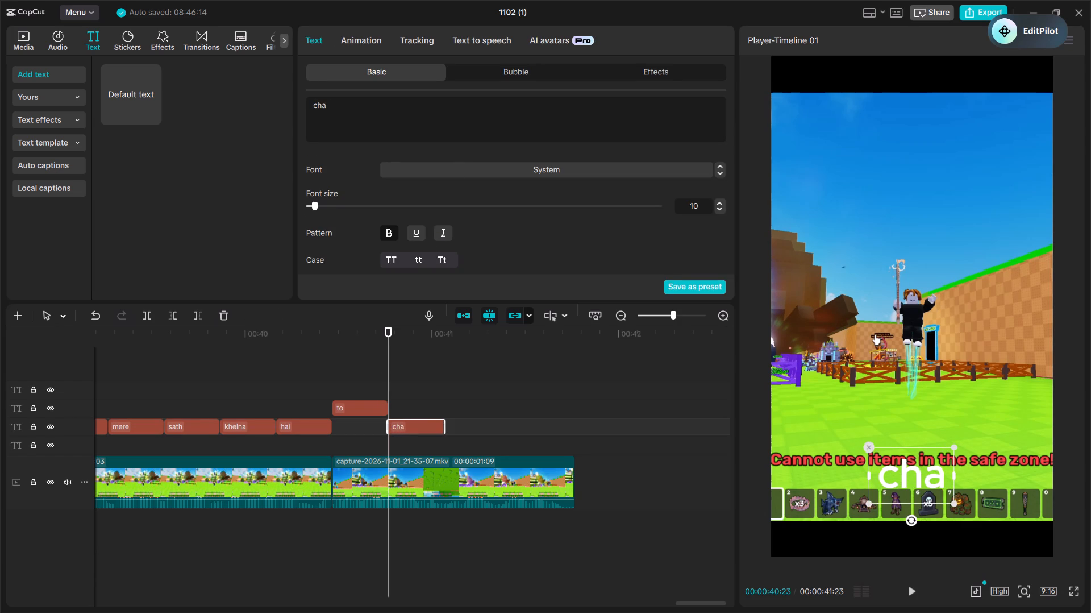
text(nne)
scroll(427, 131, down, 1)
key(BackSpace)
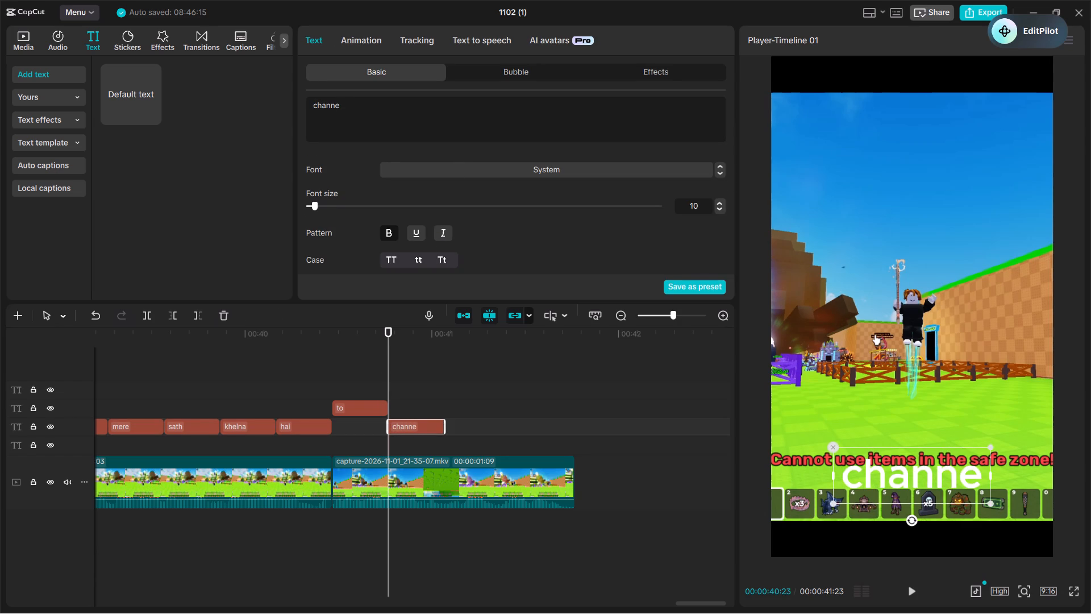
scroll(427, 131, up, 1)
key(BackSpace)
scroll(427, 131, up, 1)
text(ek)
key(BackSpace)
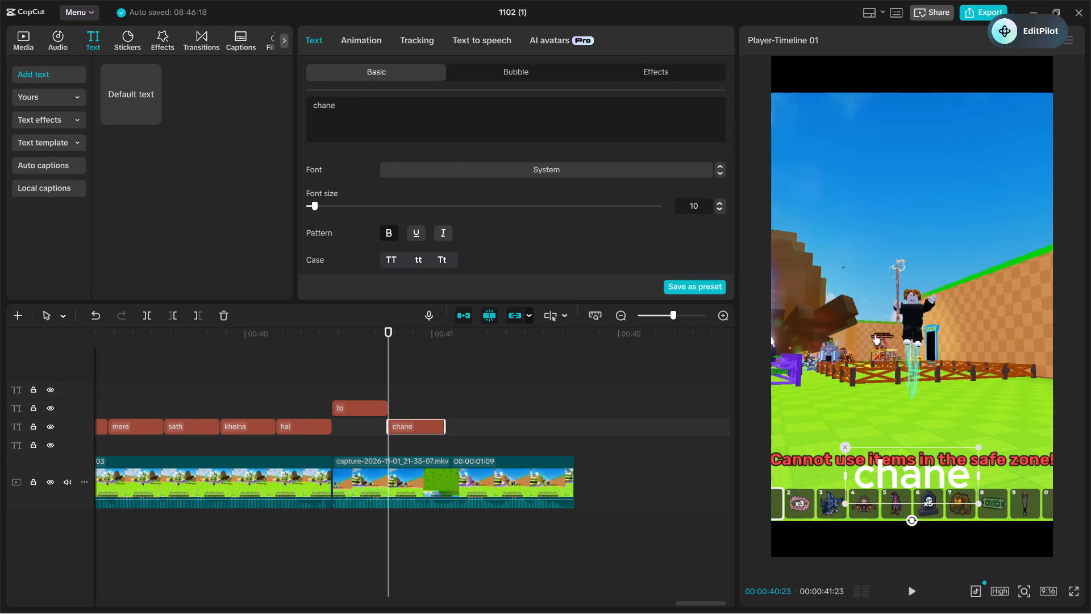
key(l)
scroll(427, 131, down, 5)
scroll(427, 131, up, 3)
key(l)
scroll(427, 131, down, 16)
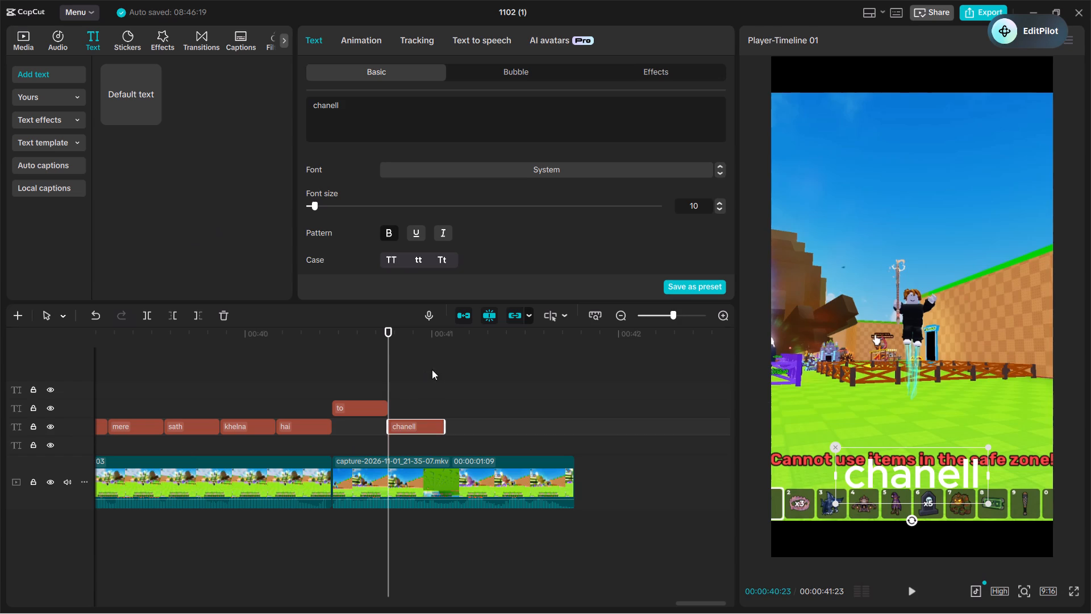
Paste the copied caption at 00:00:41:02, directly after "chanell", and change its text to "ko".
click(449, 382)
scroll(445, 385, up, 20)
scroll(445, 385, up, 9)
drag(440, 389, 420, 402)
click(437, 393)
drag(437, 393, 444, 395)
scroll(437, 393, up, 20)
scroll(437, 393, up, 4)
key(ctrl+v)
scroll(415, 117, up, 1)
scroll(415, 117, down, 1)
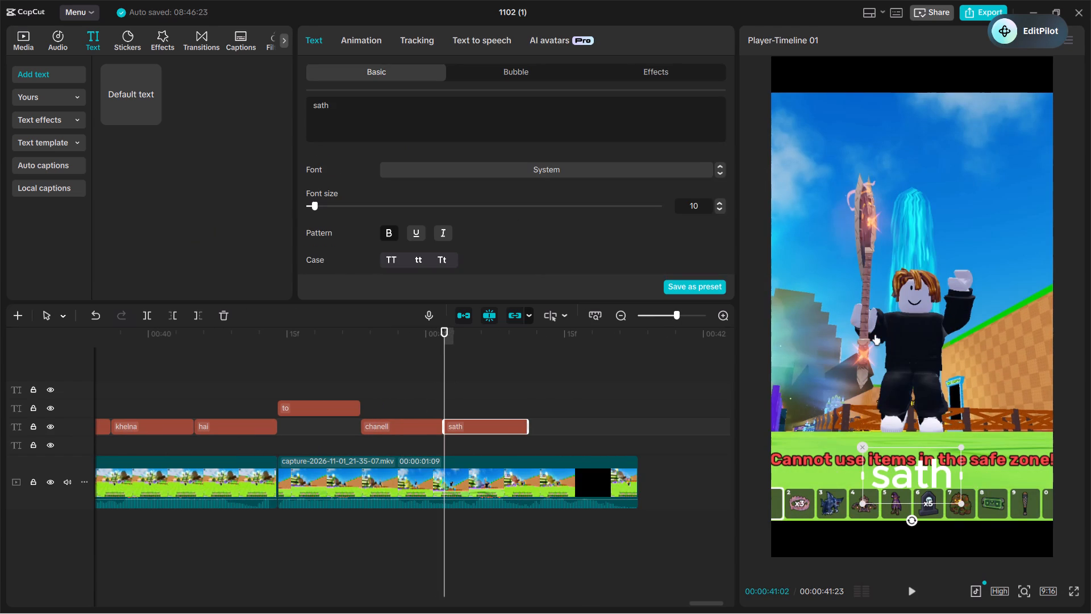
double_click(415, 117)
key(BackSpace)
scroll(415, 117, down, 1)
text(ko)
scroll(415, 117, up, 1)
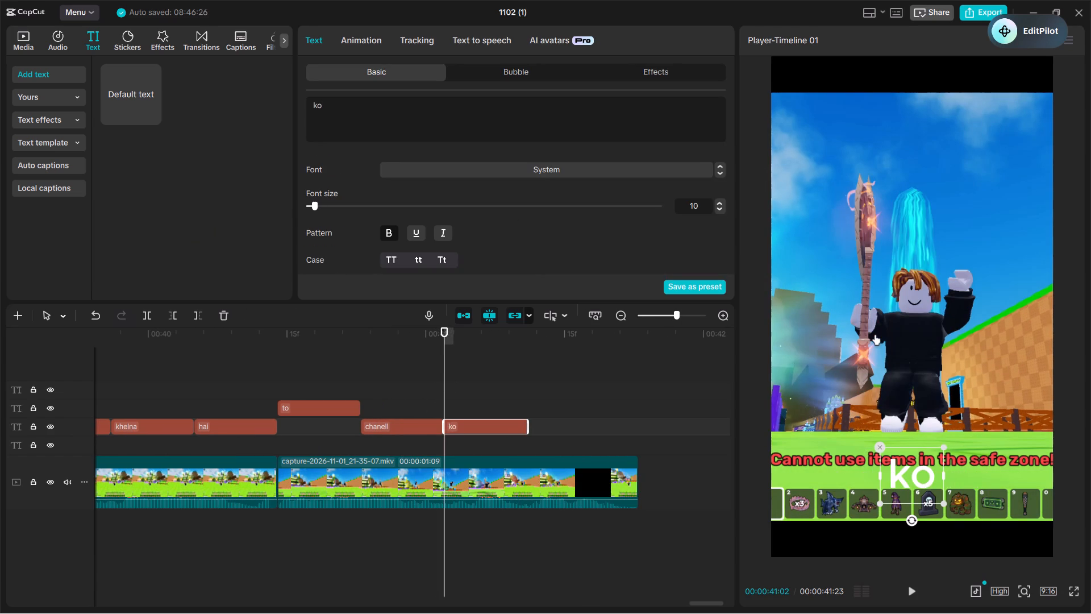
Shorten the "ko" caption so it ends at about 00:00:41:07.
scroll(415, 117, up, 3)
drag(526, 425, 522, 429)
drag(522, 429, 485, 445)
Paste the copied caption at 00:00:41:07, directly after "ko", and change its text to "subscribe" with "karo" on a second line.
click(492, 388)
key(ctrl+v)
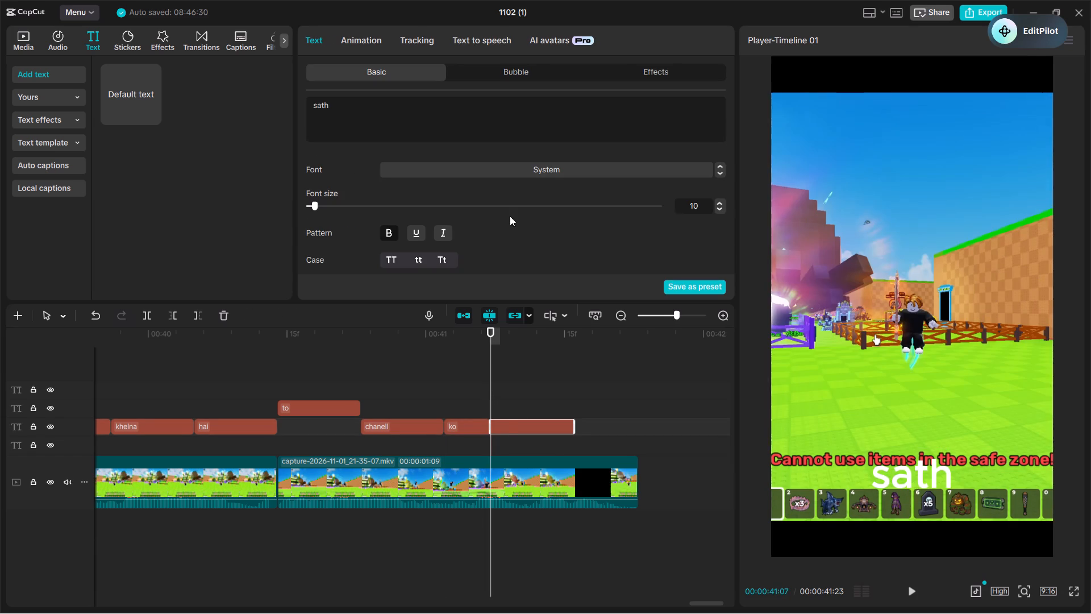
scroll(388, 92, up, 1)
click(388, 92)
double_click(348, 111)
key(BackSpace)
text(subsc)
scroll(348, 111, up, 1)
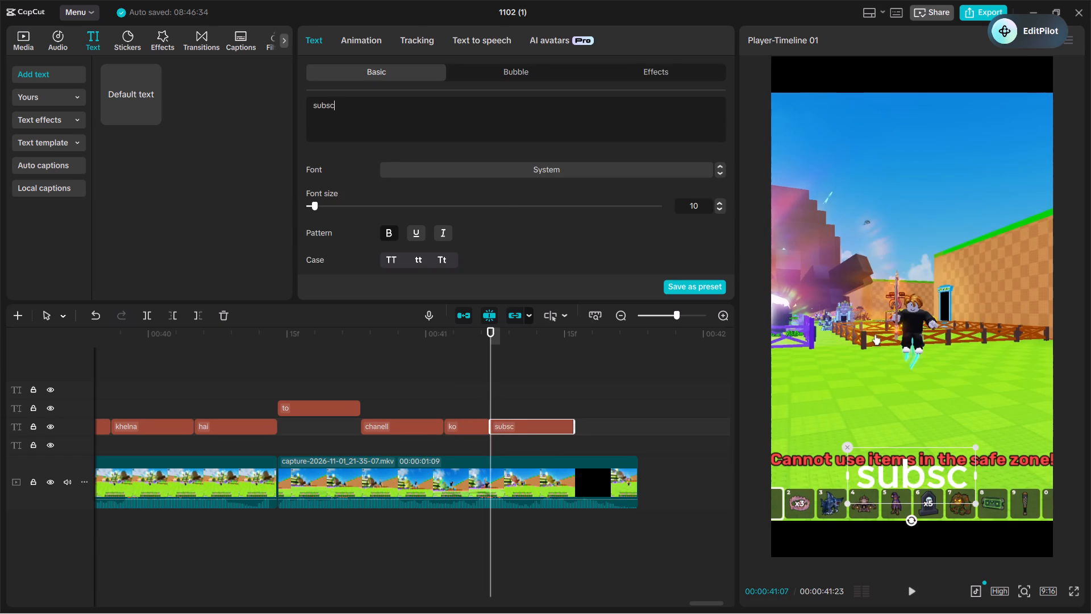
text(ribe)
key(space)
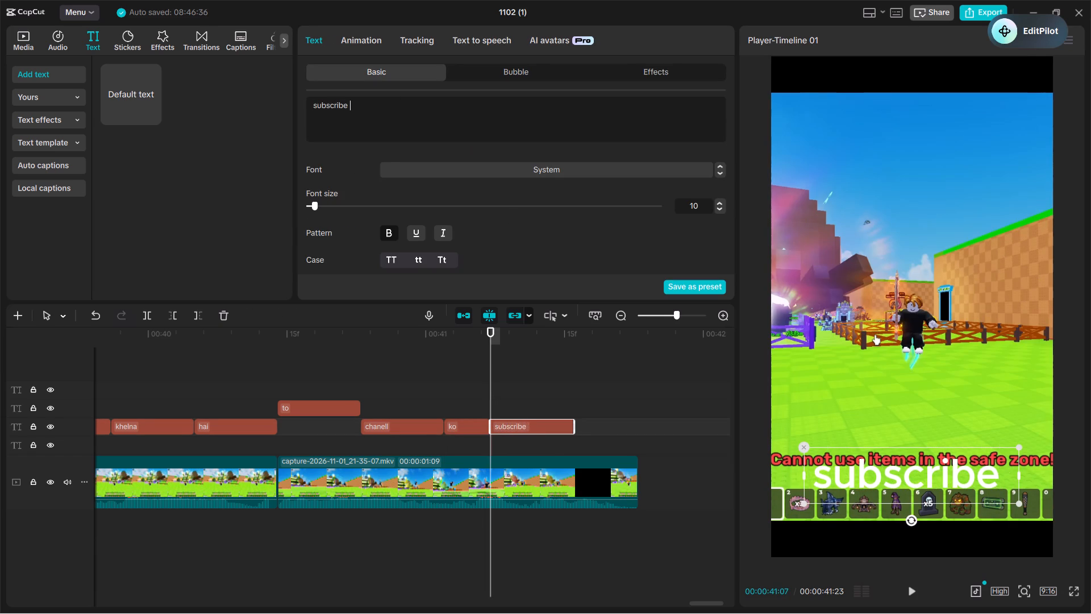
key(Return)
key(k)
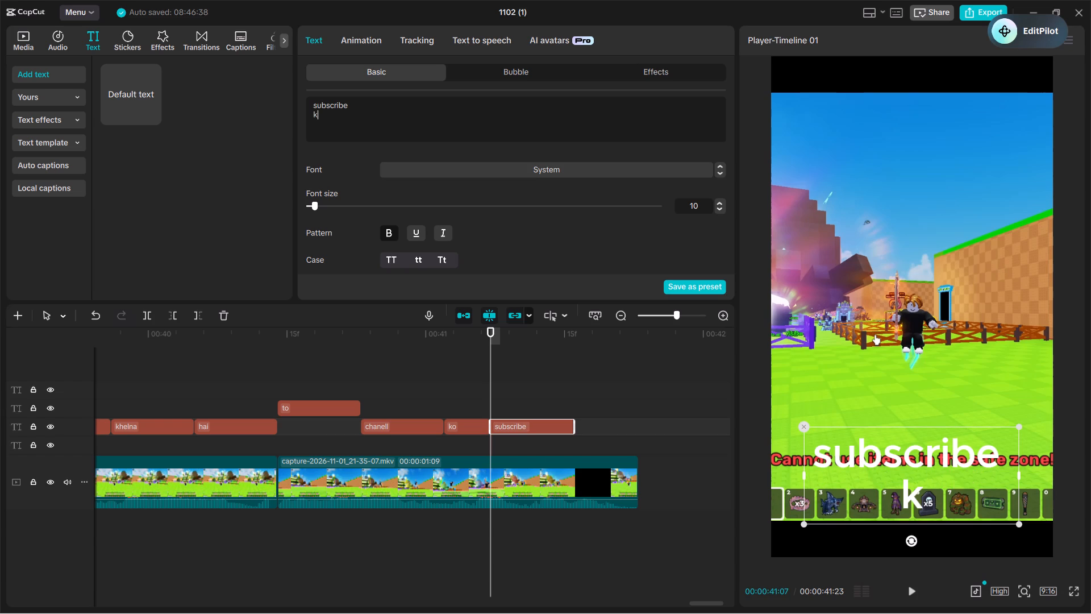
text(ar)
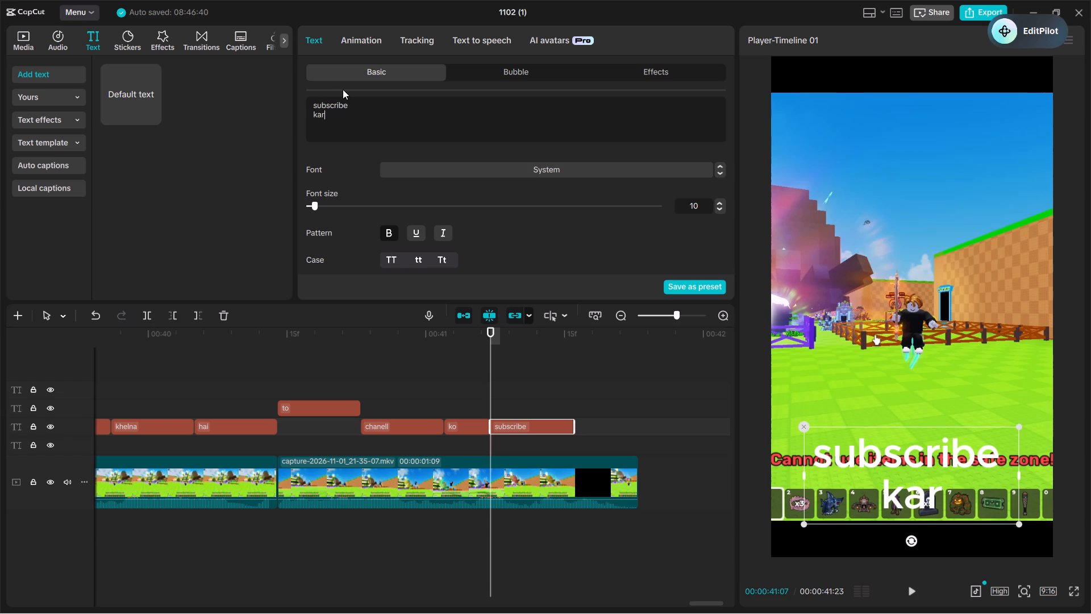
key(o)
scroll(584, 412, up, 3)
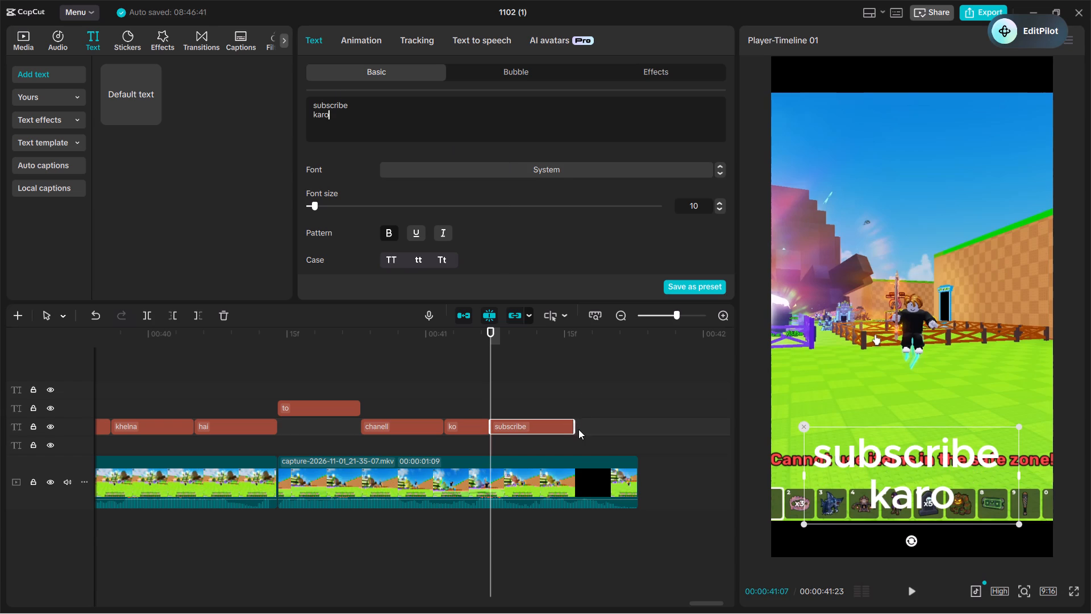
Extend the "subscribe karo" caption so it ends together with the last video clip at 00:00:41:23.
click(578, 429)
scroll(569, 425, down, 1)
click(569, 425)
drag(576, 427, 633, 429)
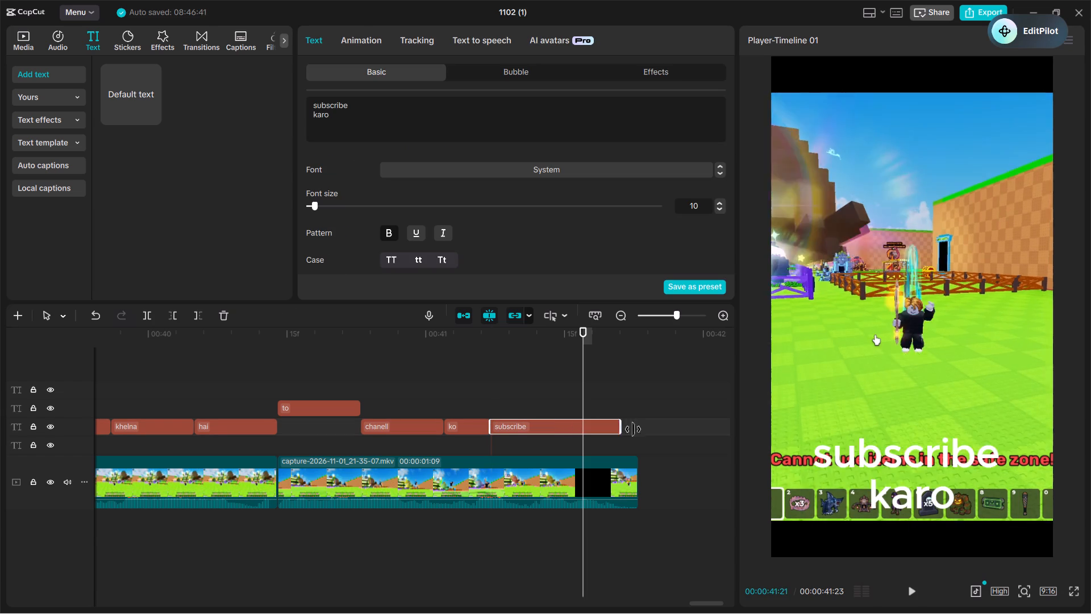
drag(633, 429, 641, 429)
Briefly review the opening captions against the footage and return the playhead to 00:00:00:00.
double_click(430, 377)
scroll(430, 377, up, 1)
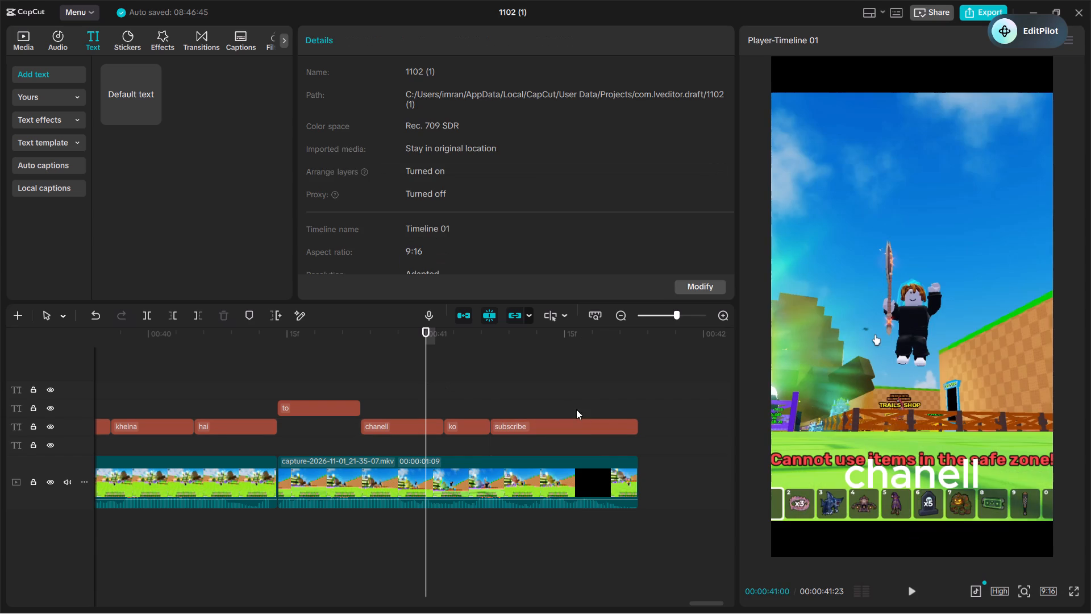
scroll(514, 413, up, 1)
key(space)
key(space)
key(space)
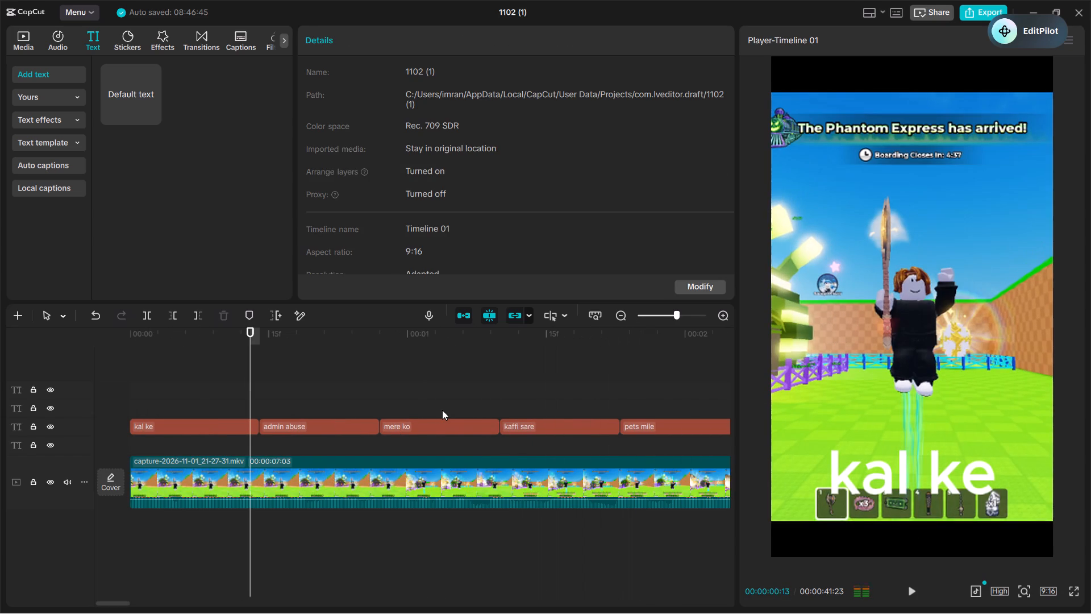
scroll(519, 388, up, 1)
click(519, 388)
drag(519, 388, 425, 457)
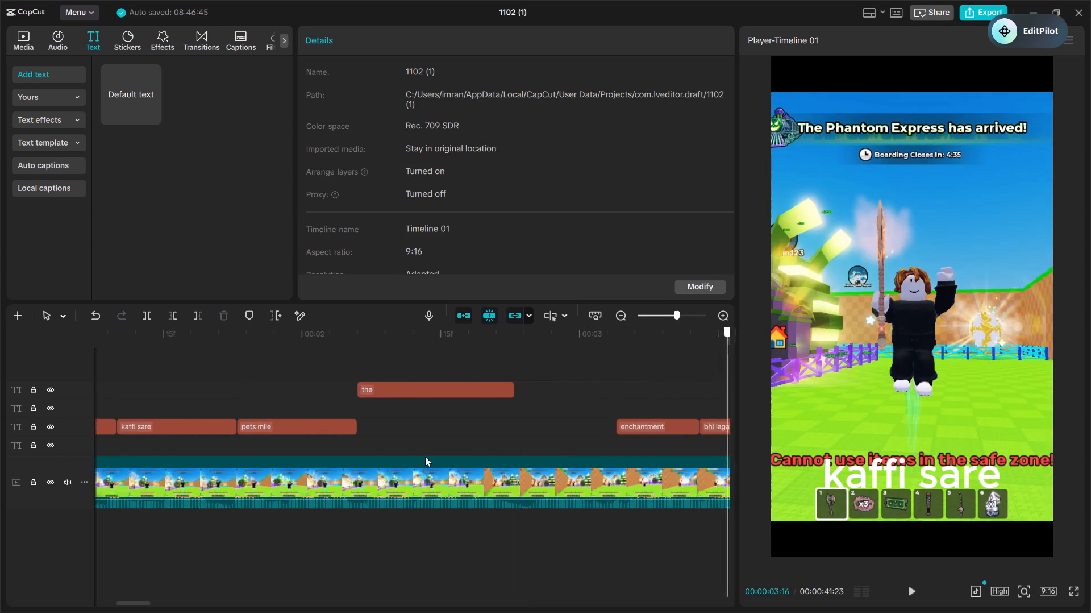
drag(425, 457, 0, 494)
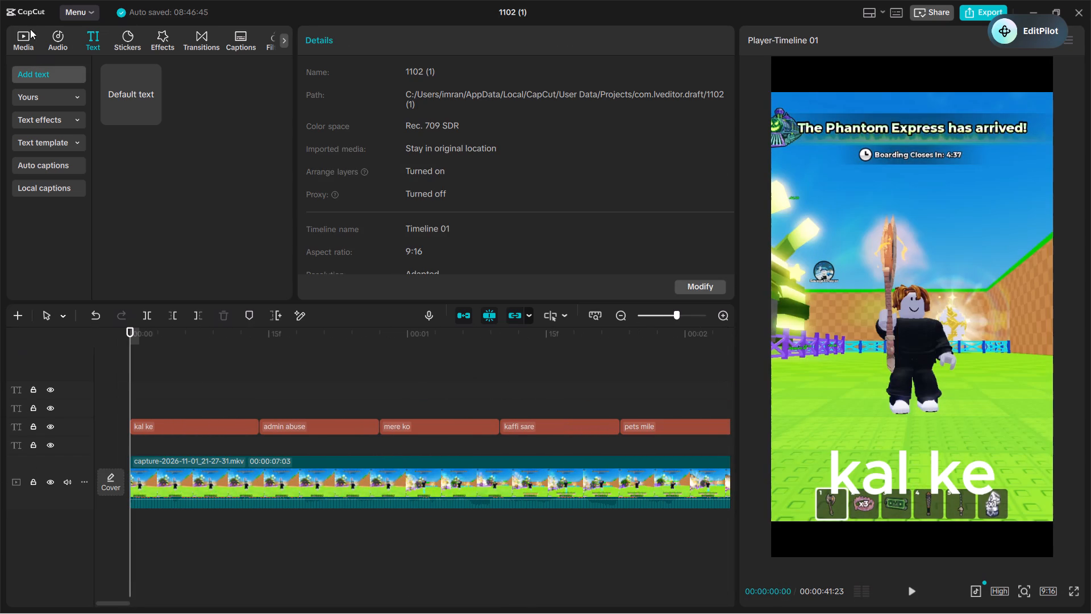
Import the pop sound effect MP3 from the Downloads folder into the project media.
click(22, 39)
click(134, 69)
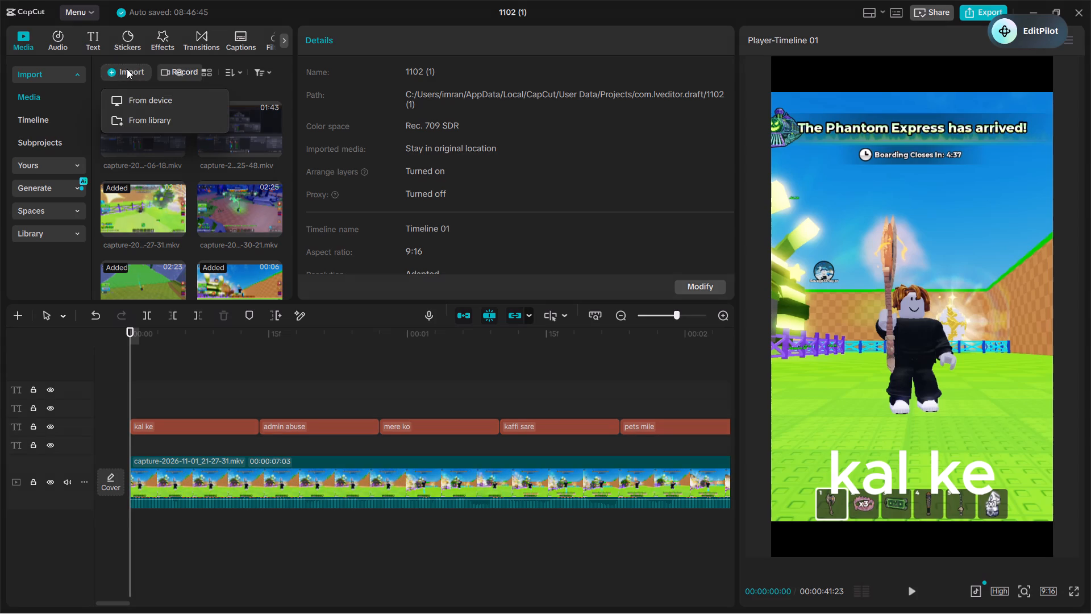
click(147, 103)
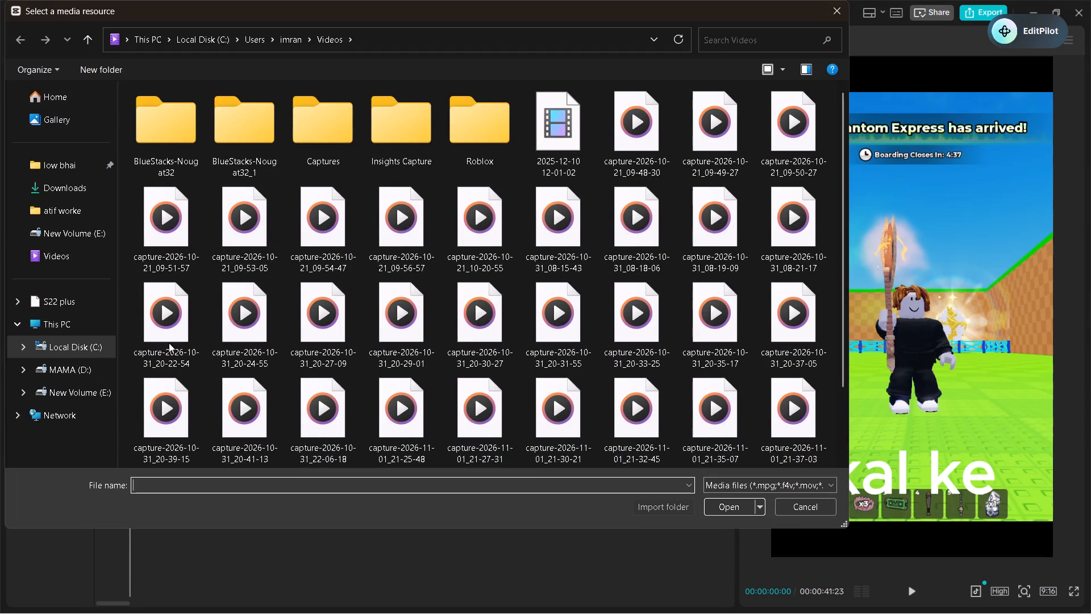
click(99, 400)
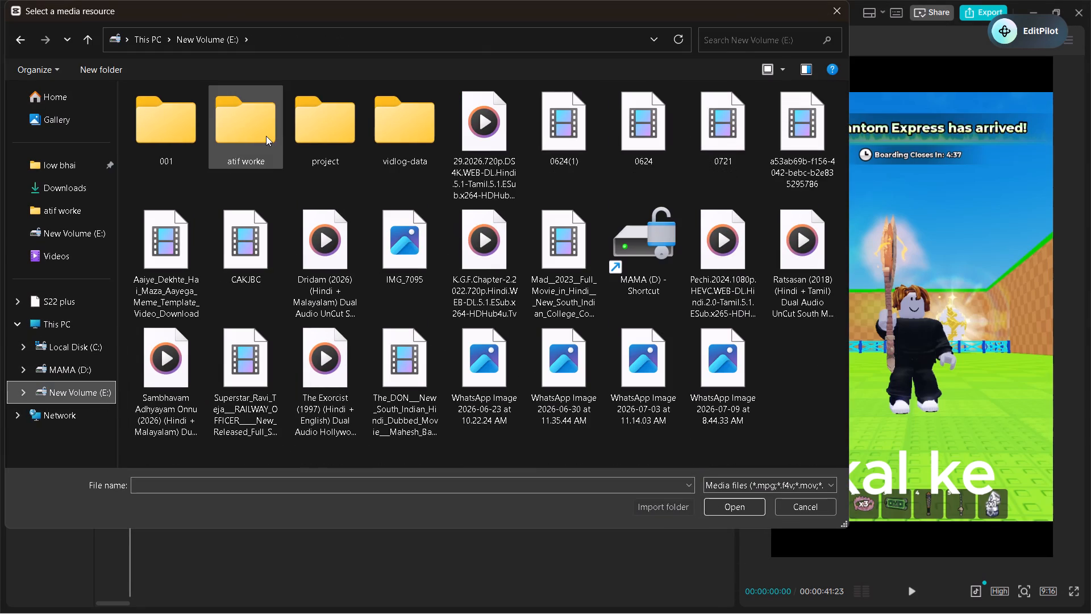
click(266, 136)
scroll(266, 136, up, 1)
click(266, 136)
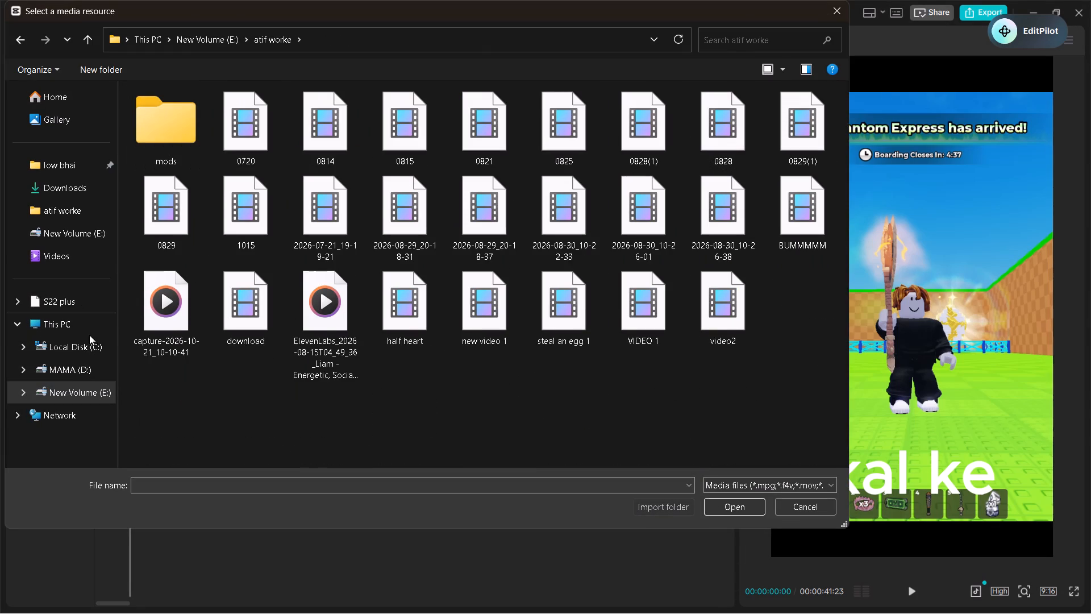
click(97, 400)
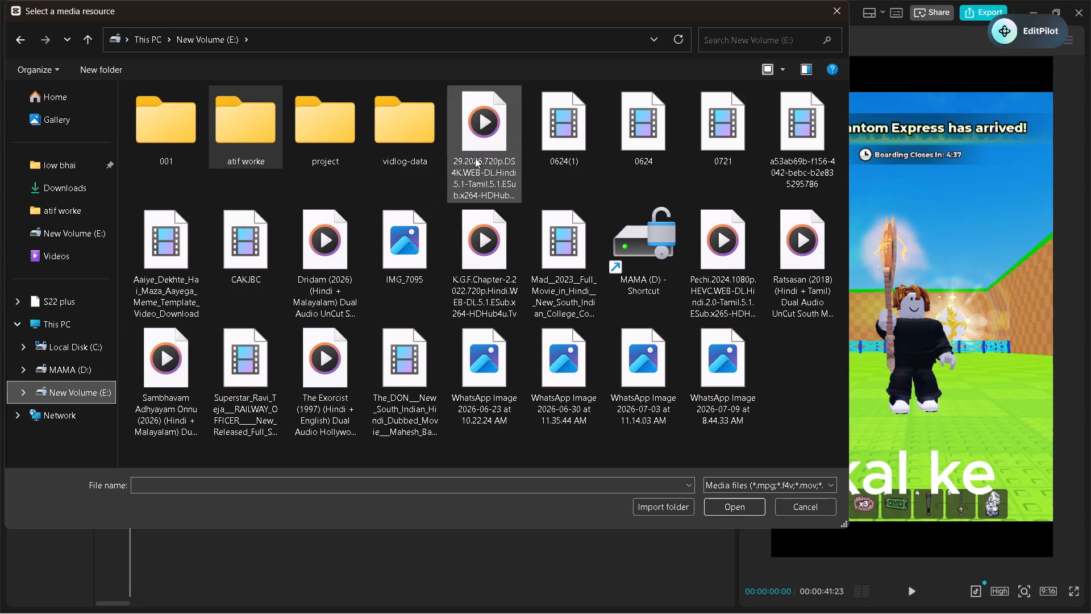
click(80, 186)
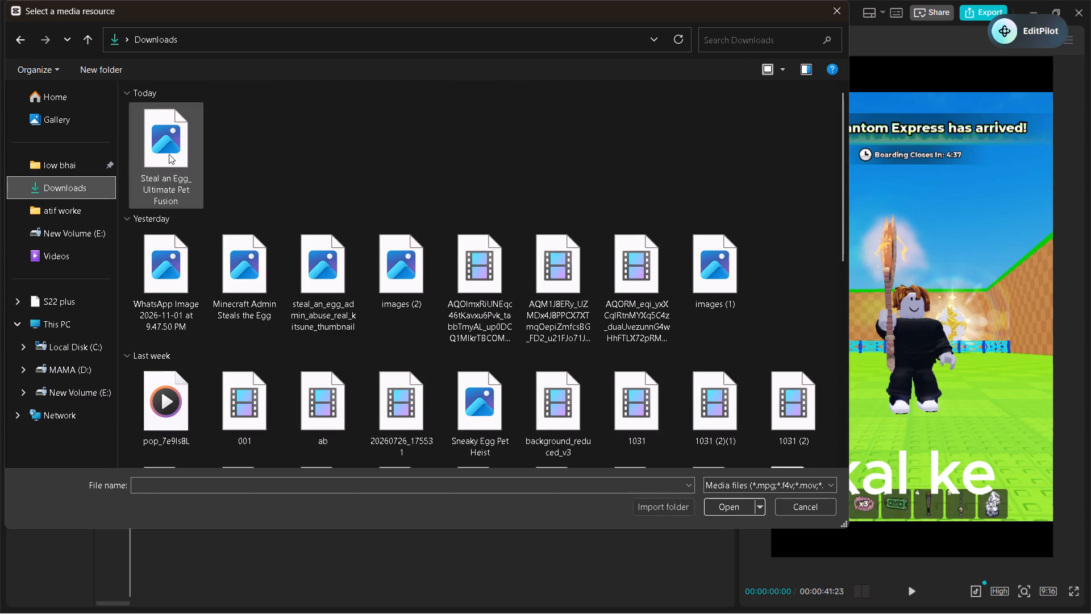
double_click(191, 405)
Add the pop sound effect on an audio track below the video and align it with the timeline start.
drag(134, 230, 161, 447)
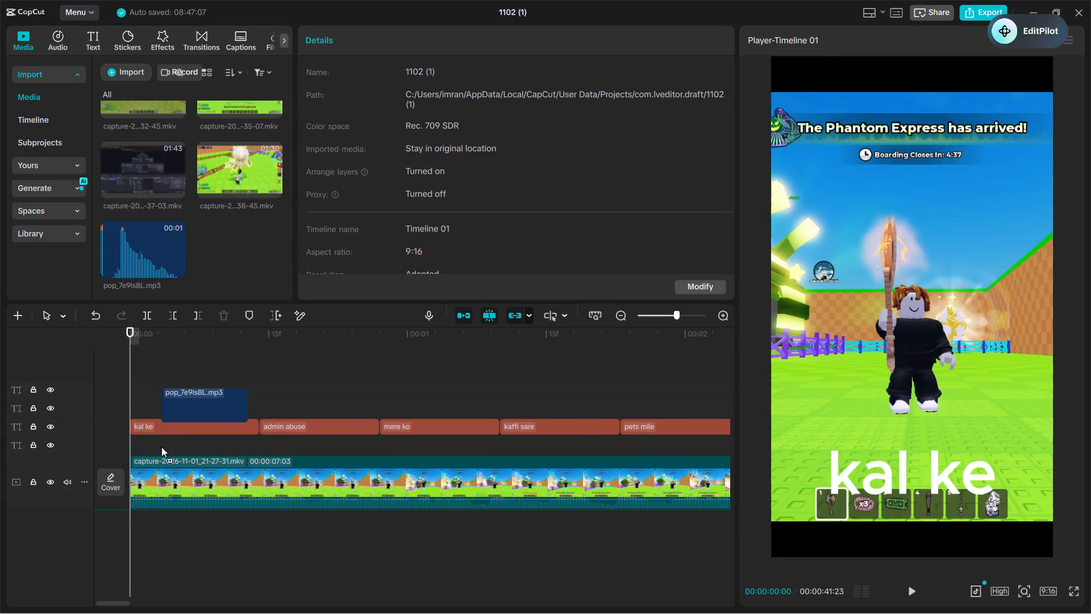
drag(161, 447, 141, 534)
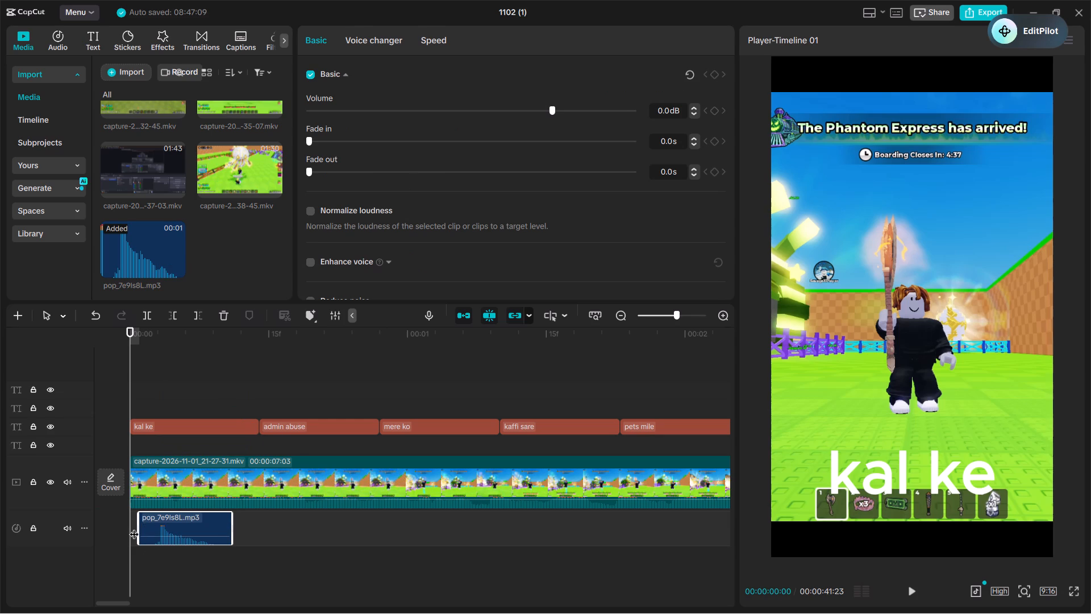
drag(136, 524, 156, 526)
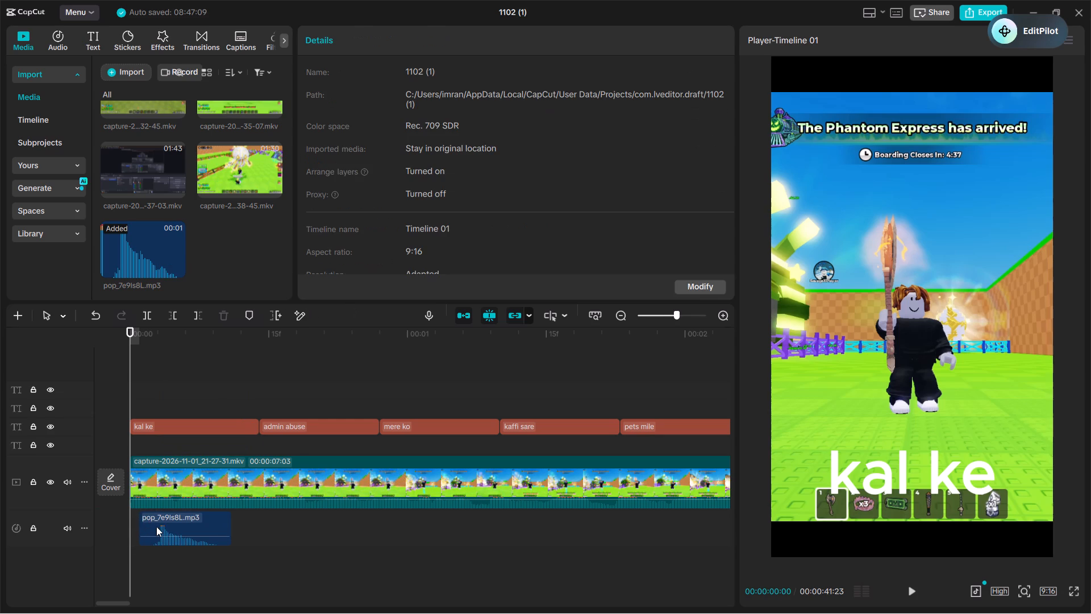
drag(156, 526, 164, 526)
key(ctrl+plus)
key(ctrl+plus)
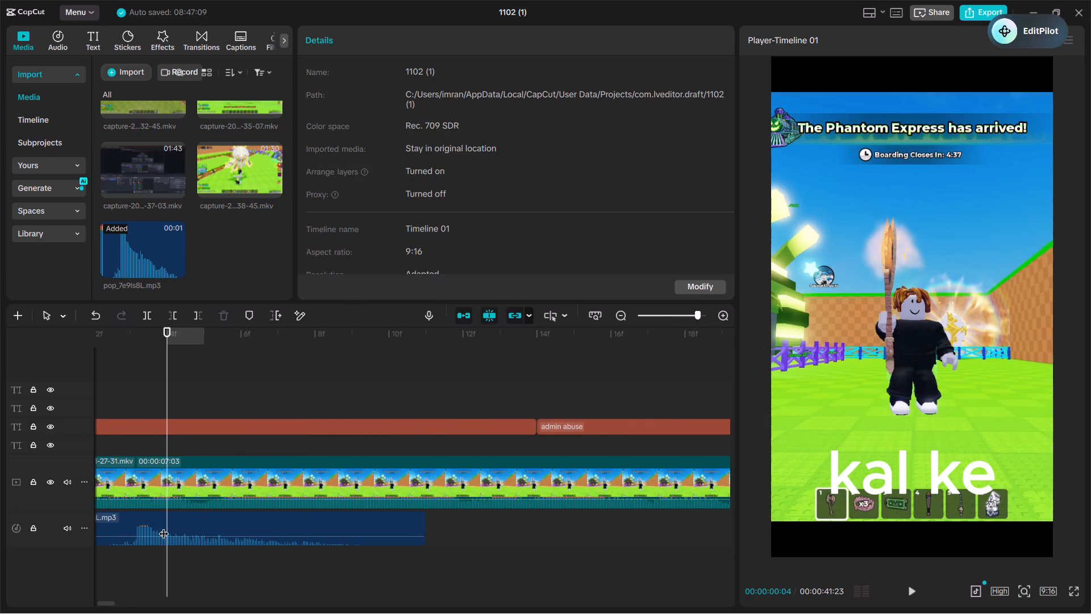
drag(164, 526, 203, 541)
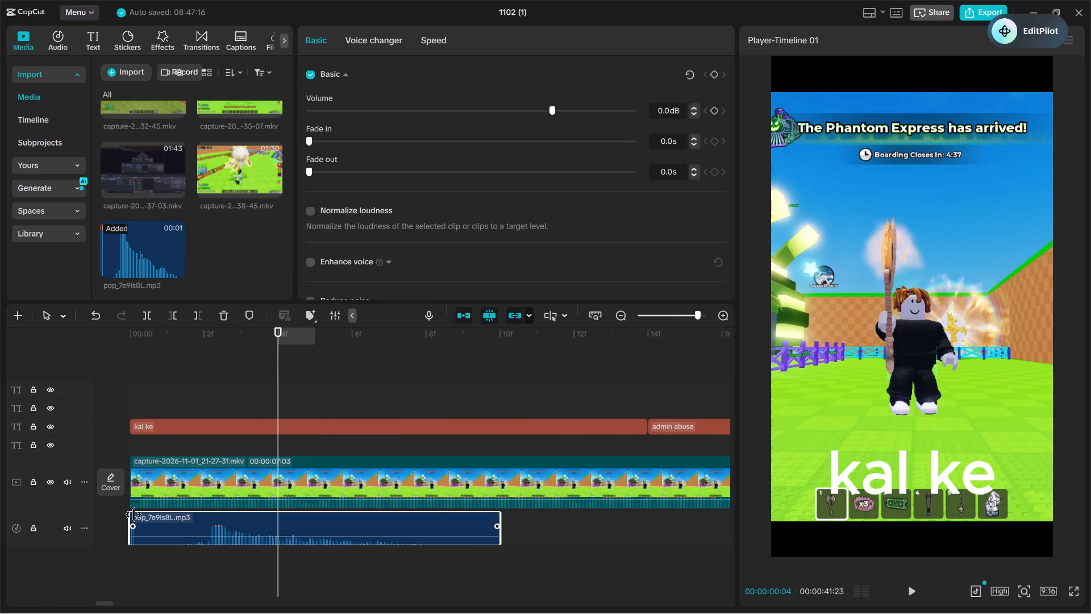
Trim the pop sound's silent lead-in and tail to about 3 frames long, and move it back to the timeline start.
drag(134, 515, 151, 519)
drag(131, 536, 206, 536)
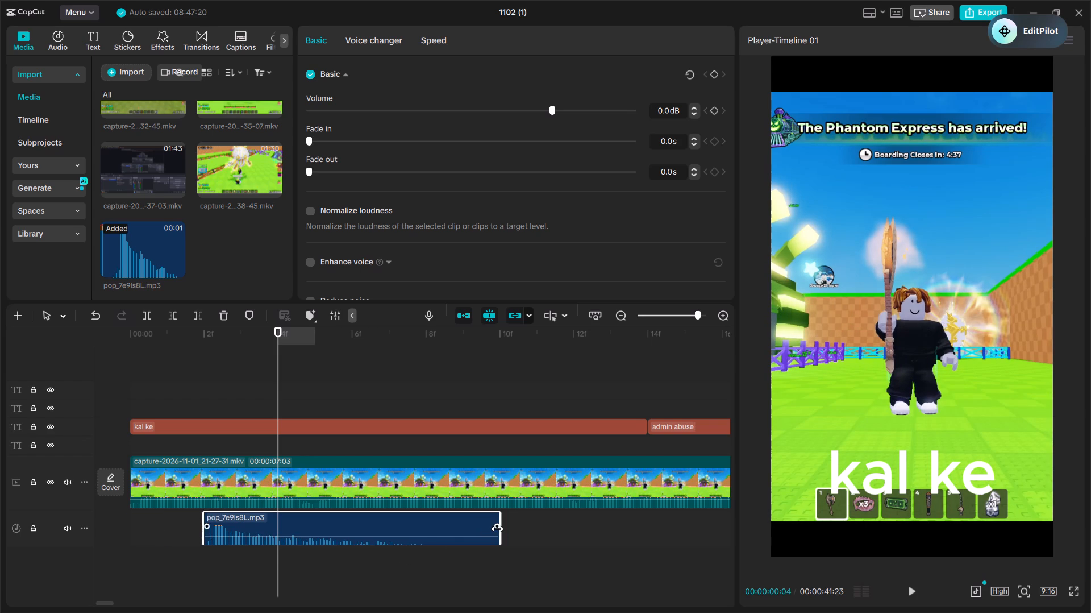
drag(502, 536, 298, 579)
drag(271, 516, 186, 529)
Copy the trimmed pop sound and paste it at the starts of the "admin abuse" and "mere ko" captions.
key(ctrl+c)
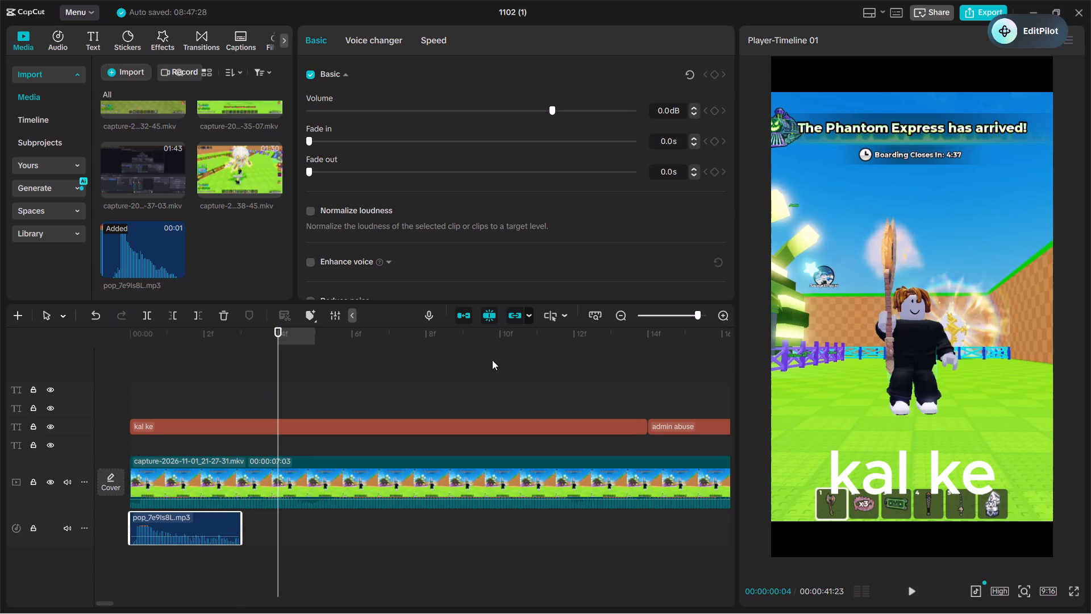
click(647, 389)
key(ctrl+v)
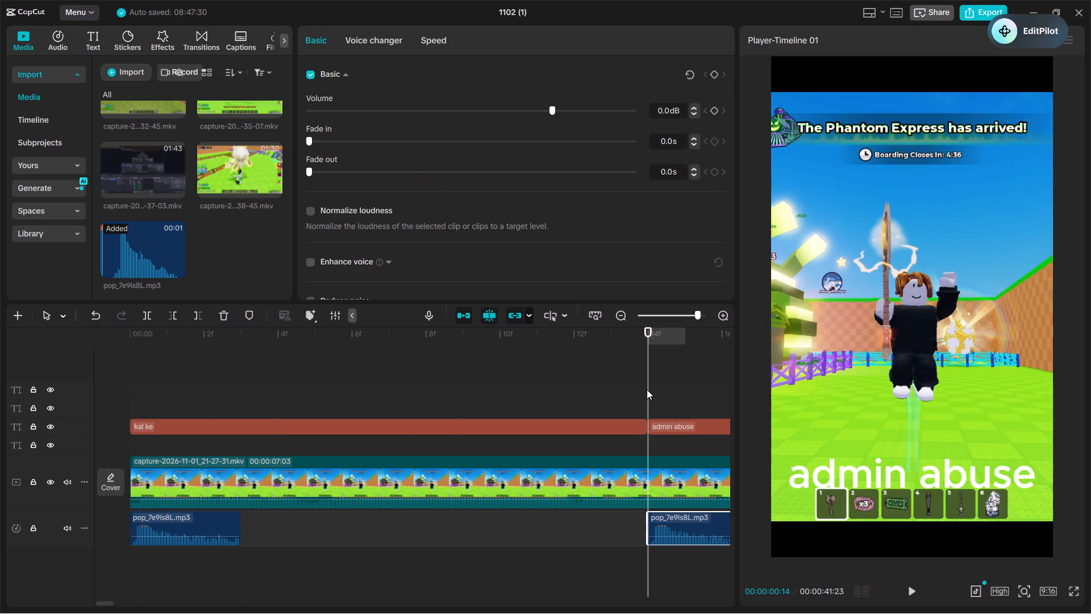
key(ctrl+minus)
key(minus)
click(647, 389)
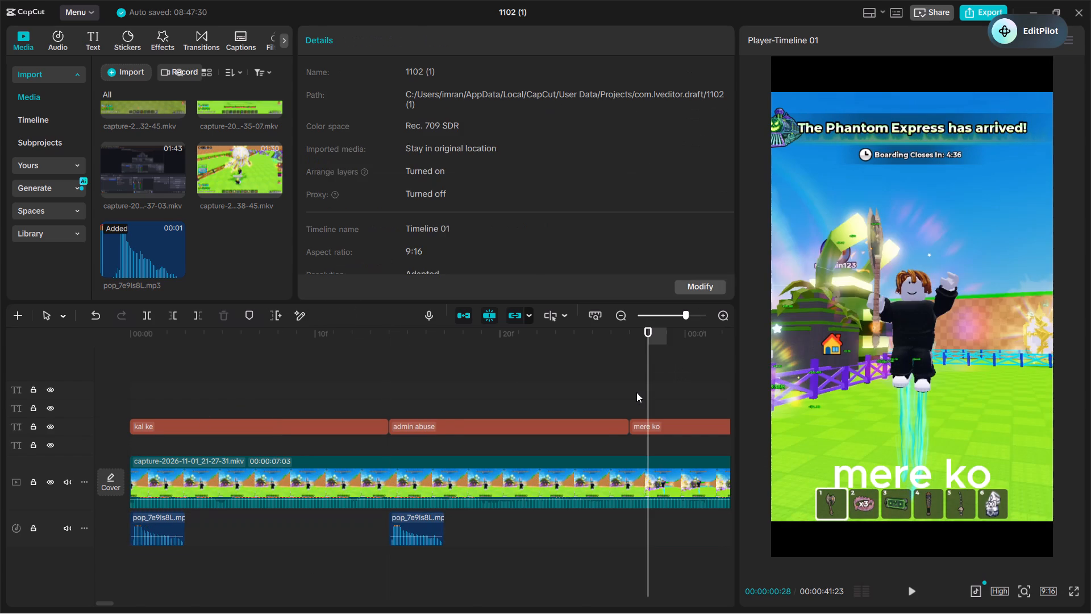
click(636, 392)
key(ctrl+v)
Paste the pop sound at the starts of the "kaffi sare", "pets mile", "the" and "enchantment" captions.
click(683, 368)
drag(683, 368, 775, 368)
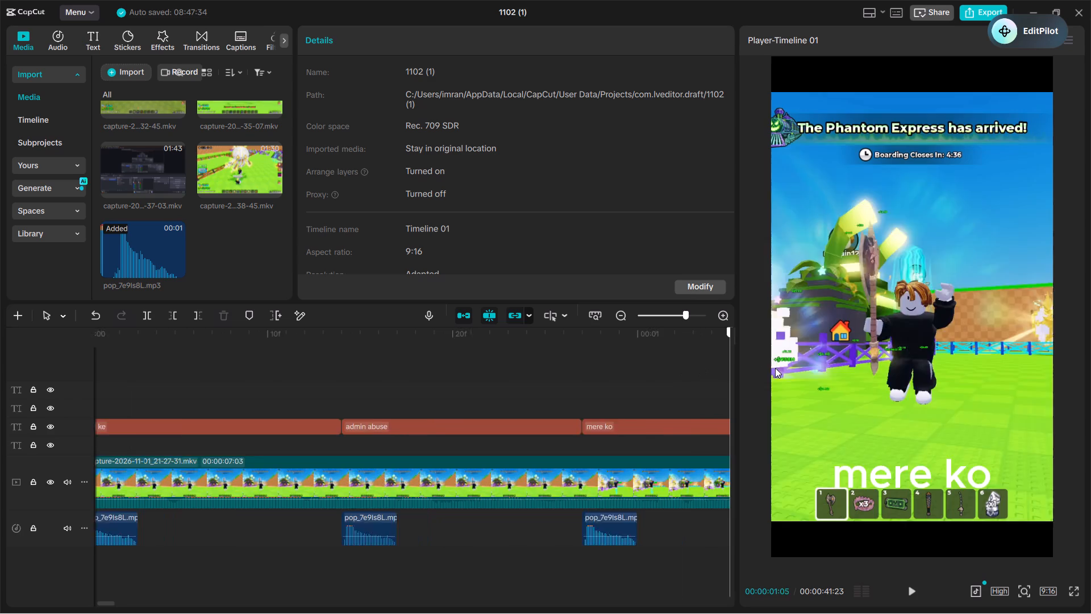
drag(775, 368, 360, 407)
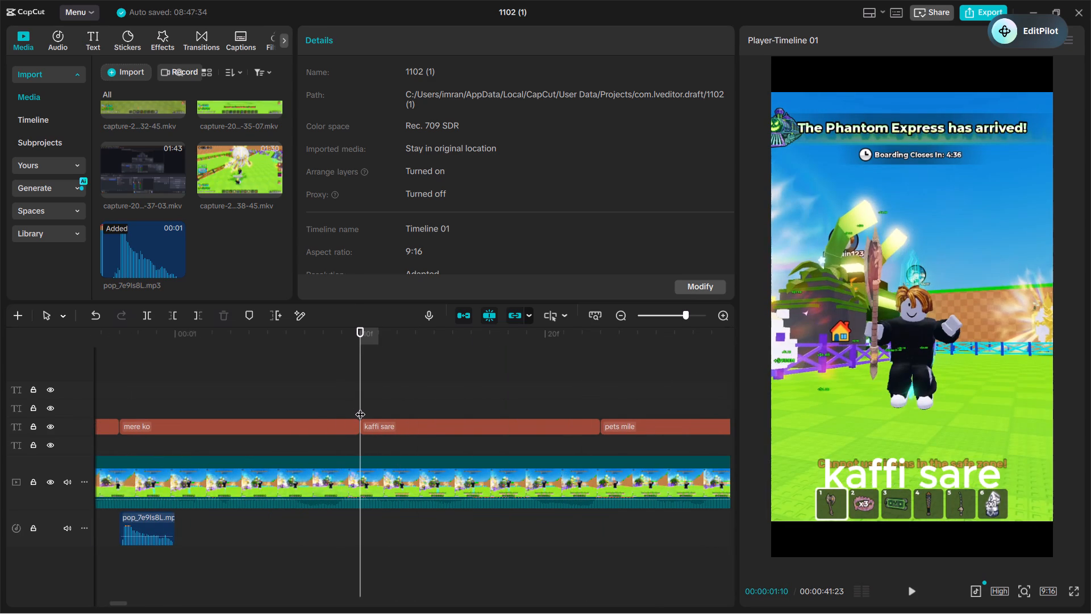
key(ctrl+v)
click(599, 400)
key(ctrl+v)
drag(599, 400, 574, 408)
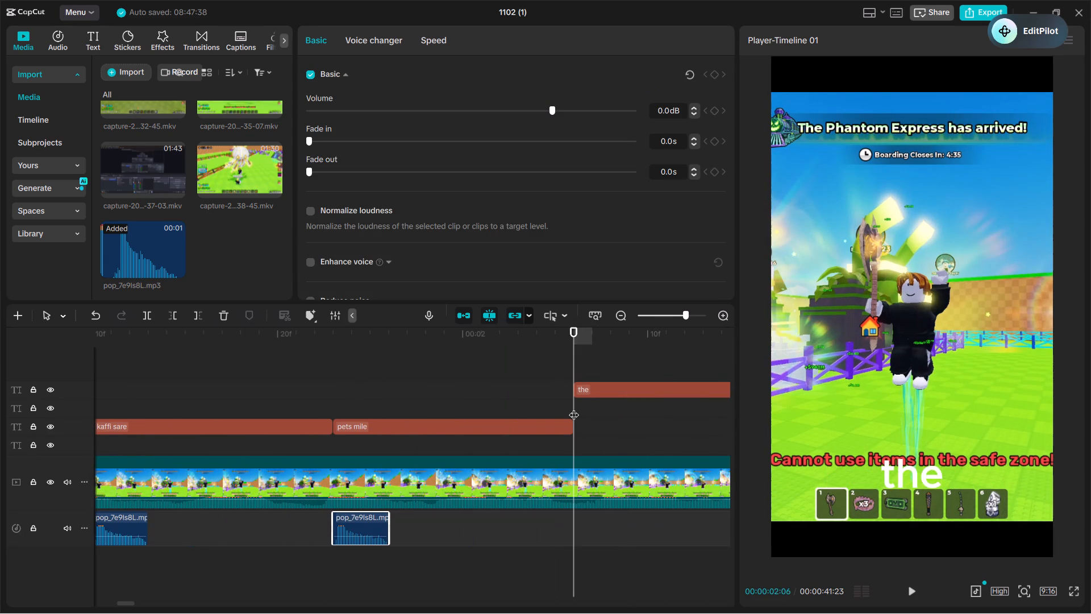
key(ctrl+v)
drag(577, 405, 688, 413)
key(ctrl+v)
Paste the pop sound at the starts of the "bhi lagayi" and "thi" captions, at 00:00:03:13 and 00:00:03:22.
key(ctrl+minus)
key(ctrl+minus)
key(ctrl+minus)
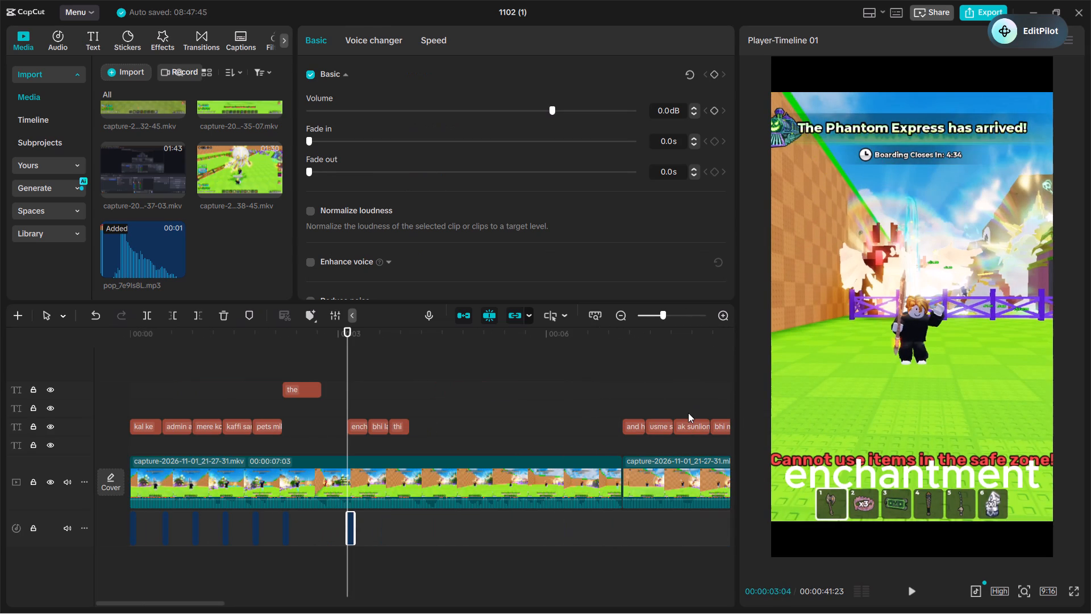
click(365, 377)
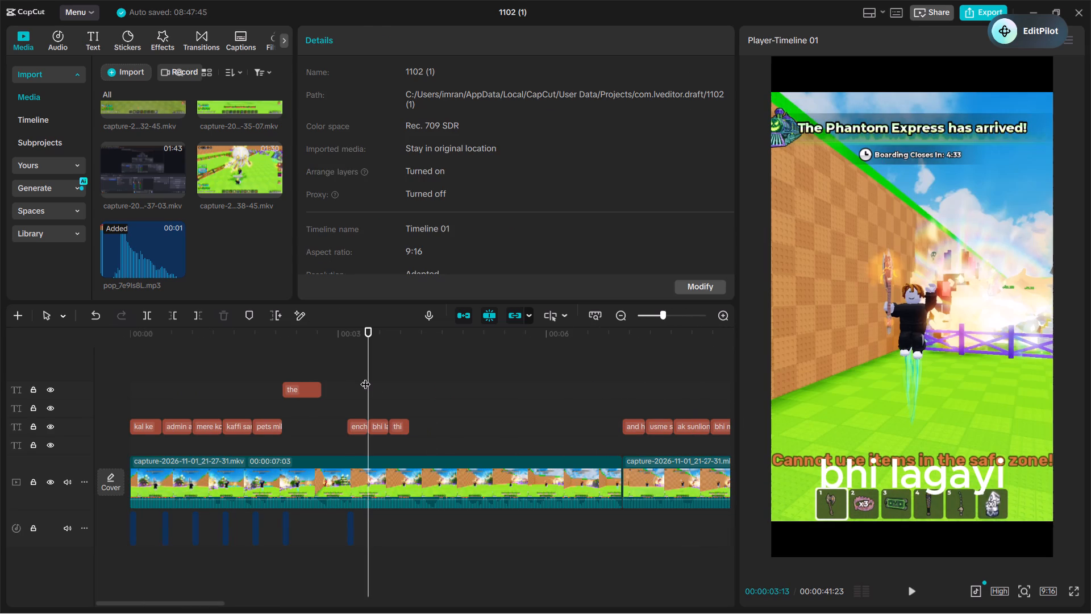
key(ctrl+v)
click(388, 397)
key(ctrl+v)
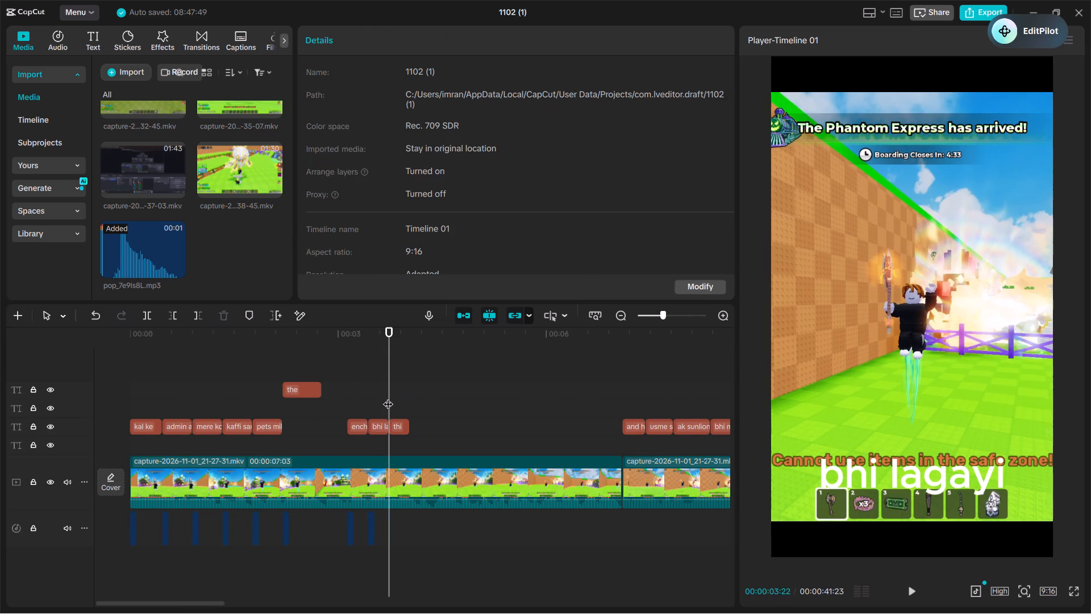
Paste the pop sound at the starts of the "and hame", "usme se", "ak sunlion", "bhi mila" and "tha" captions, from 00:00:07:03 to 00:00:08:22.
click(619, 397)
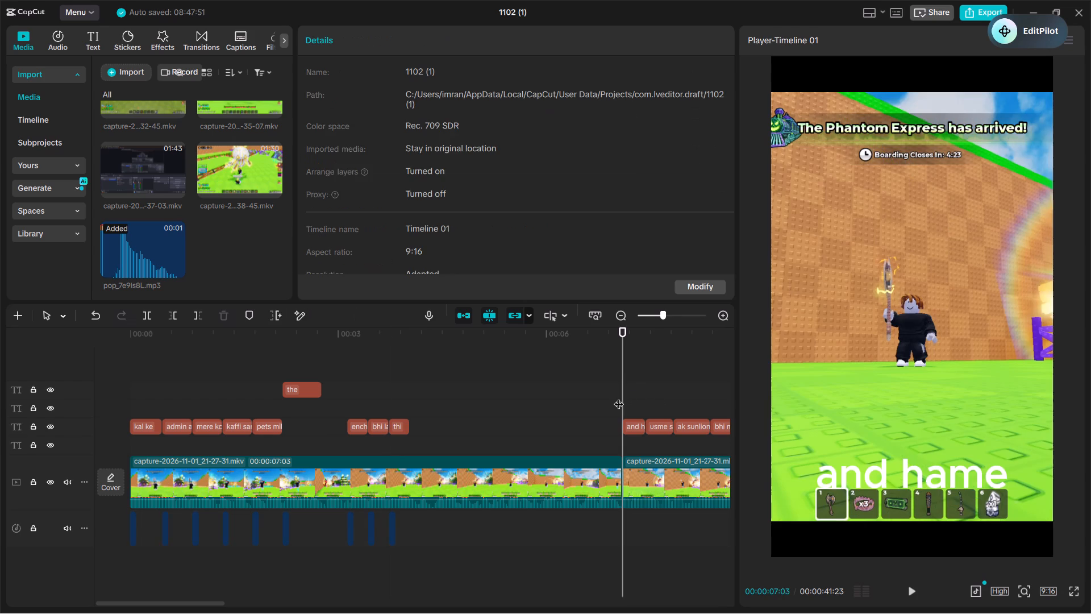
key(ctrl+v)
scroll(666, 397, down, 1)
scroll(666, 397, up, 1)
click(647, 414)
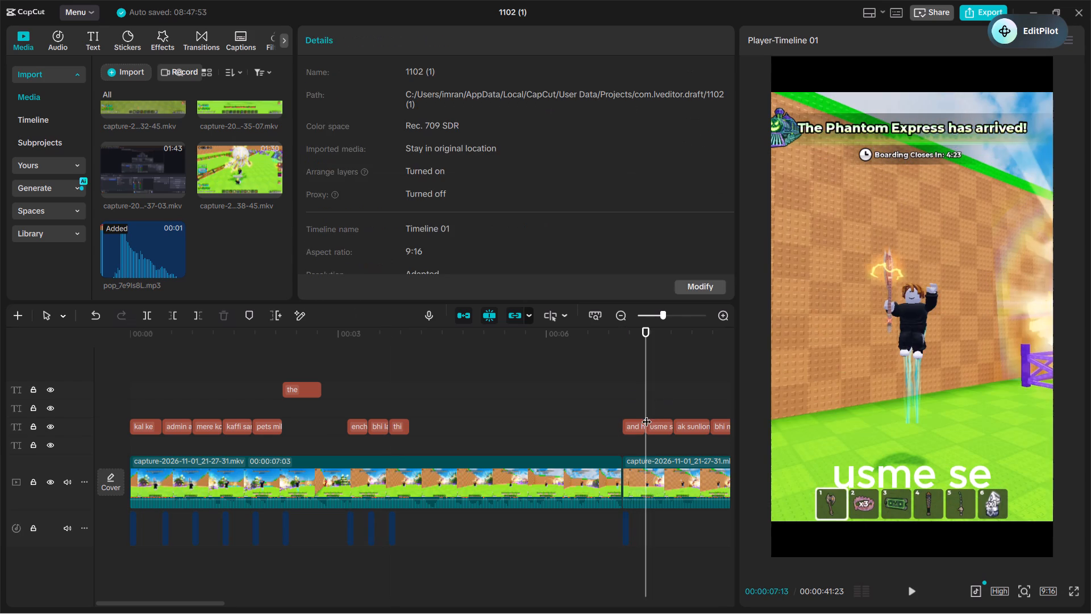
key(ctrl+v)
click(676, 405)
key(ctrl+v)
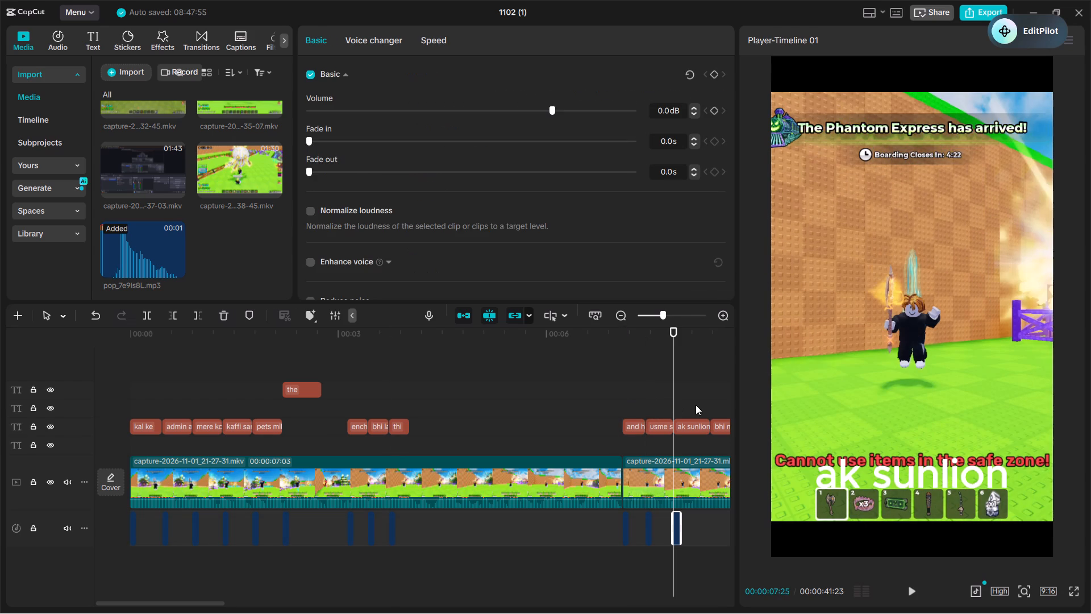
click(710, 405)
key(ctrl+v)
drag(710, 405, 770, 405)
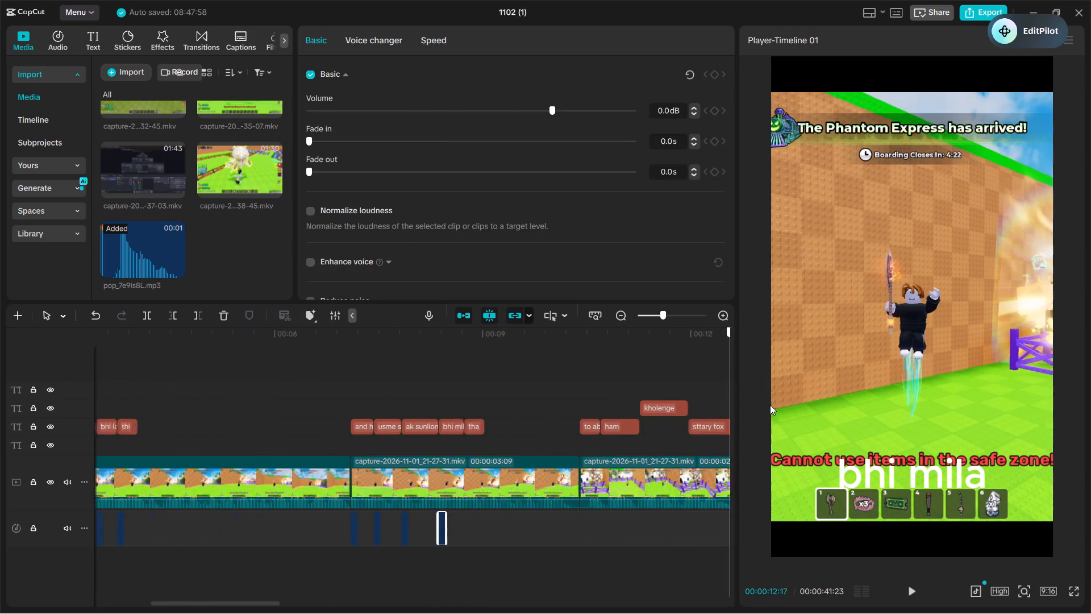
drag(770, 405, 248, 447)
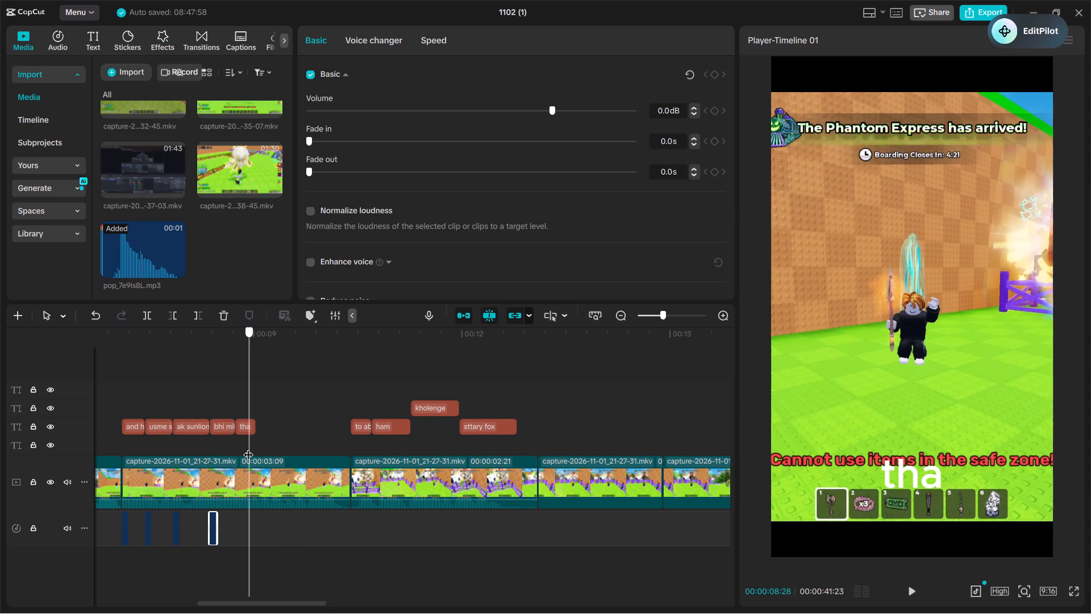
drag(248, 447, 236, 452)
key(ctrl+v)
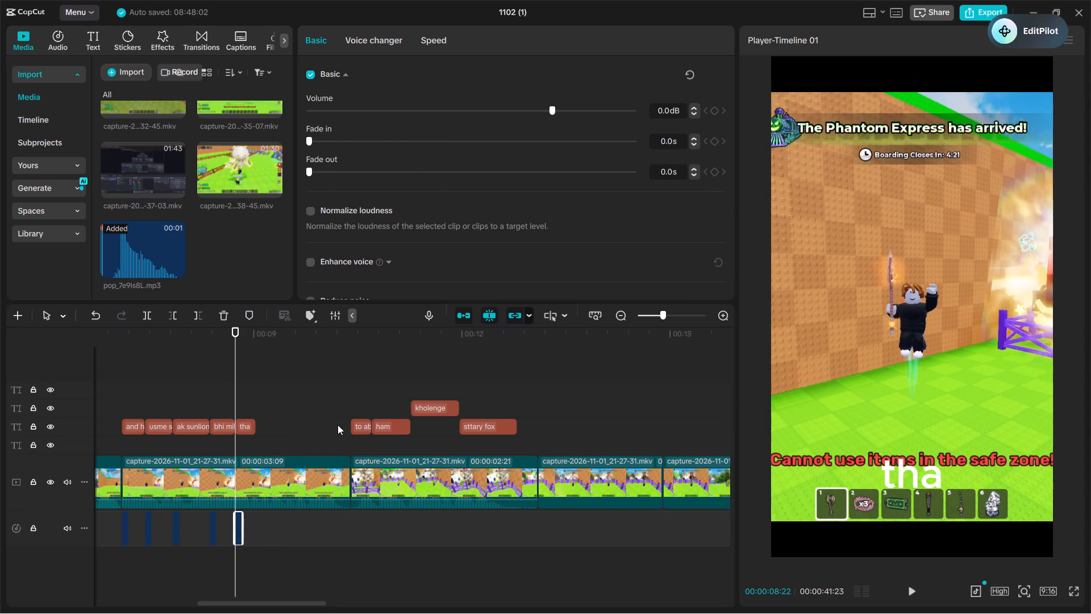
Paste the pop sound at the starts of the "to abhi", "ham", "kholenge" and "sttary fox" captions, from 00:00:10:12 to 00:00:11:29.
click(352, 408)
key(ctrl+v)
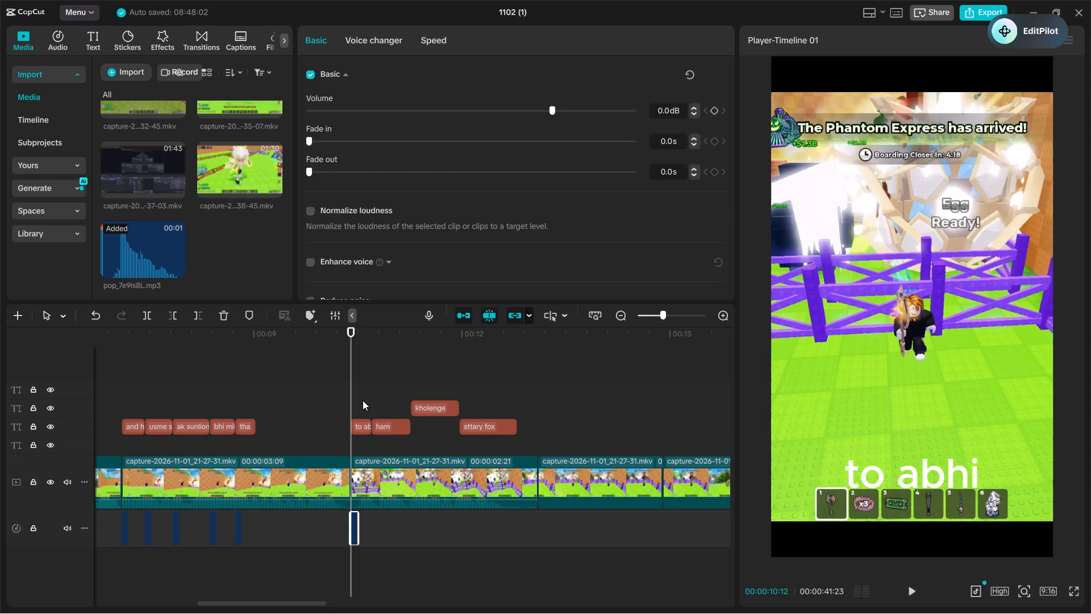
click(377, 402)
click(368, 407)
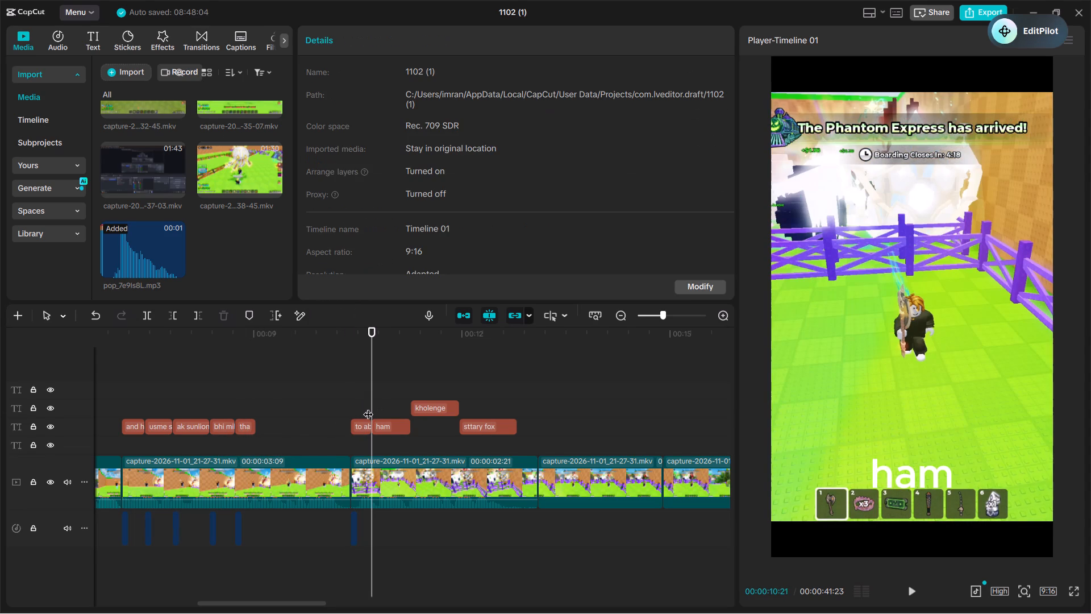
key(ctrl+v)
click(415, 377)
key(ctrl+v)
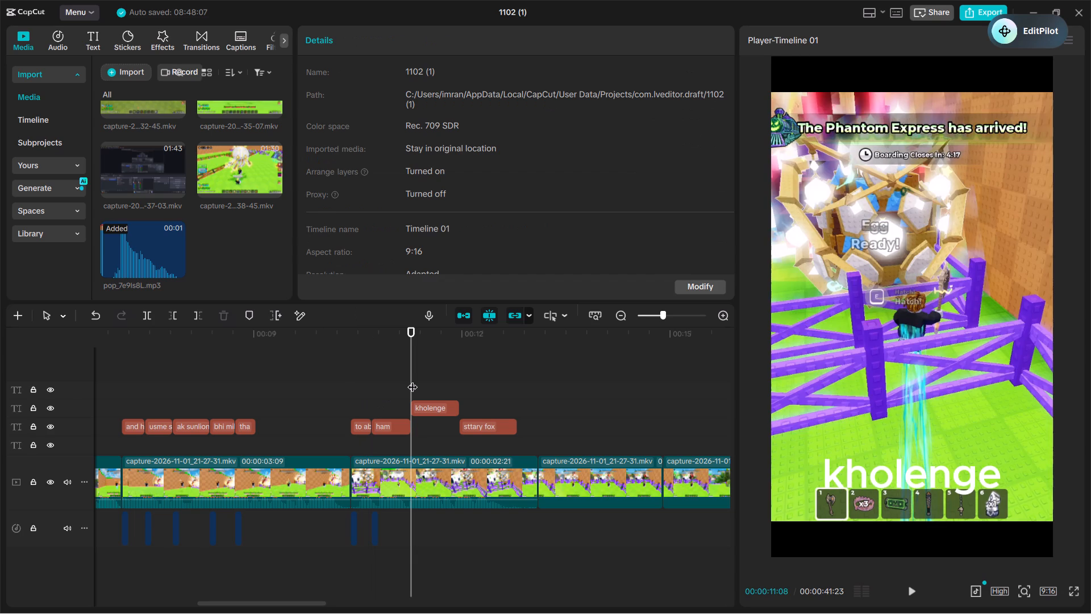
click(460, 397)
key(ctrl+v)
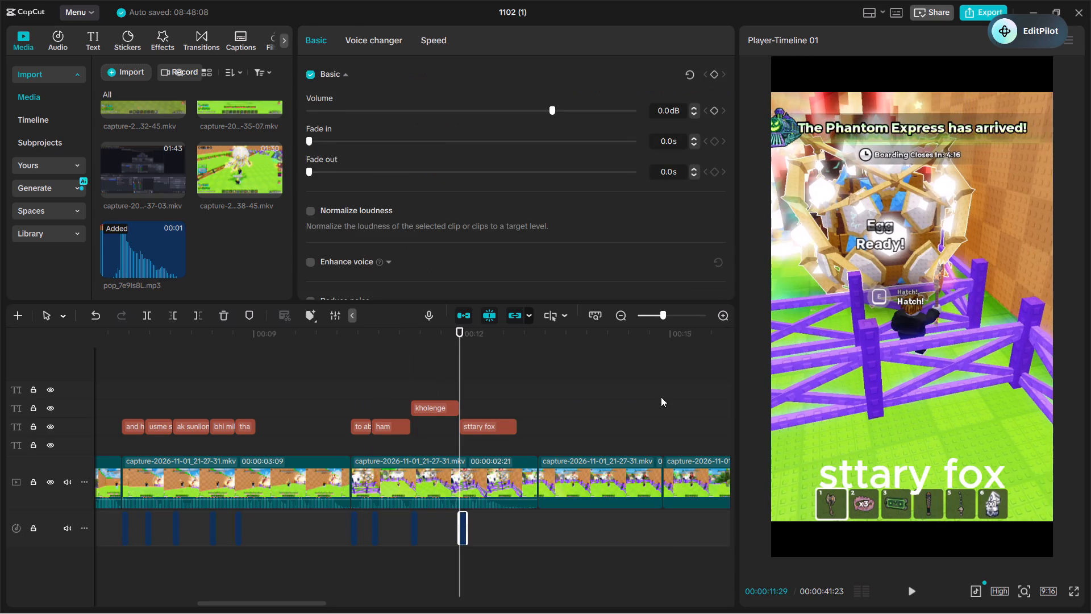
Copy the pop sound and paste it at the starts of the "and ye", "hame" and "3.4B/s" captions, beginning at 00:00:16:00.
click(661, 397)
drag(661, 397, 452, 403)
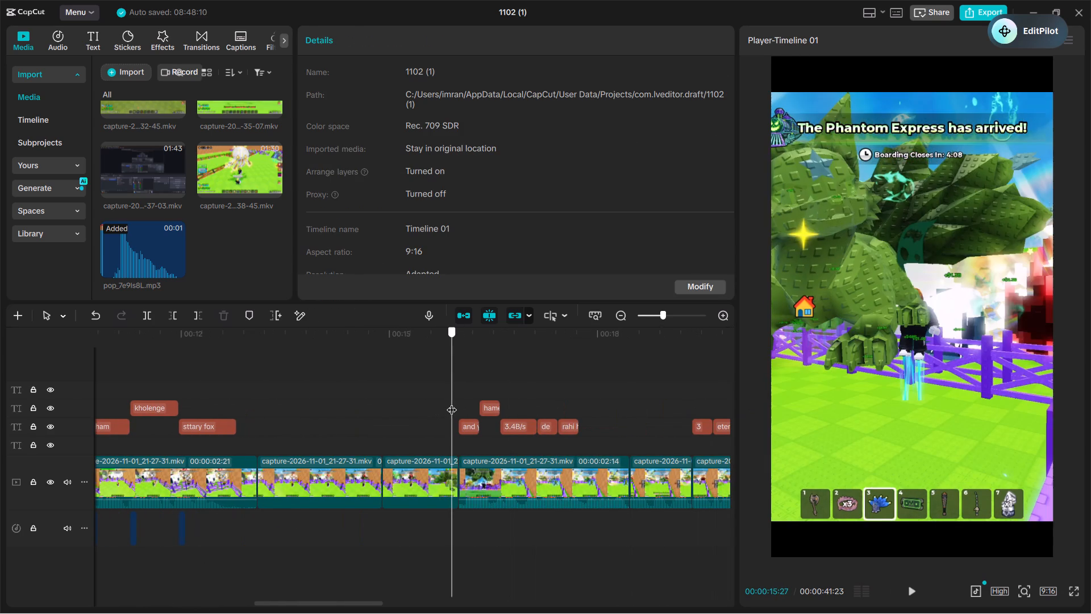
drag(452, 403, 462, 405)
key(ctrl+c)
key(ctrl+v)
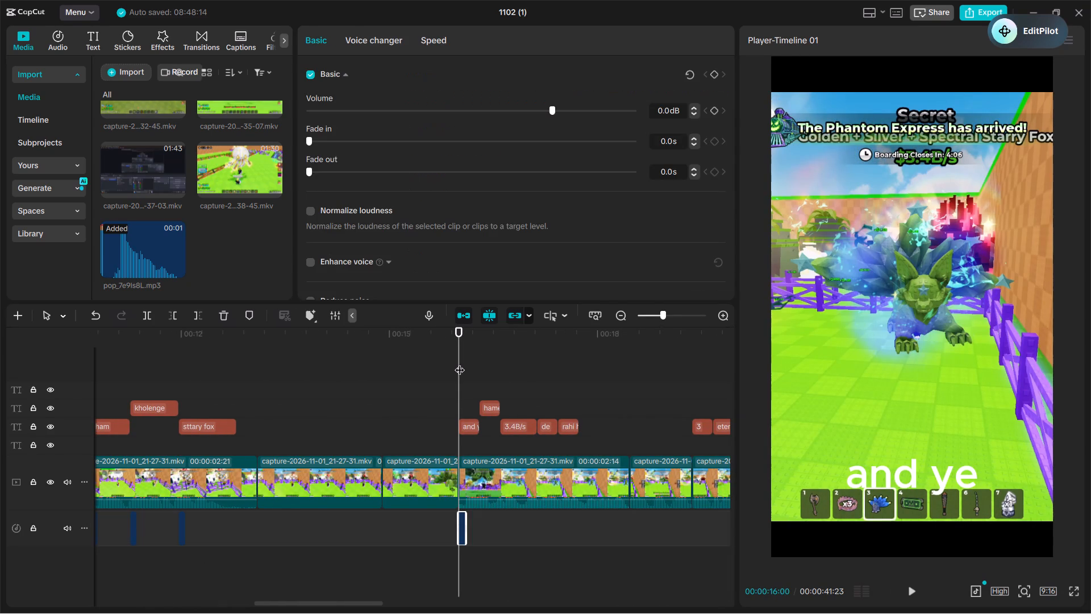
click(477, 355)
key(ctrl+v)
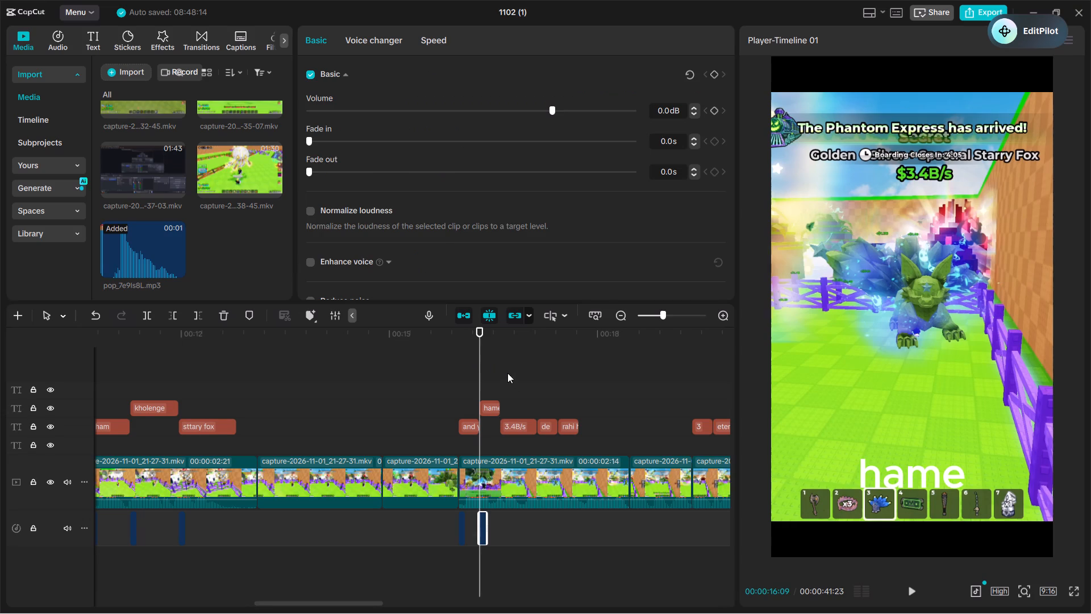
click(497, 373)
key(ctrl+v)
Paste two stacked pop sounds at the start of the "de" caption and one at the "rahi" caption, and play the section back.
click(534, 370)
key(ctrl+v)
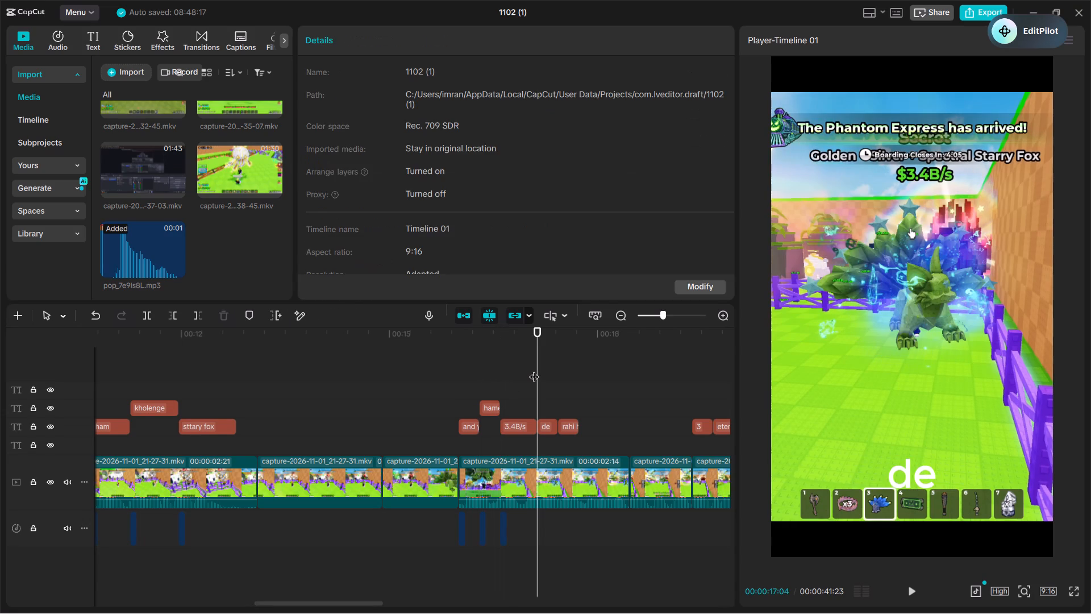
key(ctrl+v)
click(554, 370)
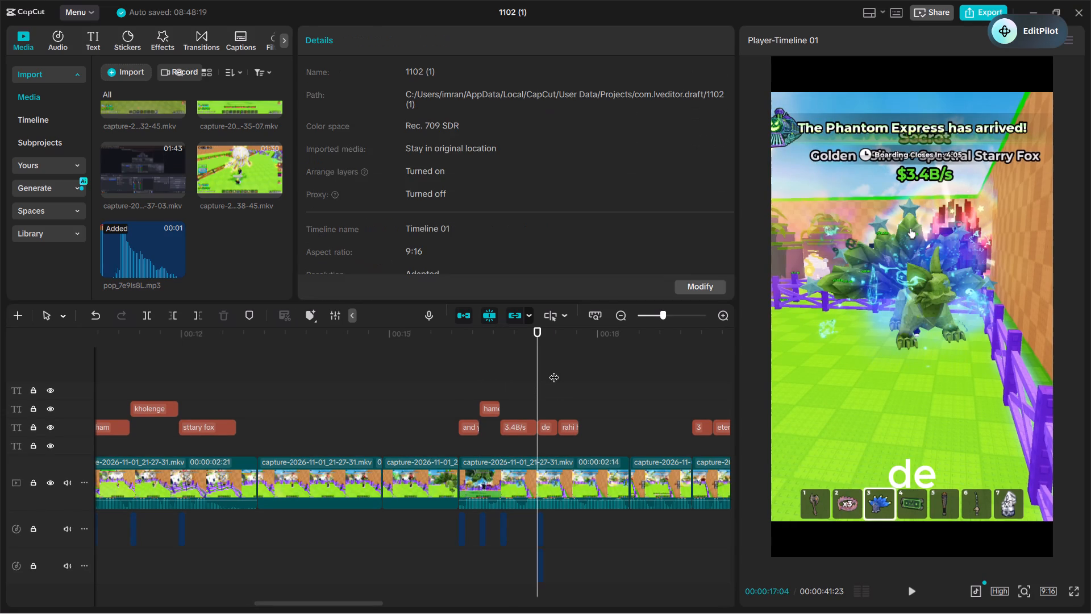
key(ctrl+v)
click(515, 402)
key(space)
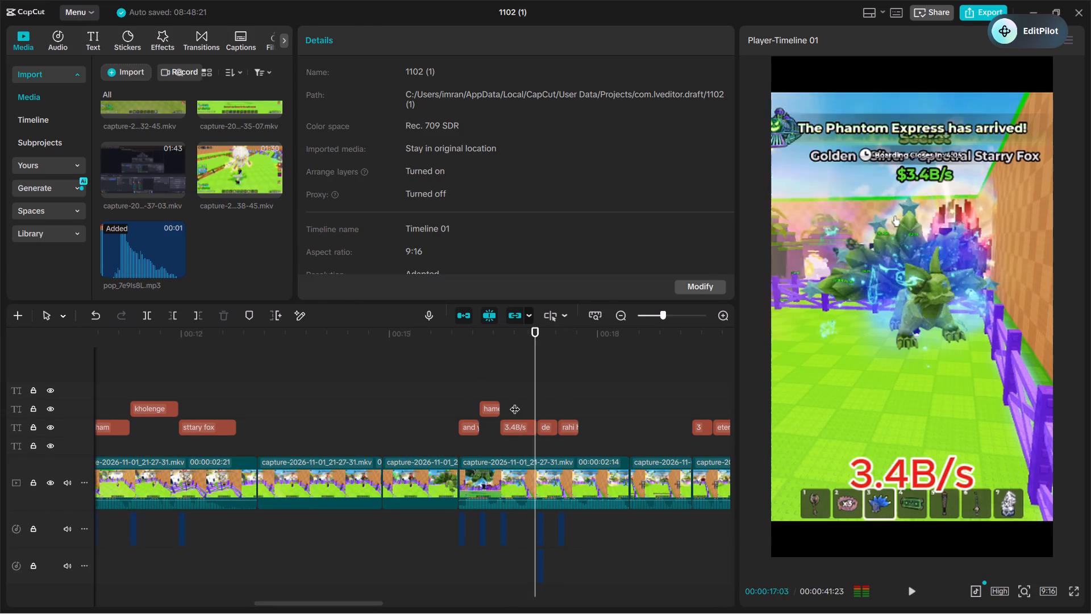
key(space)
key(space)
key(space)
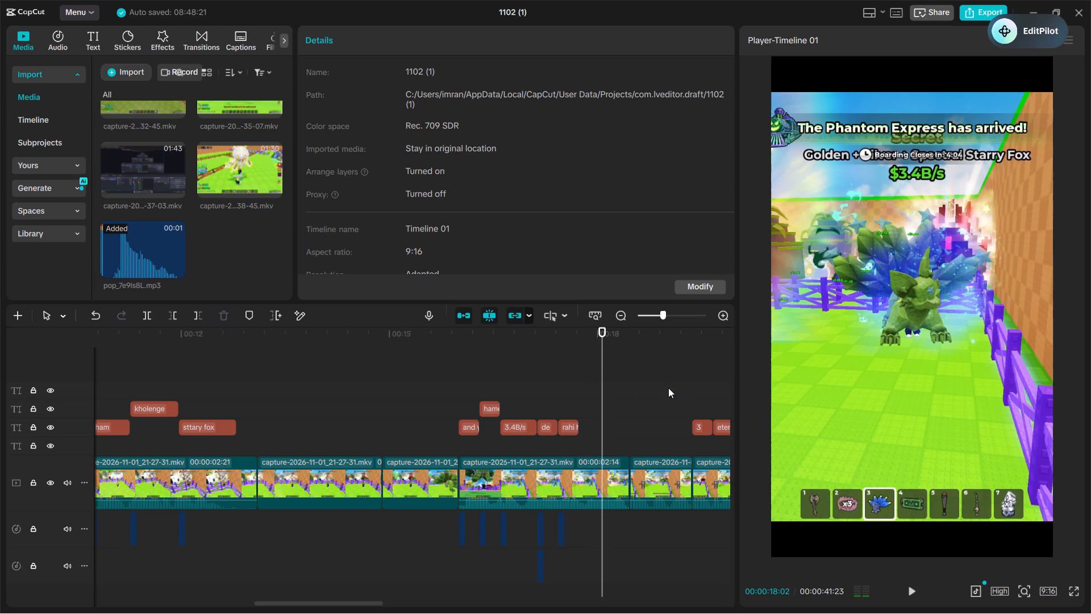
Paste the pop sound at the starts of the "3" and "eternals" captions and the caption directly after "eternals".
click(688, 380)
key(ctrl+v)
drag(688, 380, 723, 392)
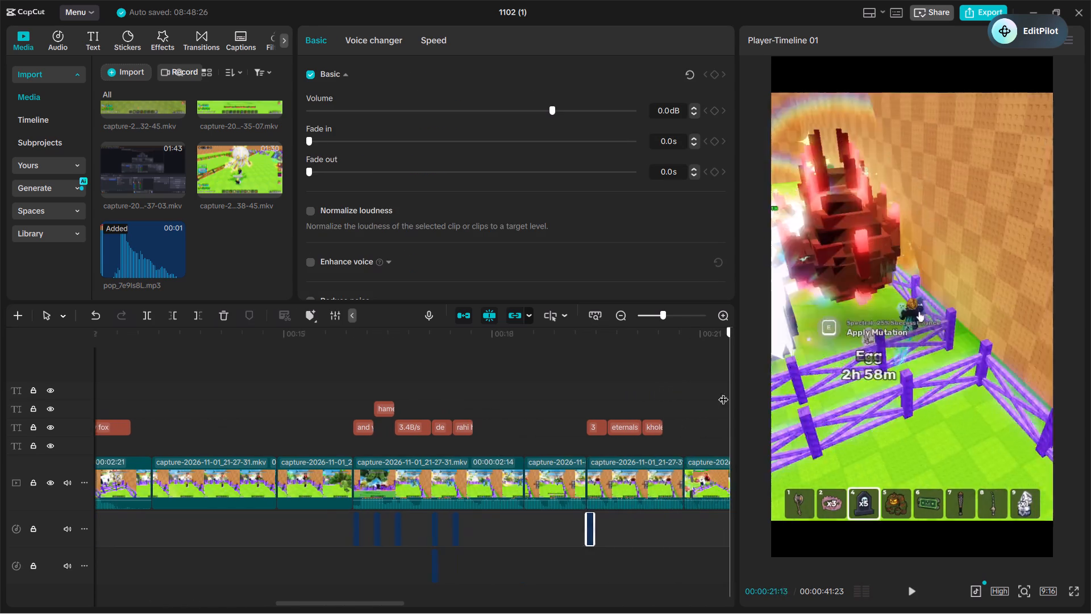
drag(723, 392, 561, 373)
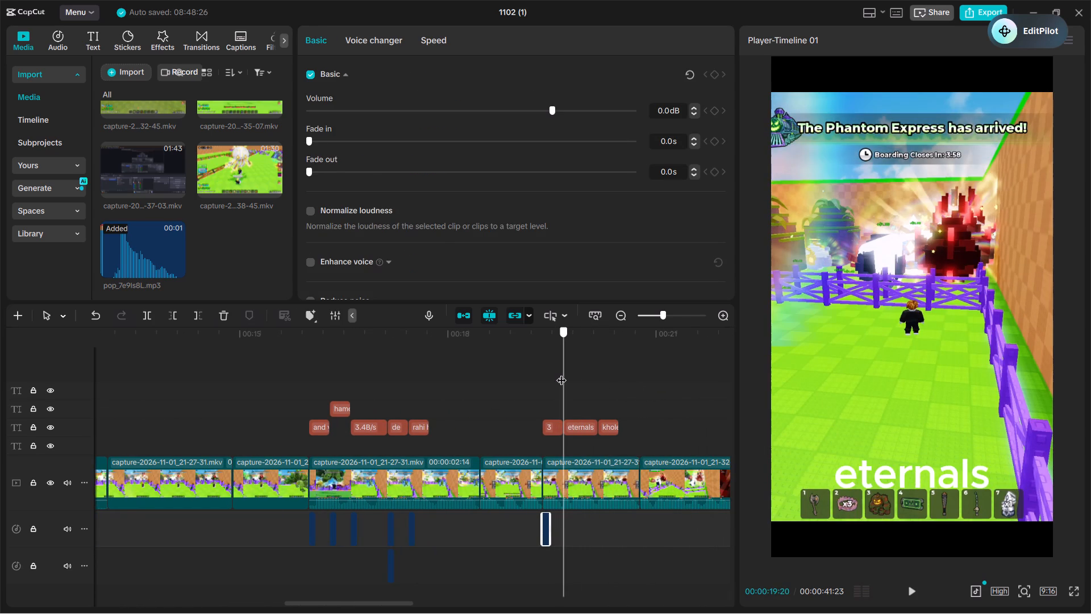
key(ctrl+v)
drag(561, 373, 596, 377)
ctrl+drag(596, 377, 763, 373)
key(ctrl+v)
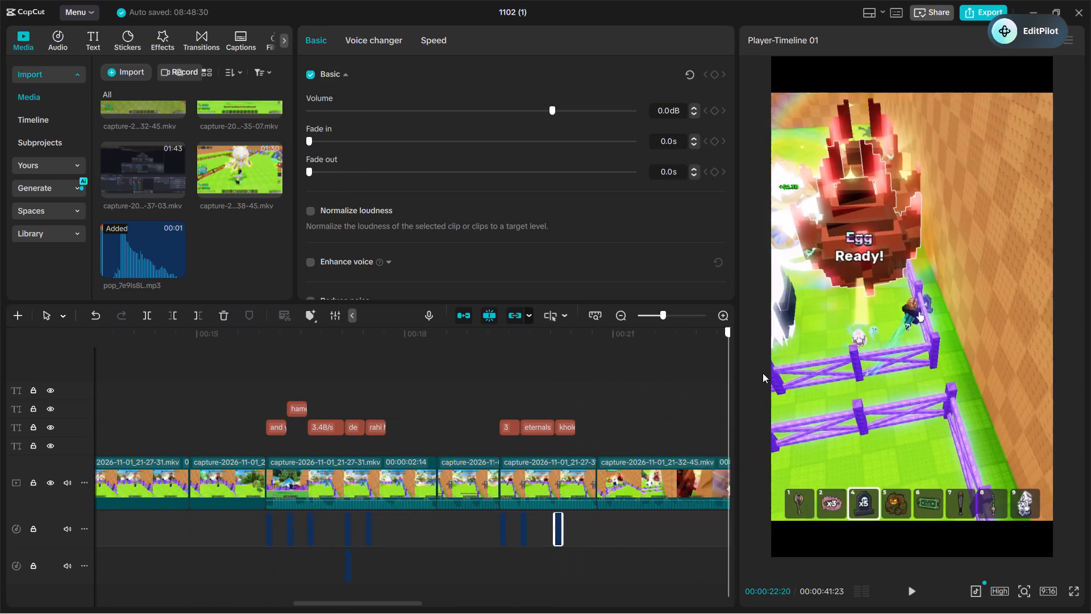
Paste the pop sound at the starts of the "sunlion", "mila", "hai", "and ak", "skeleton" and "horse" captions, from 00:00:29:24 to 00:00:31:22.
ctrl+drag(763, 373, 365, 380)
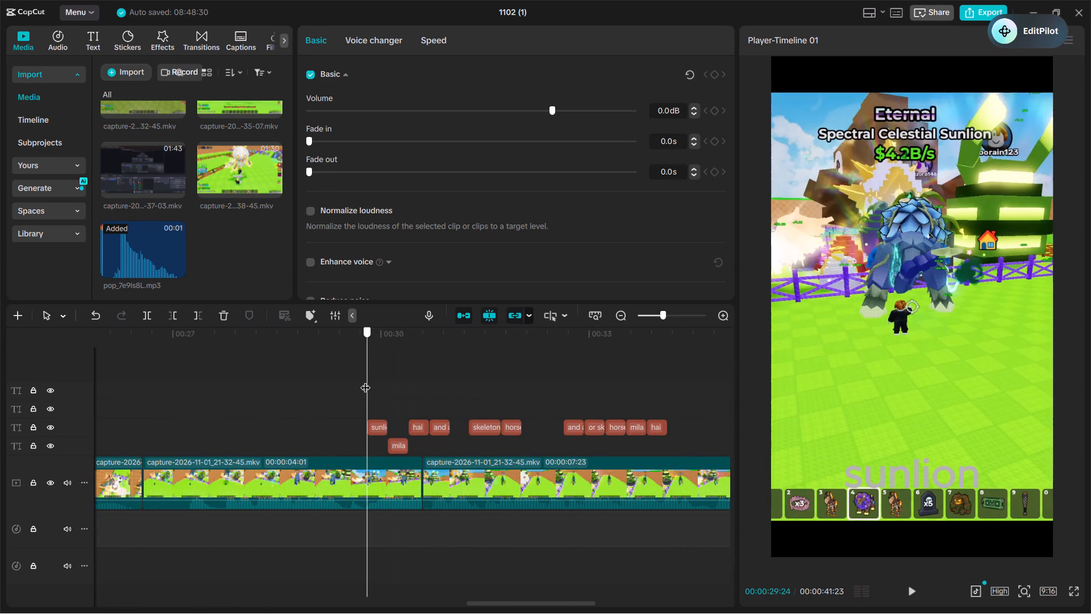
ctrl+drag(365, 380, 385, 370)
key(ctrl+v)
key(ctrl+v)
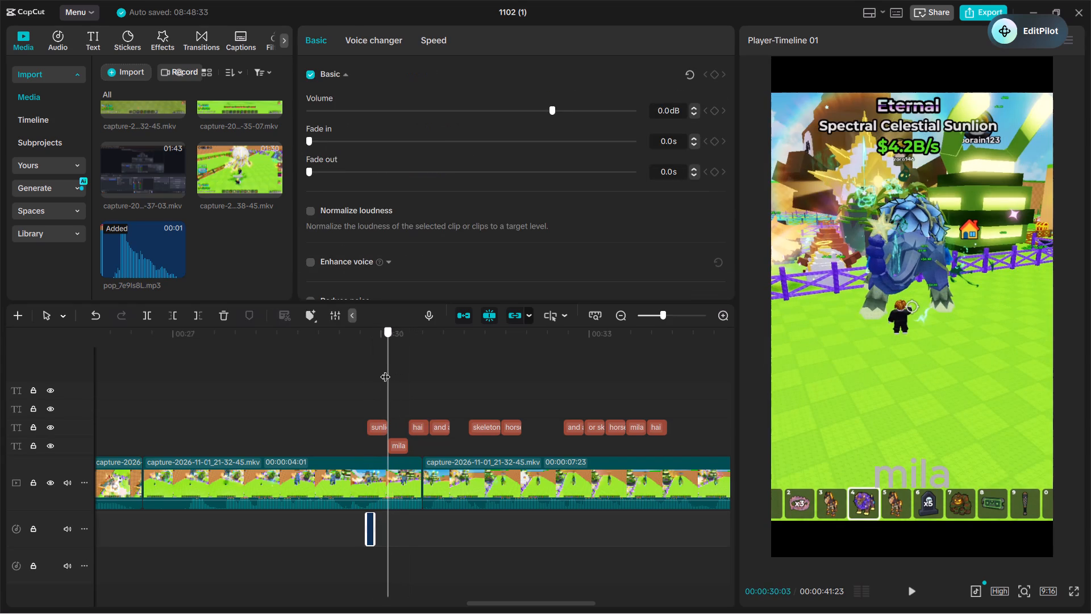
ctrl+drag(385, 370, 427, 350)
scroll(405, 357, up, 1)
key(ctrl+v)
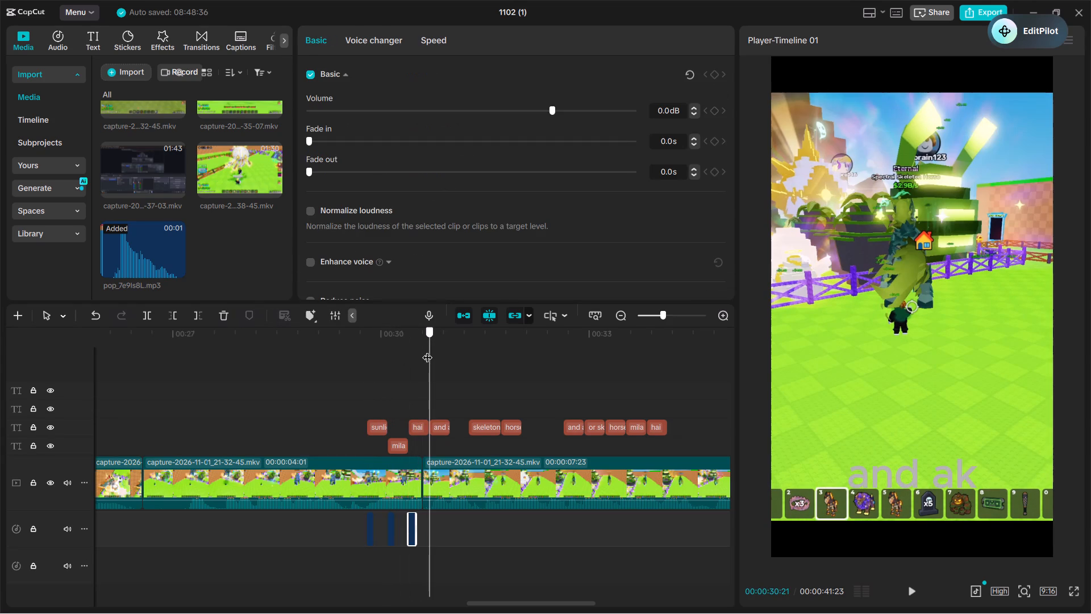
ctrl+drag(427, 350, 472, 338)
key(ctrl+v)
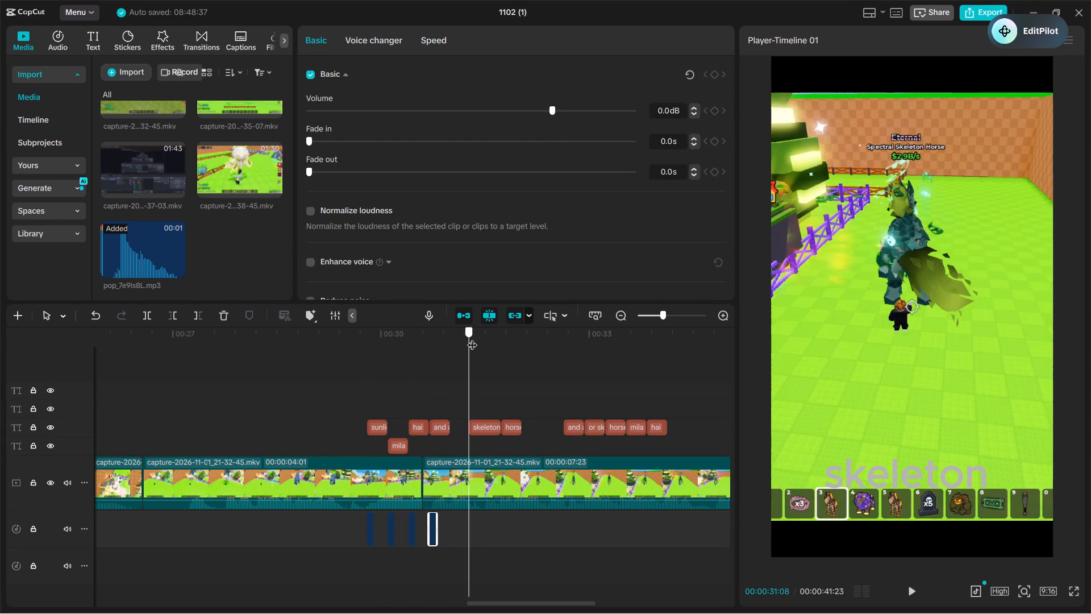
ctrl+drag(472, 338, 499, 318)
key(ctrl+v)
key(ctrl+v)
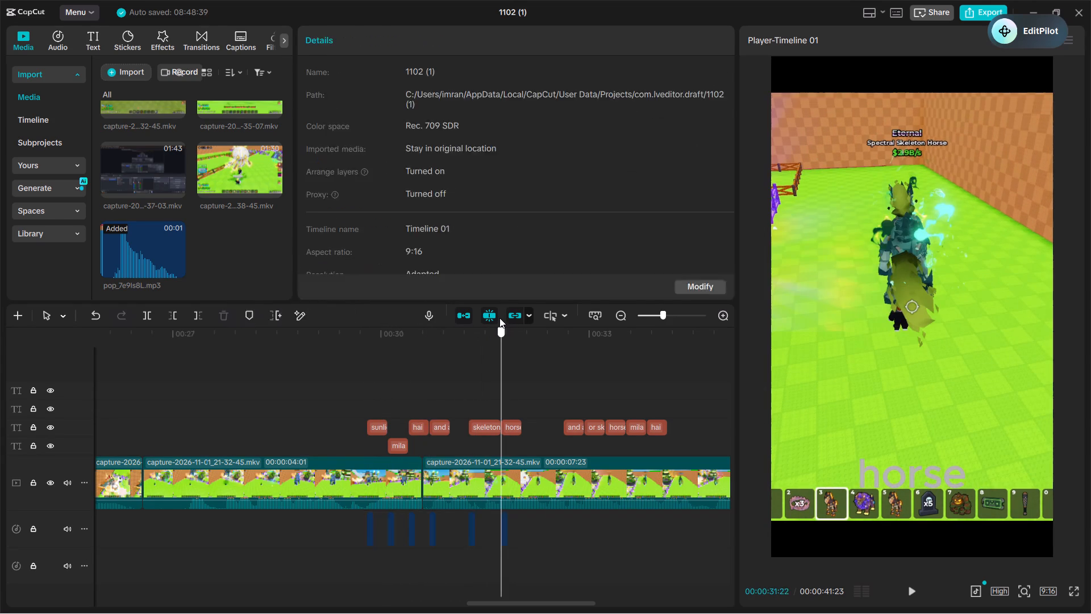
Paste the pop sound at the starts of the five captions from the "and" before "or skeleton" through "horse", "mila" and "hai", near 00:00:33.
ctrl+drag(499, 318, 589, 303)
key(ctrl+v)
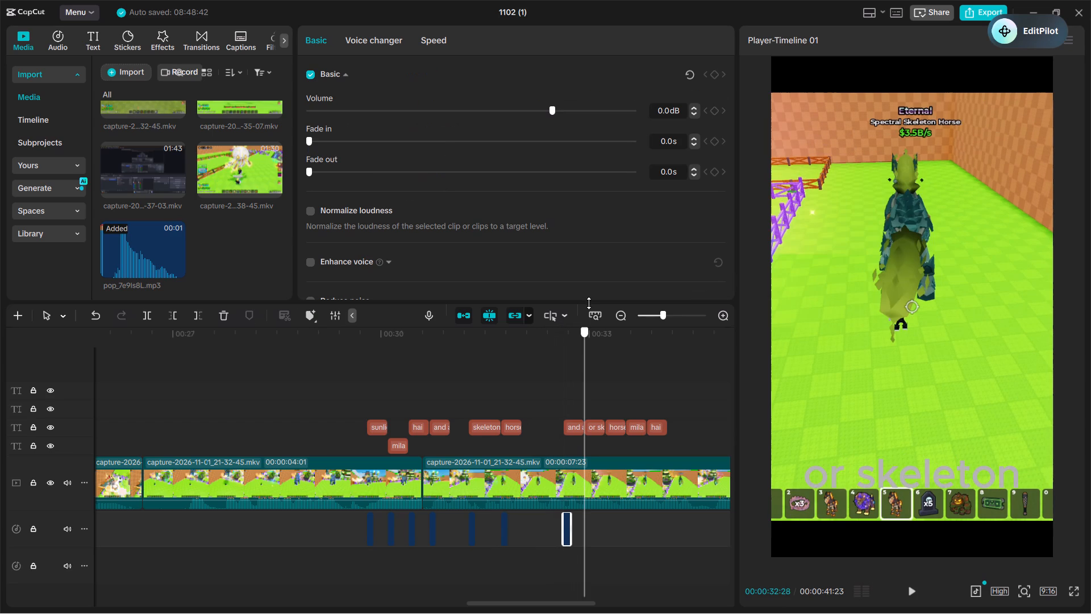
ctrl+drag(589, 303, 602, 310)
key(ctrl+v)
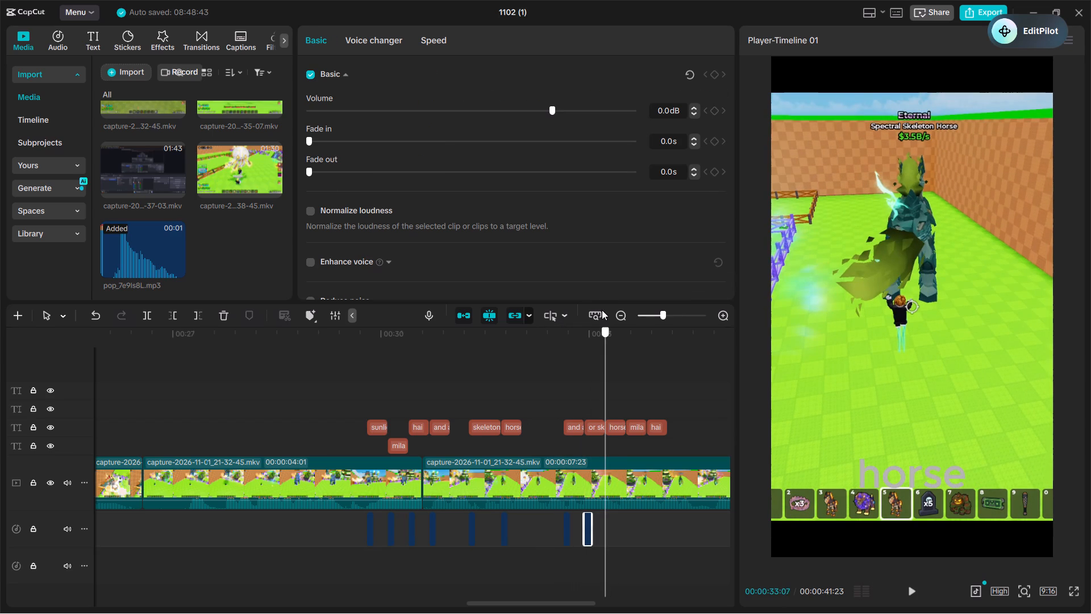
ctrl+drag(602, 310, 622, 308)
key(ctrl+v)
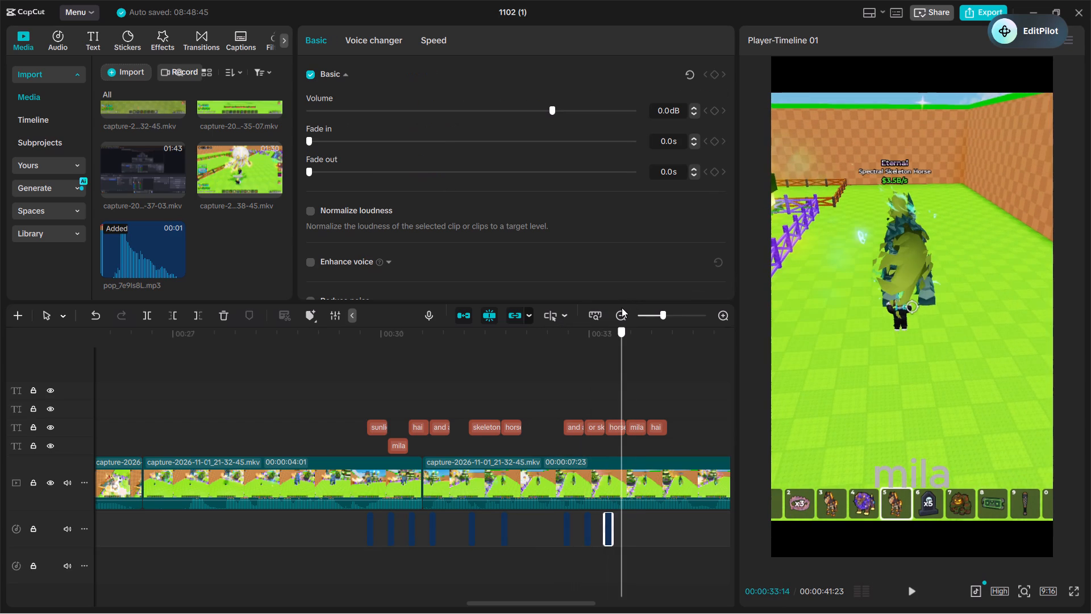
ctrl+drag(622, 308, 623, 310)
key(ctrl+v)
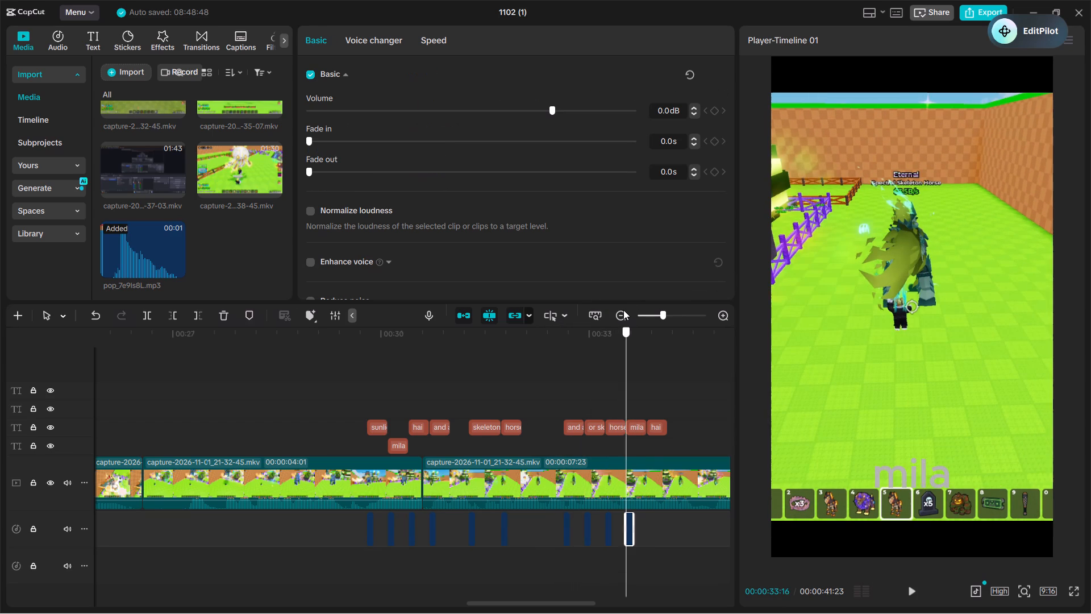
ctrl+drag(623, 310, 778, 322)
key(ctrl+v)
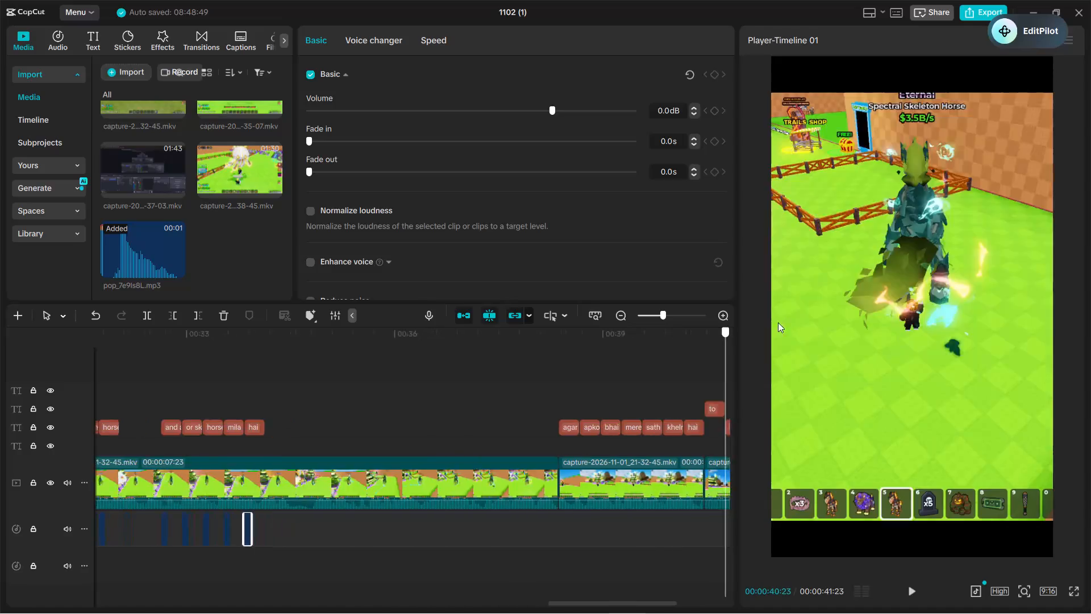
Paste the pop sound at the starts of the "agar", "apko", "bhai", "mere", "sath" and "khelna" captions, from 00:00:38:11 to 00:00:39:26.
ctrl+drag(778, 322, 320, 357)
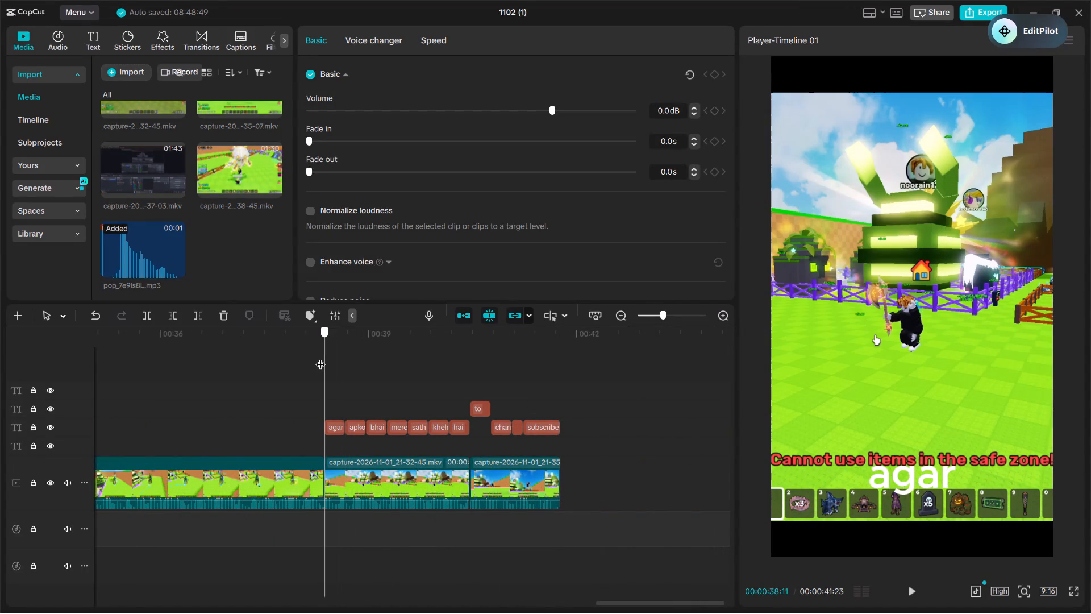
ctrl+drag(320, 357, 375, 348)
key(ctrl+v)
key(ctrl+v)
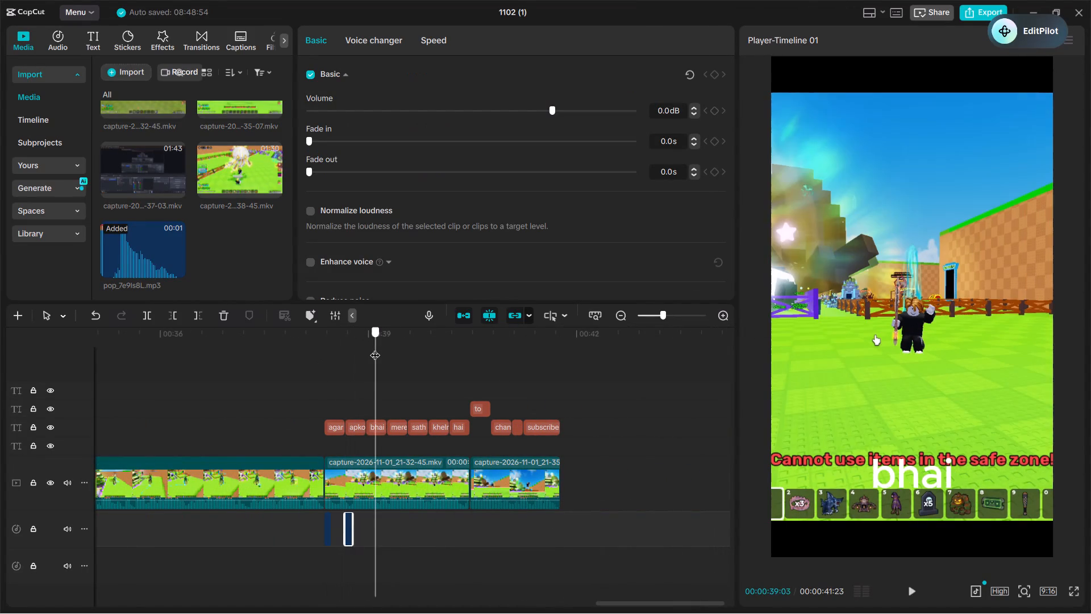
ctrl+drag(375, 348, 385, 355)
key(ctrl+v)
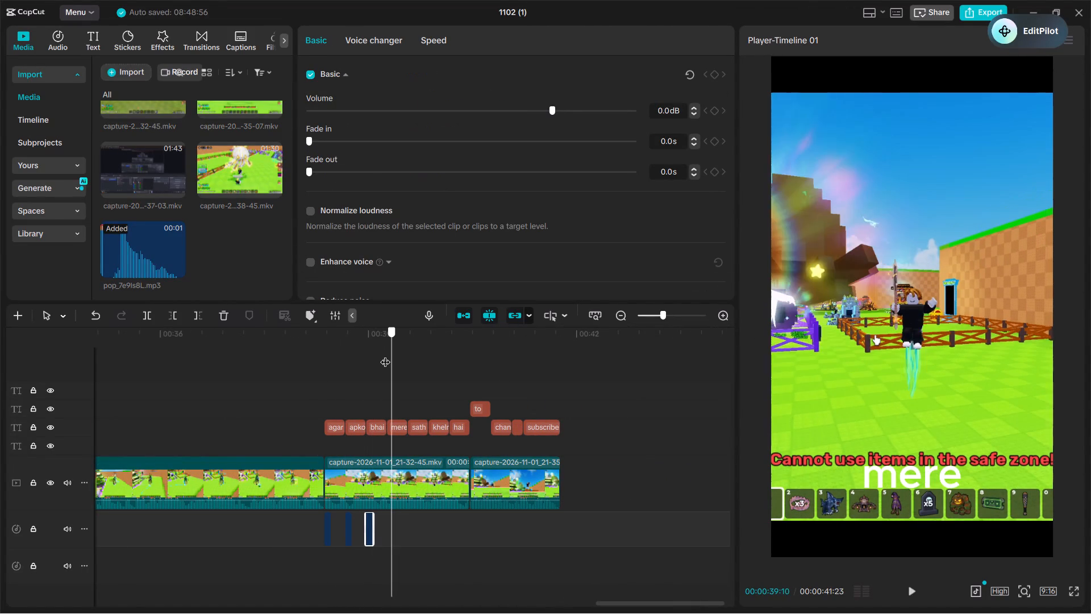
ctrl+drag(385, 355, 405, 350)
key(ctrl+v)
key(ctrl+v)
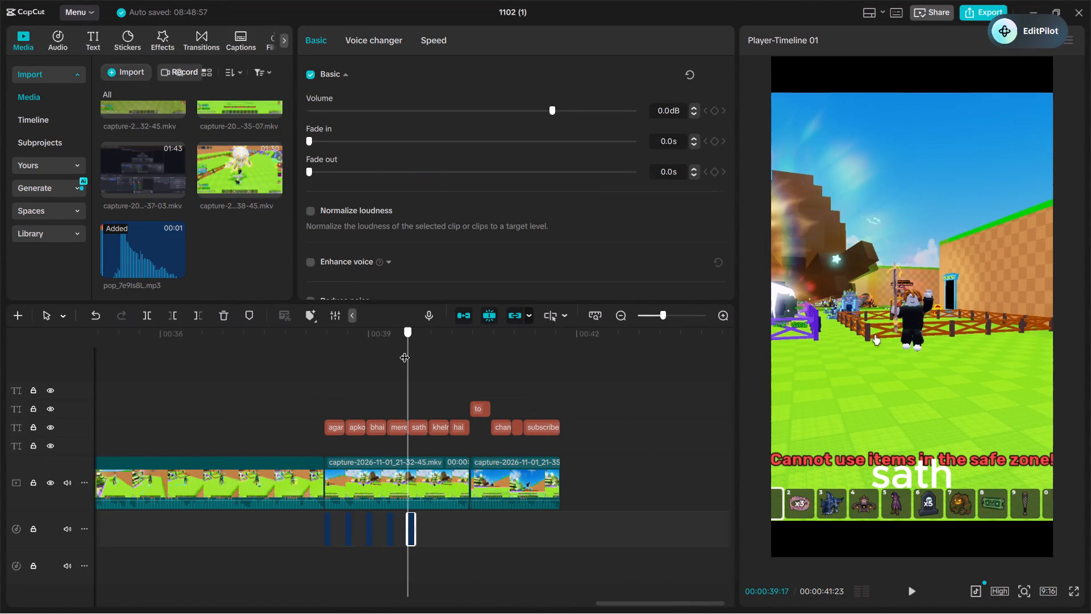
ctrl+drag(405, 350, 424, 348)
key(ctrl+v)
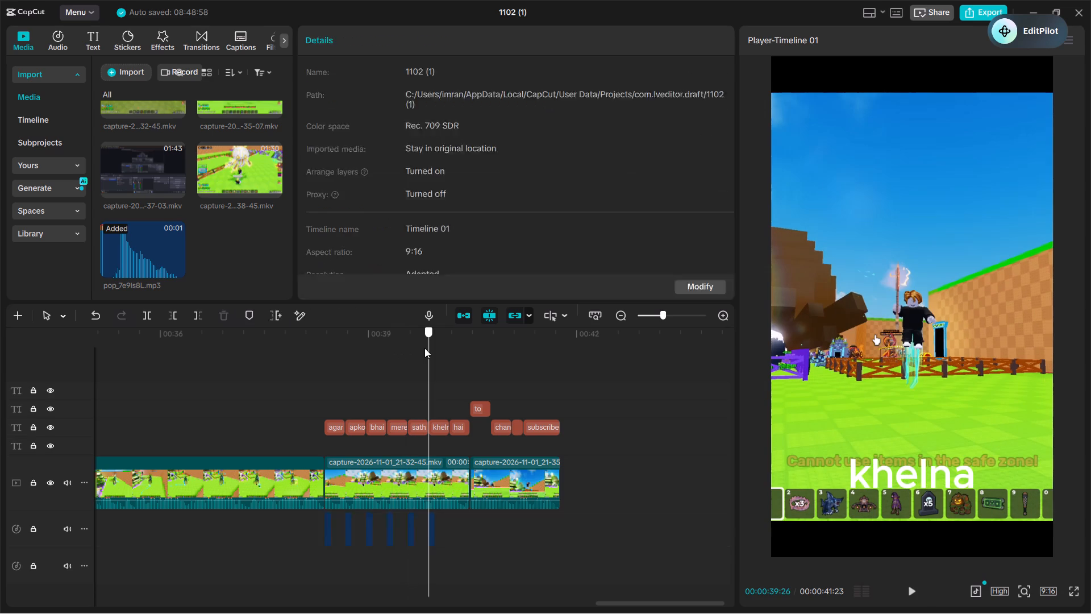
Paste the pop sound at the starts of the "hai", "to", "chanell", "ko" and "subscribe karo" captions, from 00:00:40:05 to 00:00:41:09.
ctrl+drag(424, 348, 449, 355)
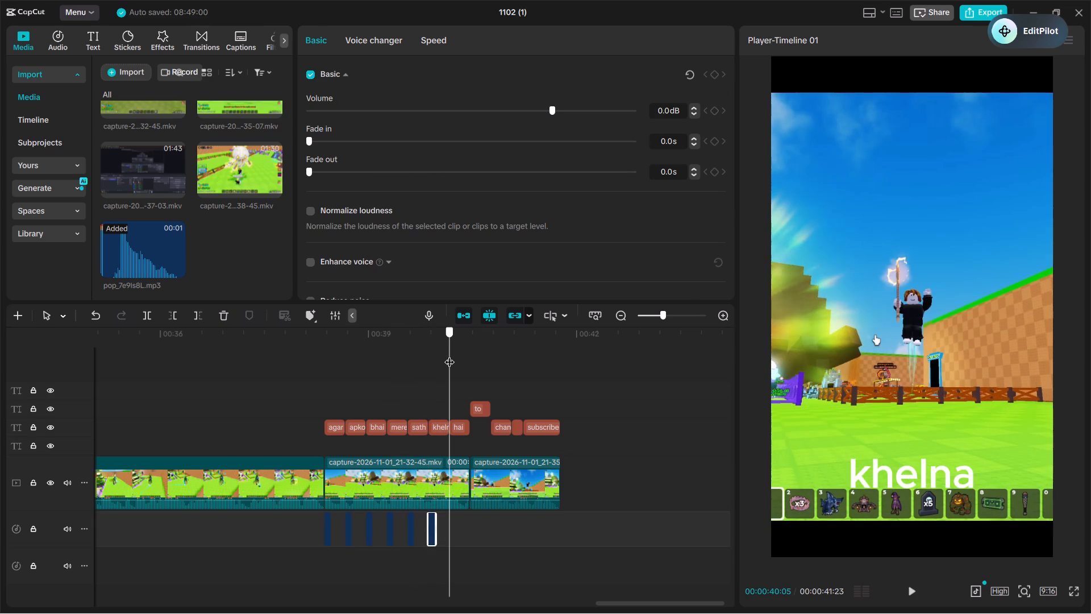
ctrl+drag(449, 355, 474, 350)
key(ctrl+v)
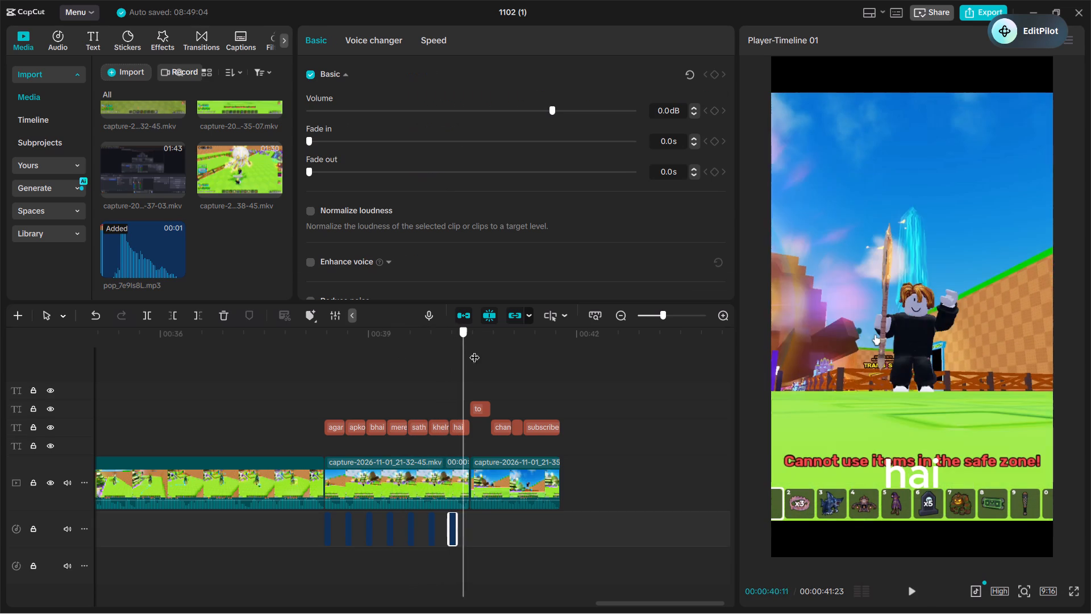
ctrl+drag(474, 350, 472, 360)
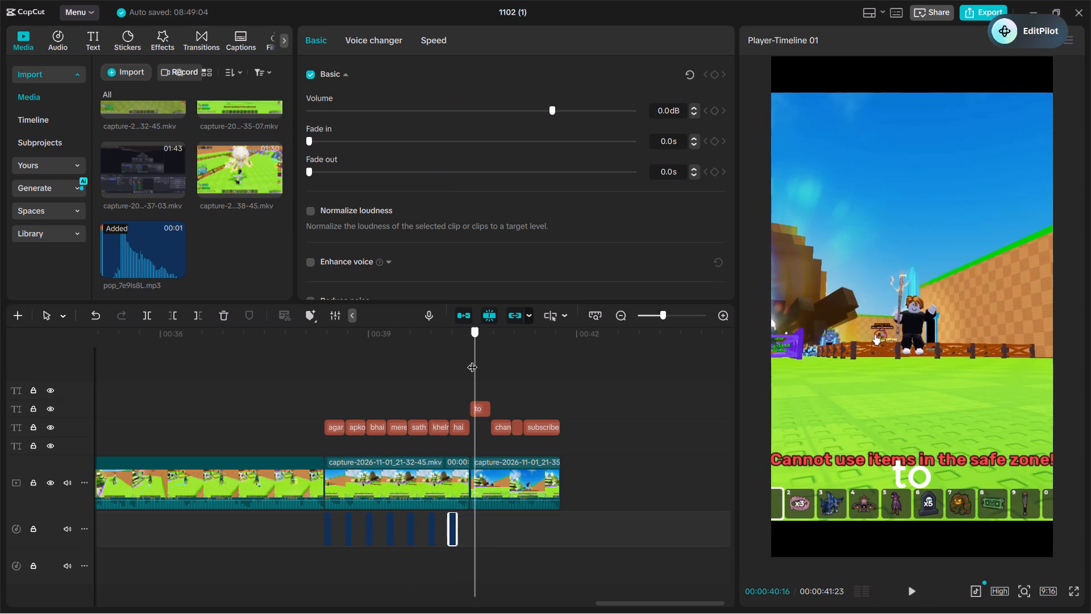
ctrl+drag(472, 360, 509, 370)
key(ctrl+v)
key(ctrl+v)
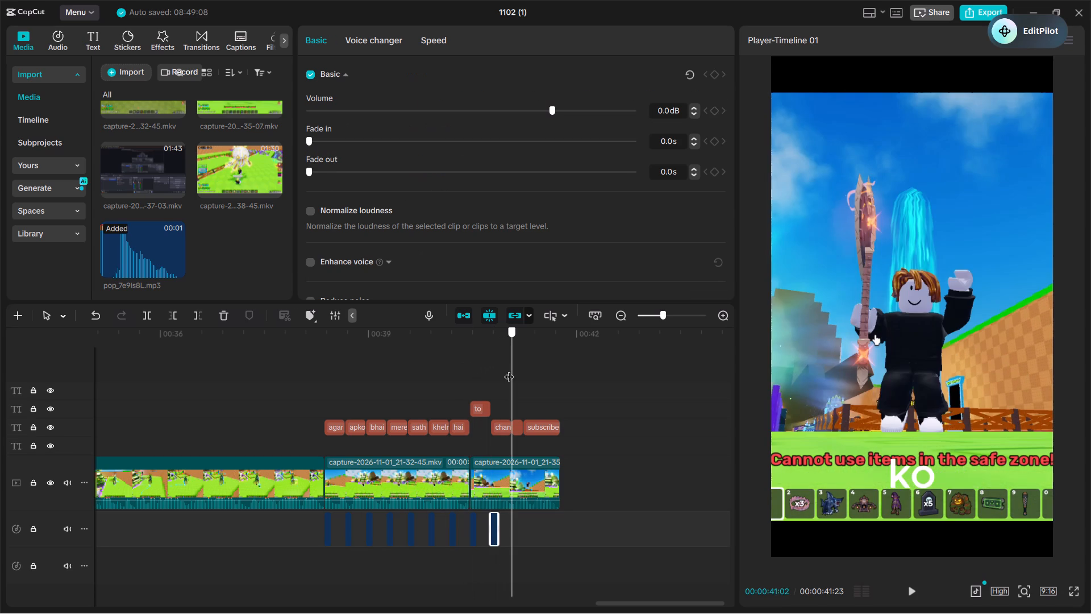
ctrl+drag(509, 370, 529, 377)
key(ctrl+v)
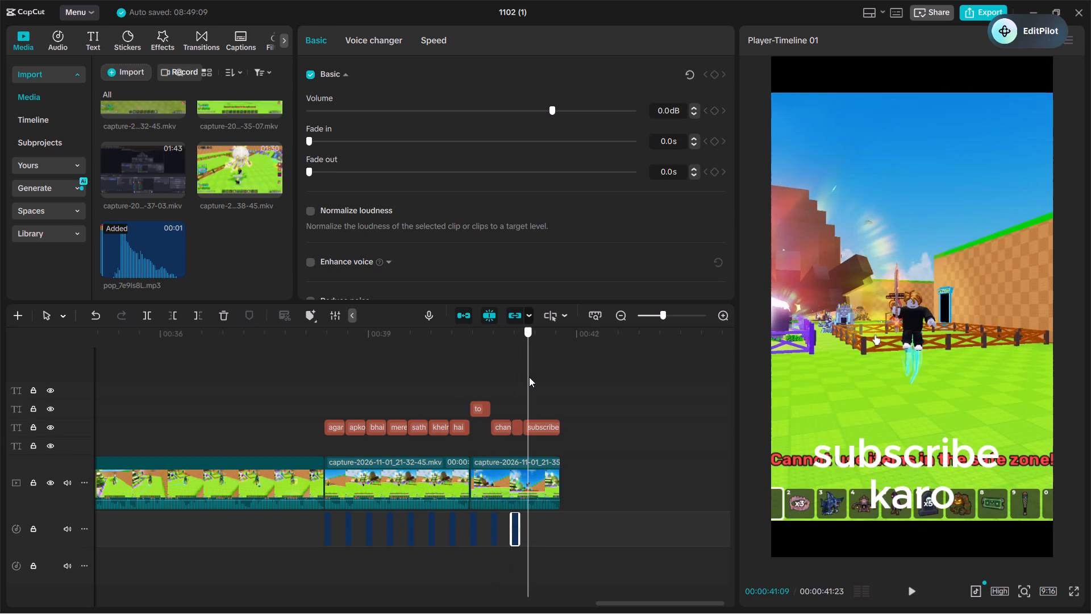
ctrl+drag(529, 377, 559, 380)
key(ctrl+v)
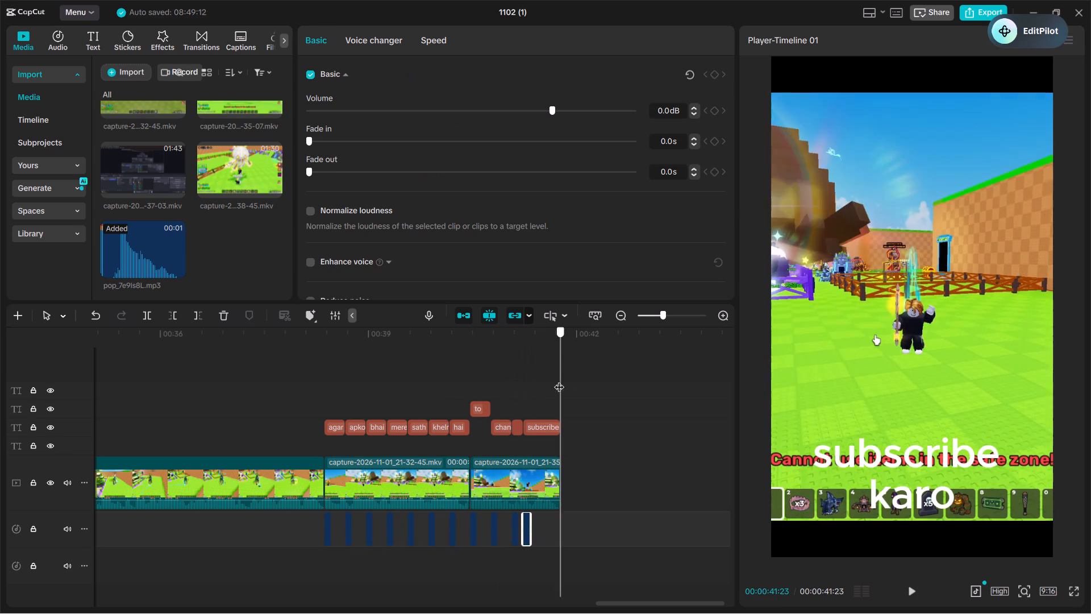
Play the video from the start through to the end to check the captions and pop sounds.
ctrl+drag(559, 380, 0, 484)
key(space)
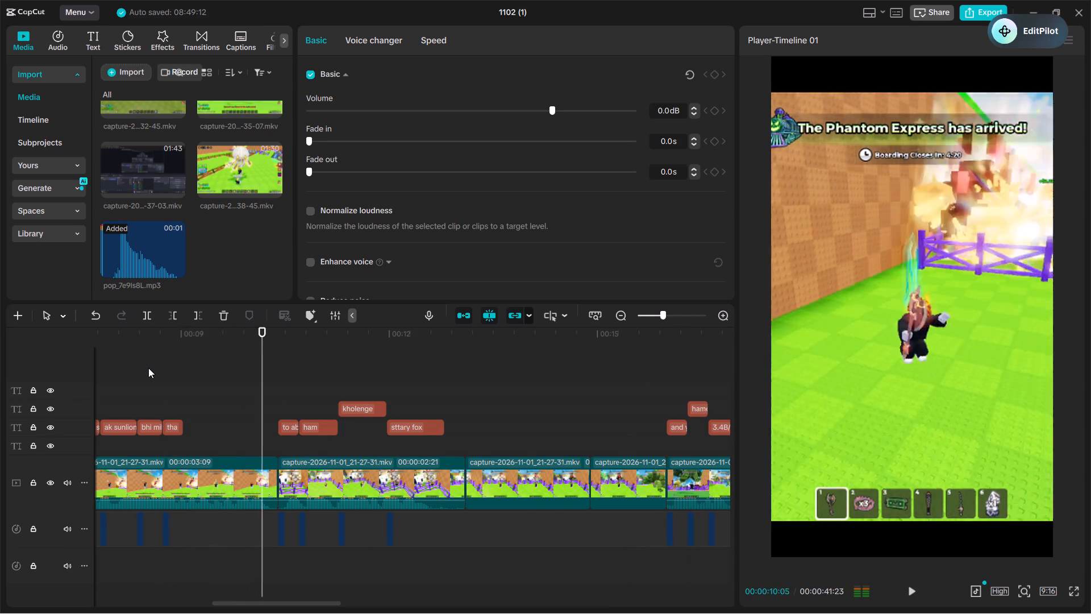
scroll(148, 368, down, 1)
scroll(148, 368, up, 3)
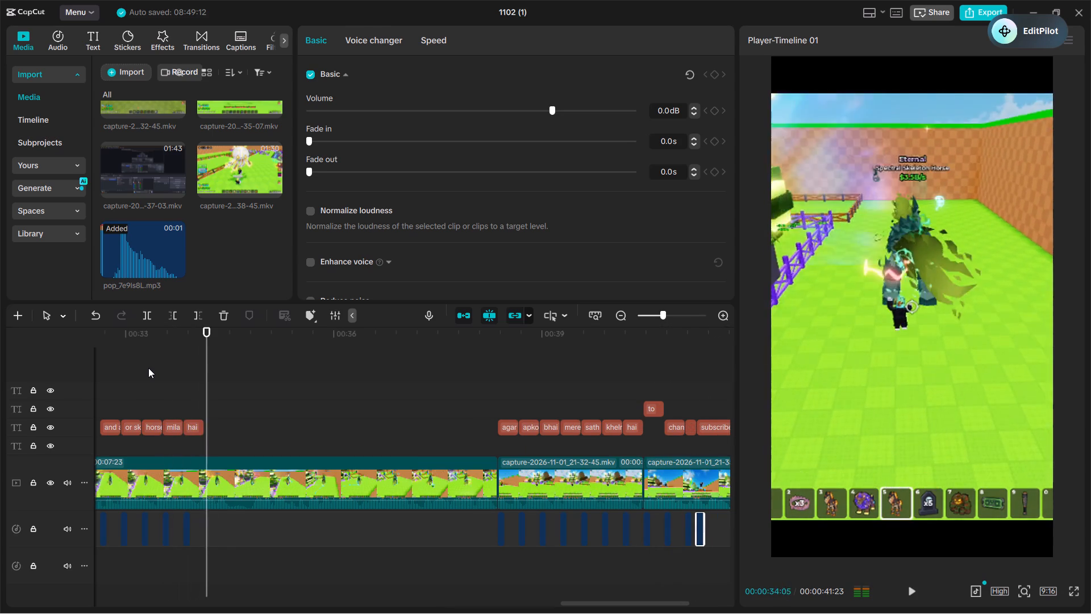
scroll(148, 368, up, 1)
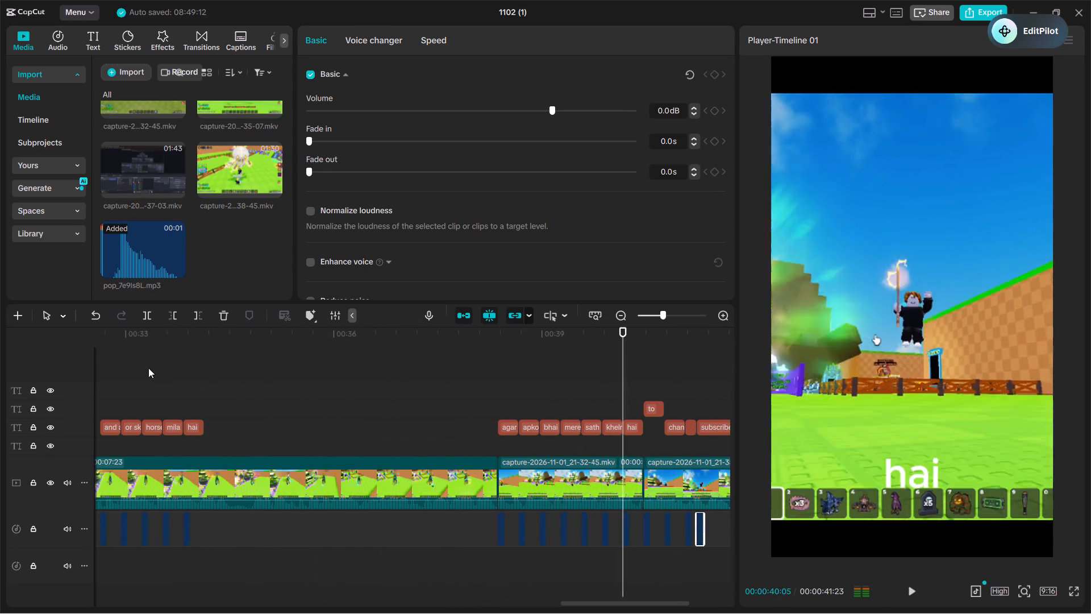
key(ctrl+minus)
scroll(148, 368, up, 1)
key(space)
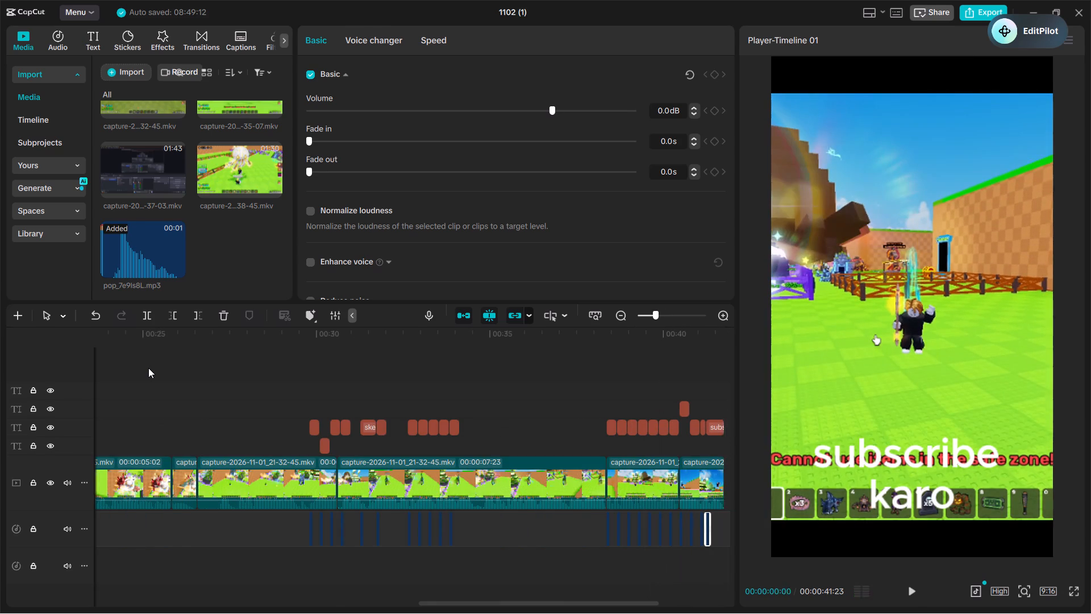
scroll(148, 368, up, 2)
key(space)
Lower the volume of all pop sound clips together to below -6.9 dB and check it by playing the ending from the "to" caption.
drag(130, 551, 181, 537)
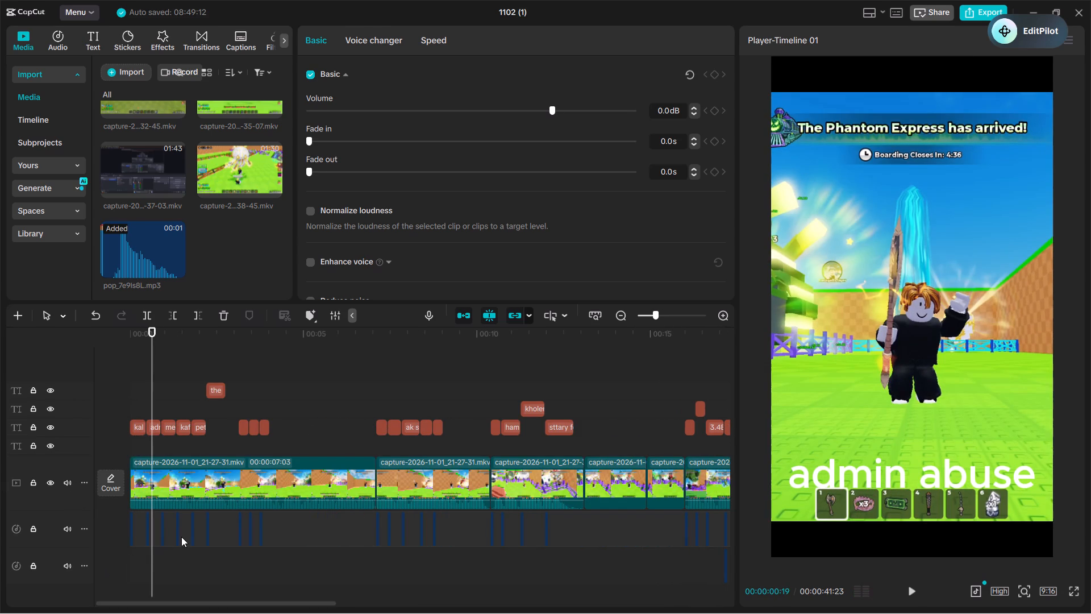
drag(181, 537, 243, 537)
key(ctrl+plus)
key(ctrl+plus)
drag(149, 333, 38, 370)
drag(0, 382, 0, 409)
drag(122, 549, 206, 515)
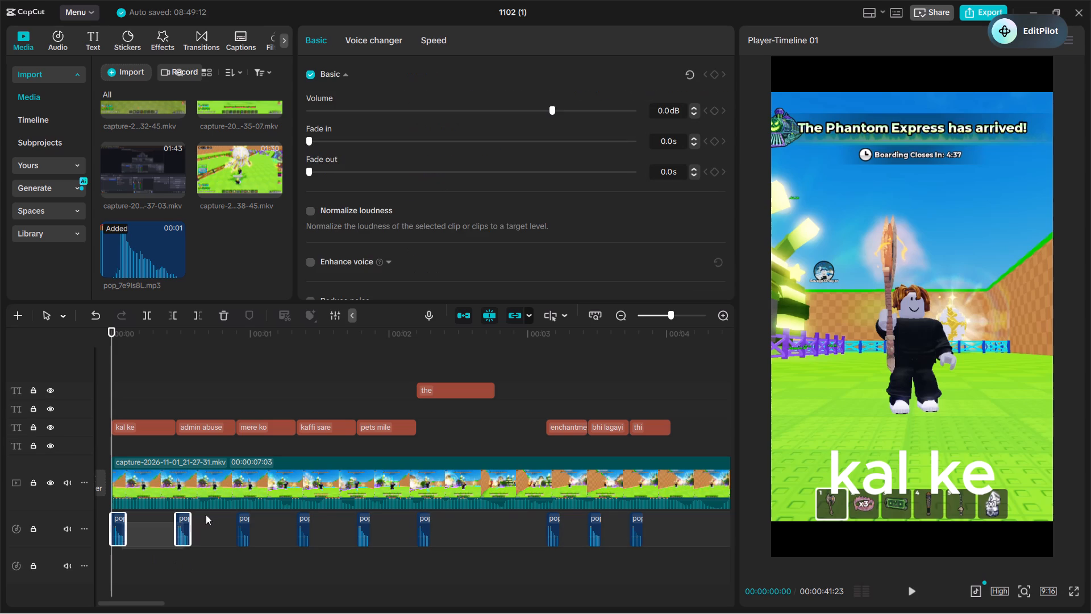
drag(206, 515, 1068, 524)
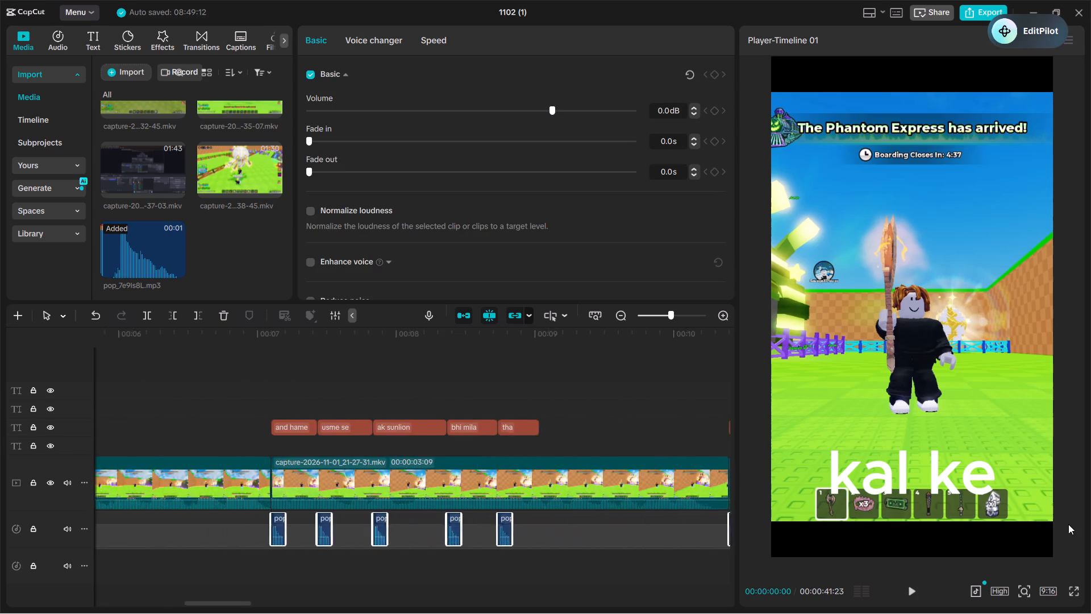
drag(1068, 524, 1090, 519)
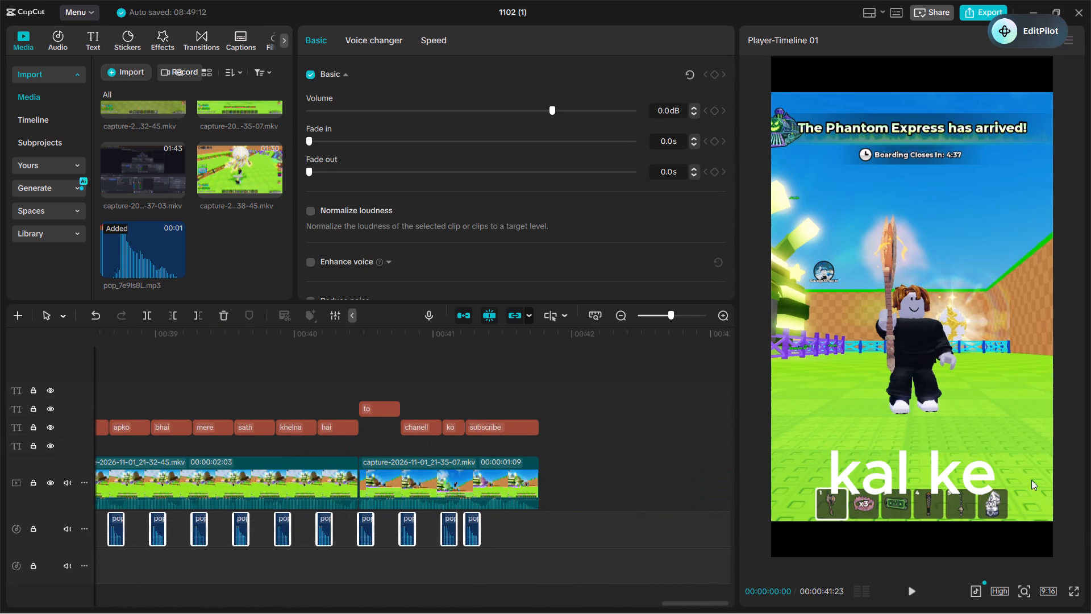
click(541, 111)
click(522, 118)
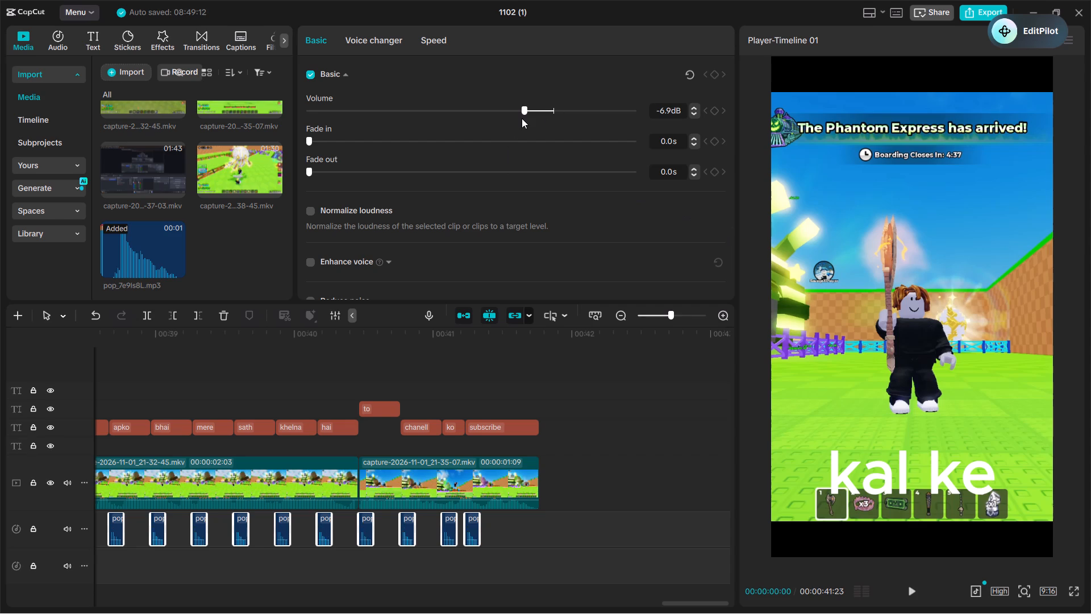
click(509, 118)
click(375, 370)
key(space)
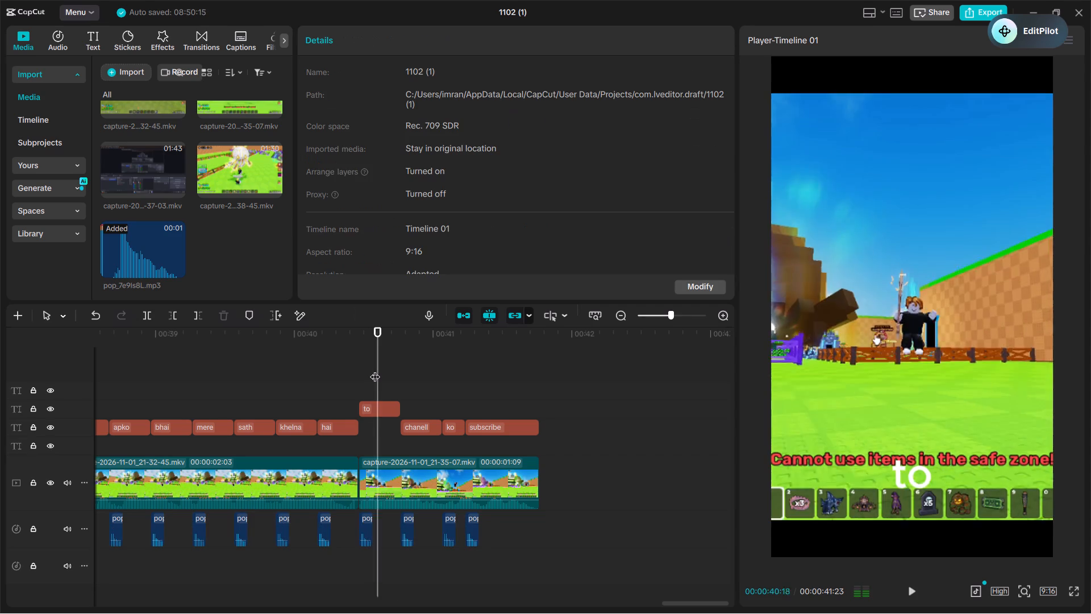
key(space)
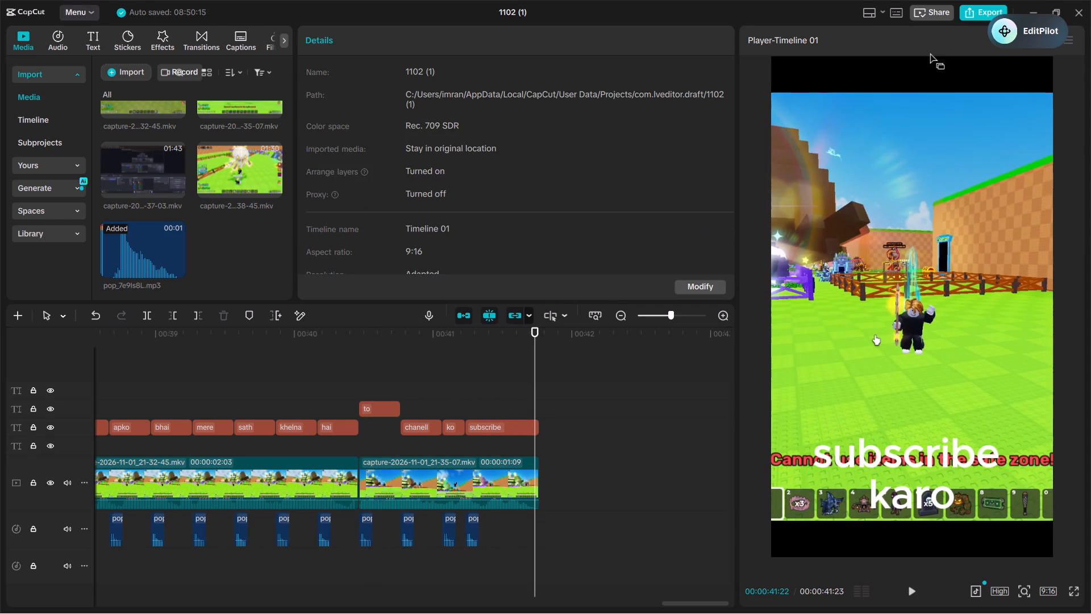
Export the video as "1102 (1)" in 1080P, recommended bit rate, H.264, mp4, 30fps, without sharing it online.
click(969, 15)
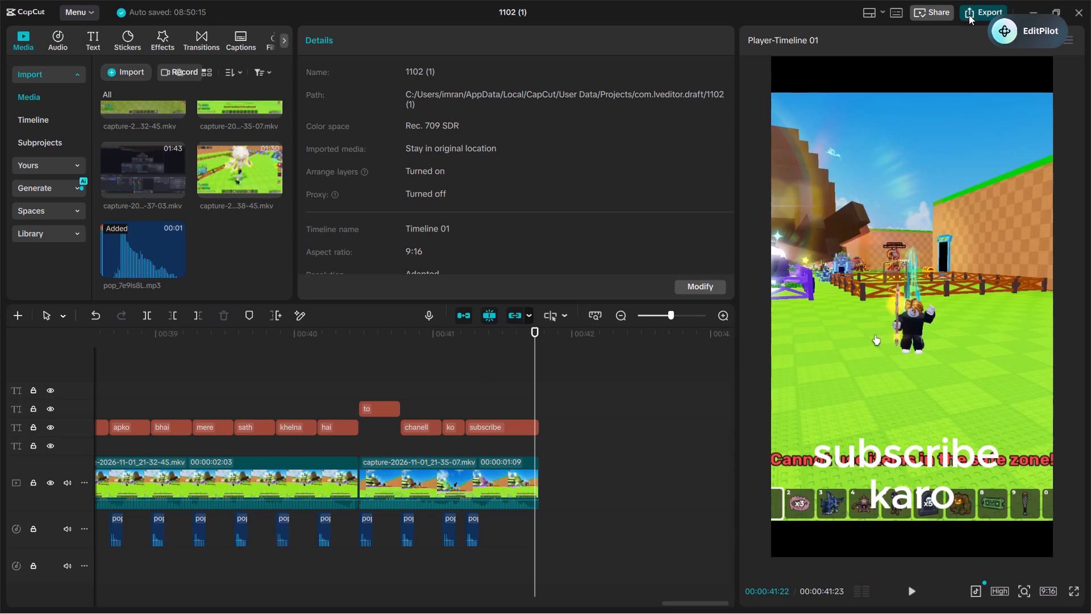
scroll(710, 527, up, 1)
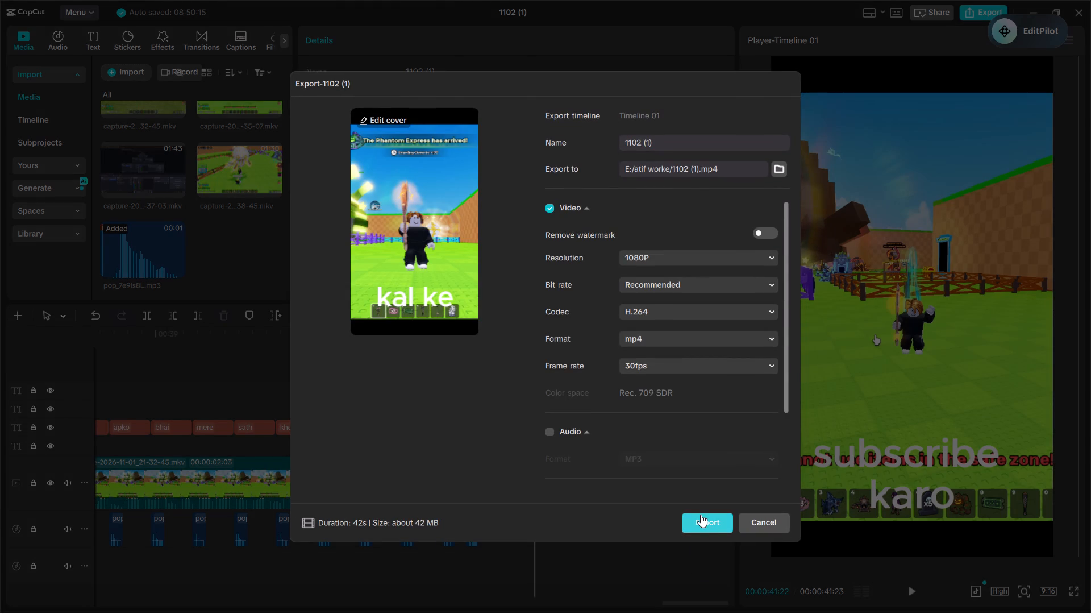
scroll(701, 515, up, 1)
click(701, 515)
scroll(631, 325, up, 2)
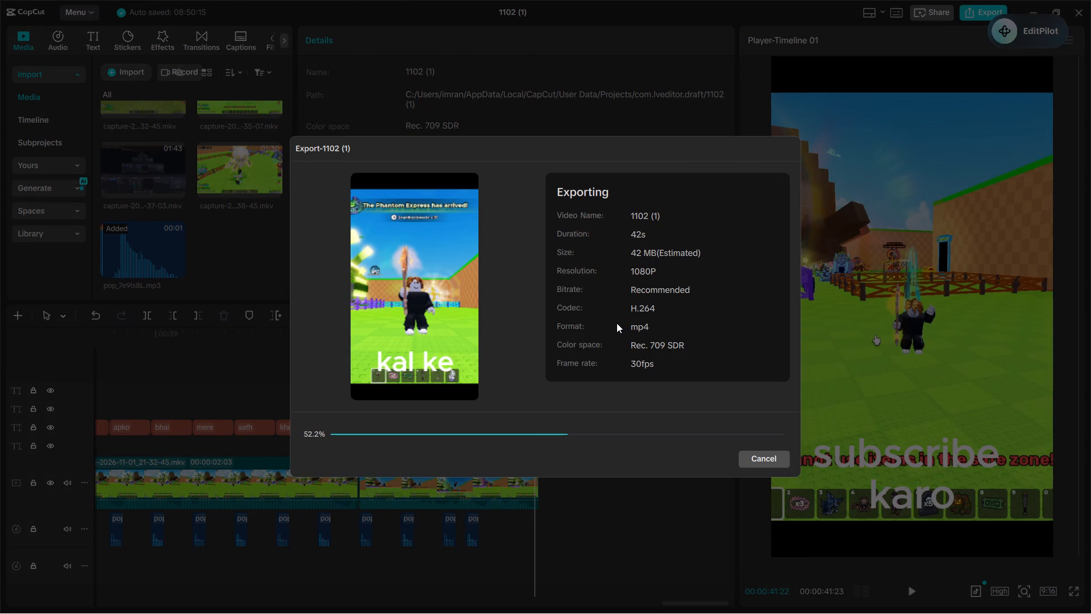
scroll(617, 323, down, 1)
scroll(617, 323, up, 1)
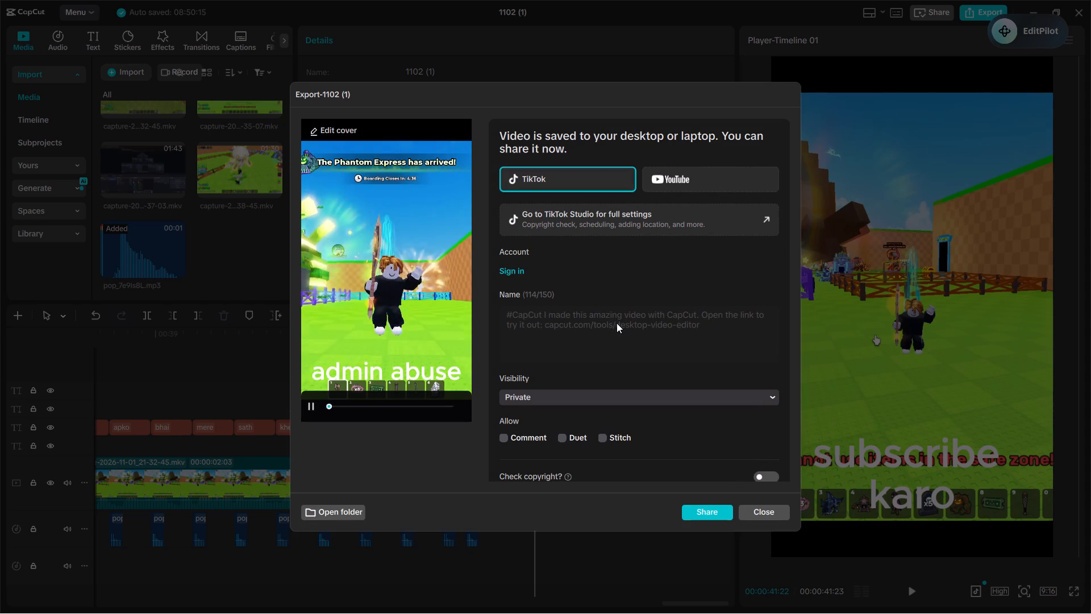
click(765, 519)
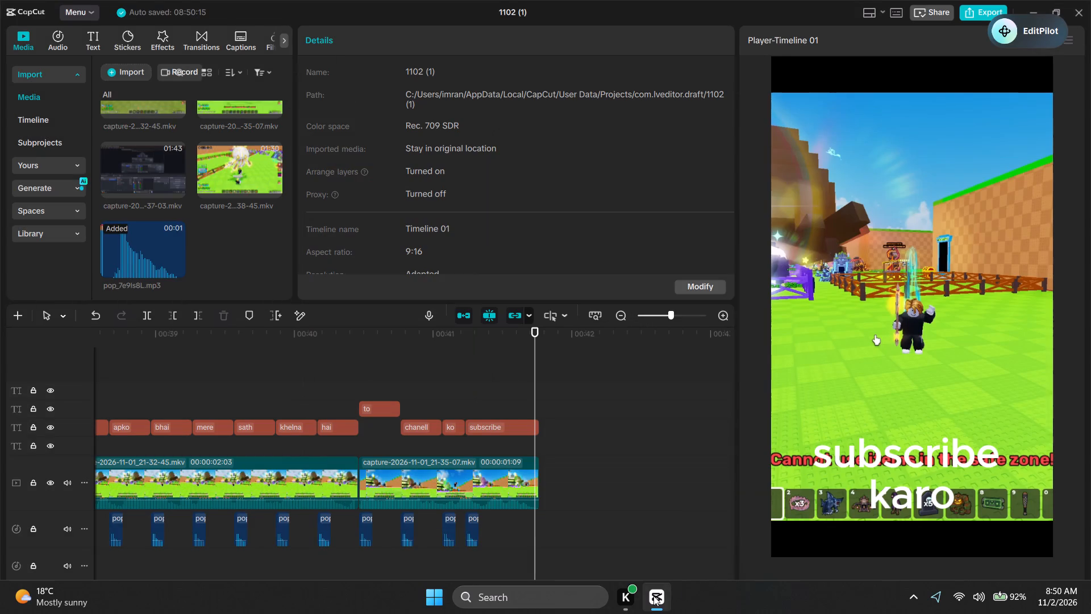